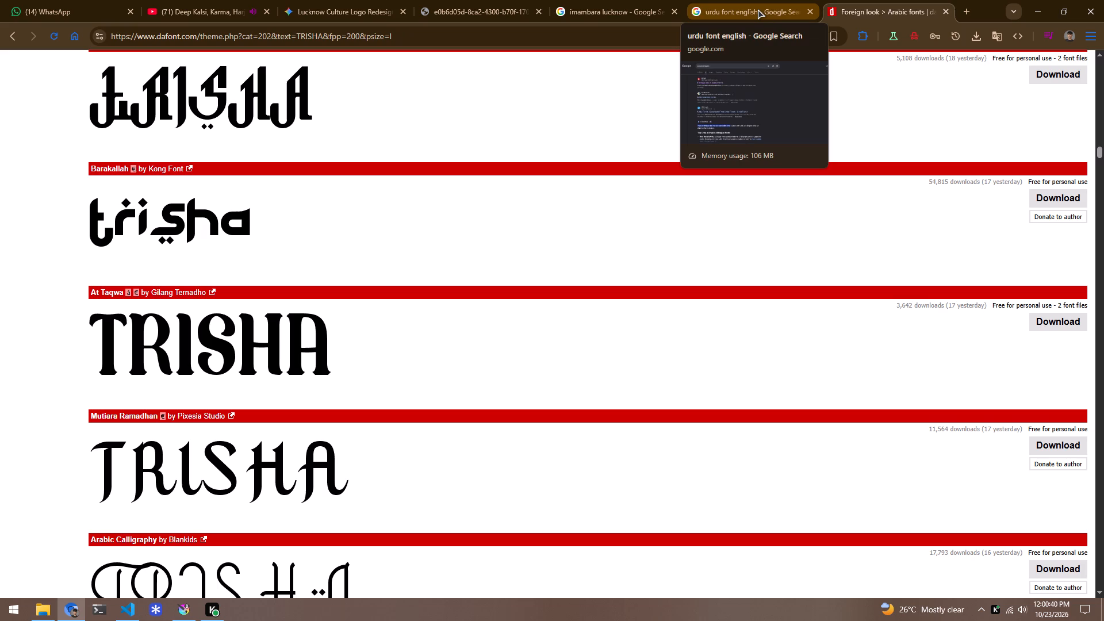
Examine the TRISHA previews among the Arabic-style fonts on DaFont, the urdu font english results, and the imambara lucknow reference images.
scroll(666, 214, "down", 3)
scroll(375, 323, "down", 3)
scroll(204, 158, "up", 7)
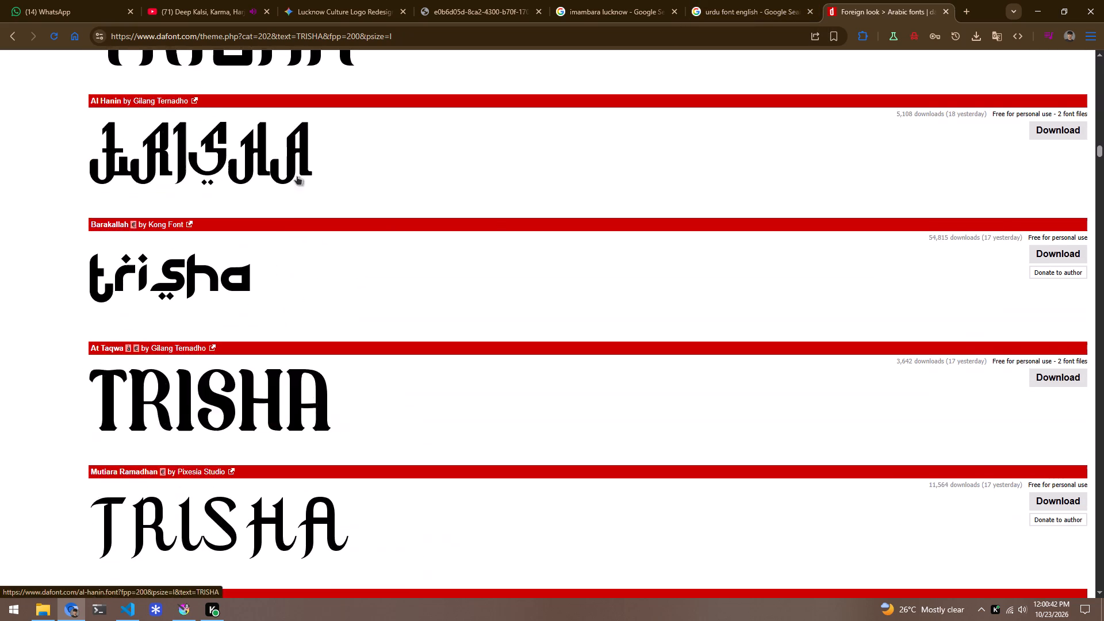
scroll(1103, 248, "up", 6)
left_click_drag(1102, 139, 1103, 281)
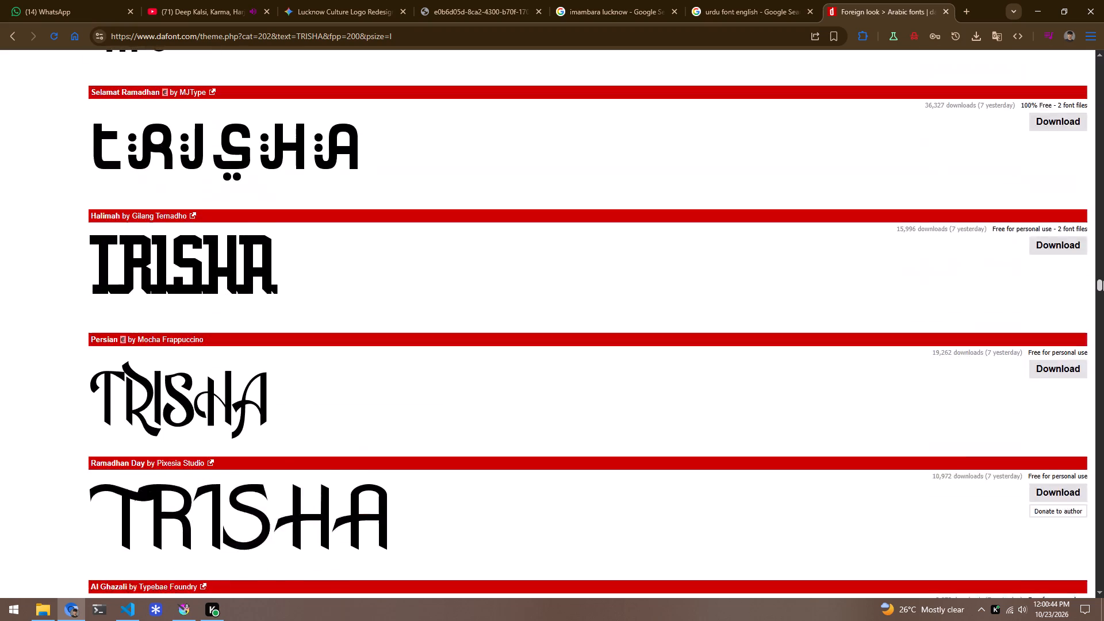
left_click_drag(1103, 281, 1103, 317)
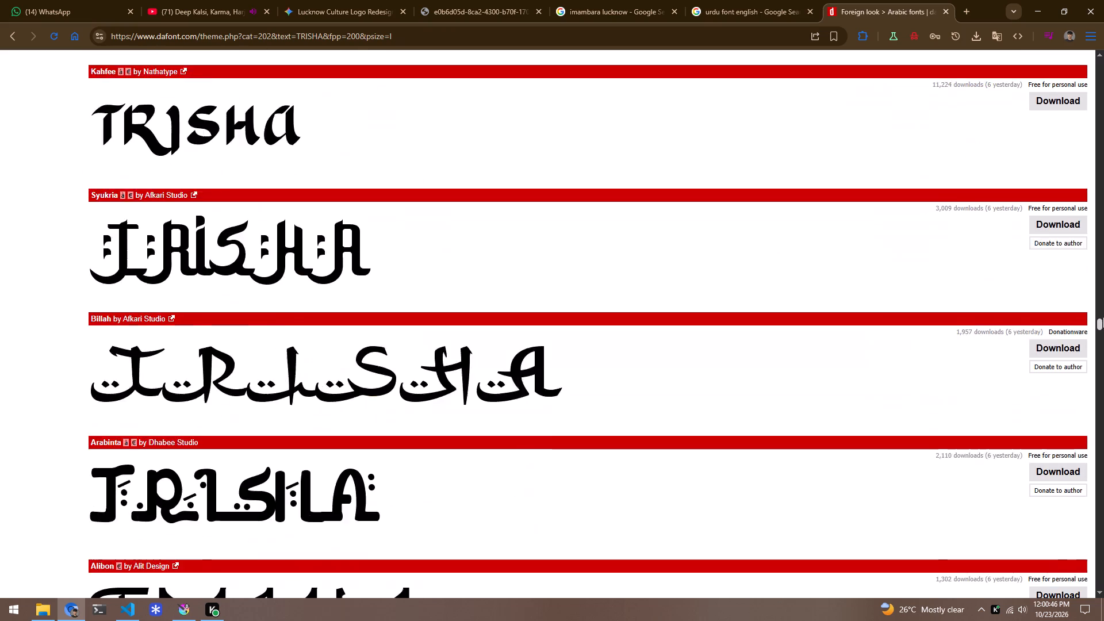
left_click_drag(1103, 317, 1103, 308)
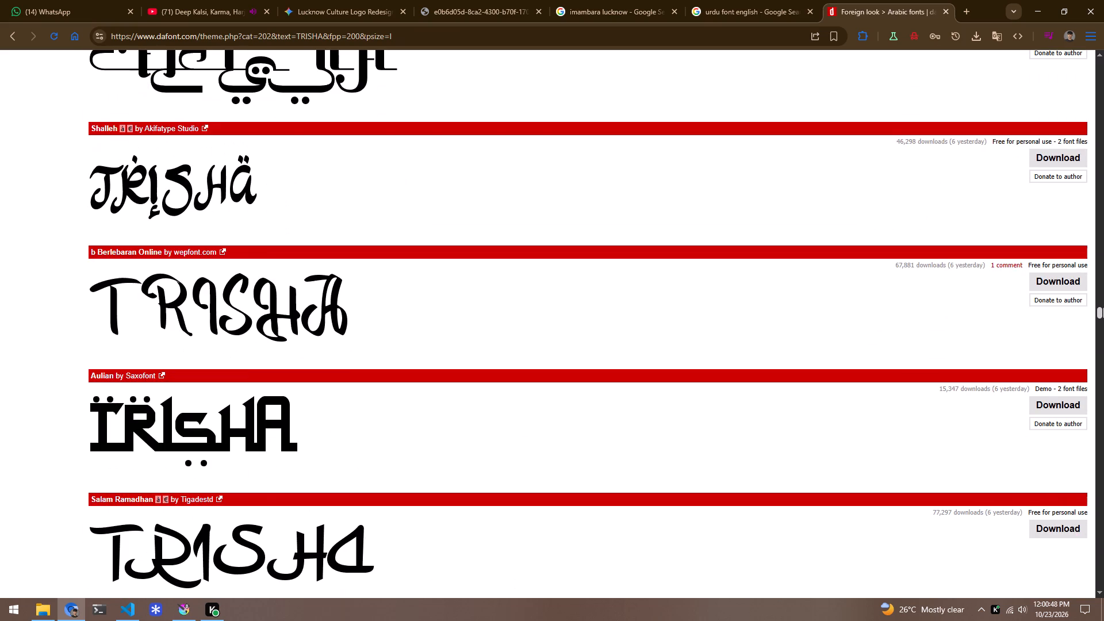
left_click(755, 0)
left_click(751, 41)
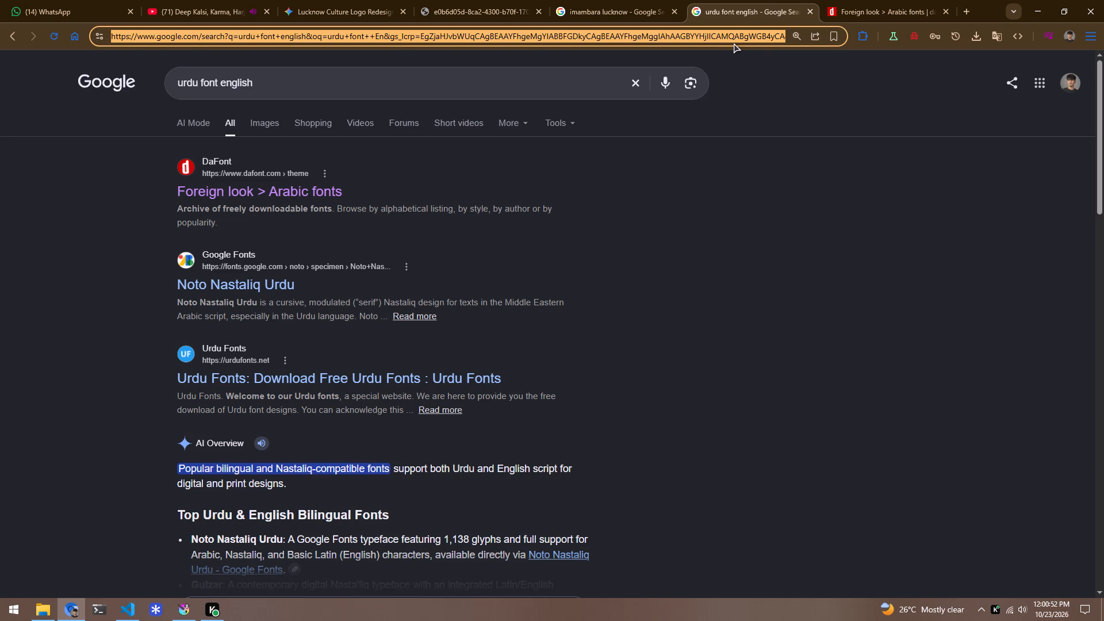
left_click(634, 0)
left_click(580, 25)
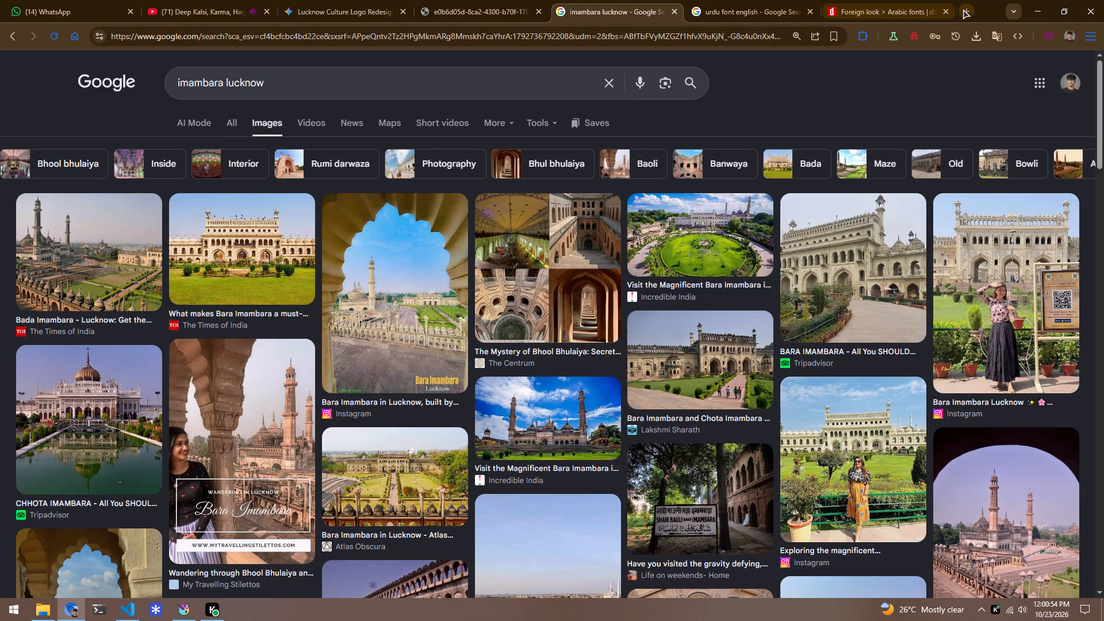
Search Google in a new browser tab for "star 4 point".
left_click(963, 9)
left_click(678, 27)
type("star")
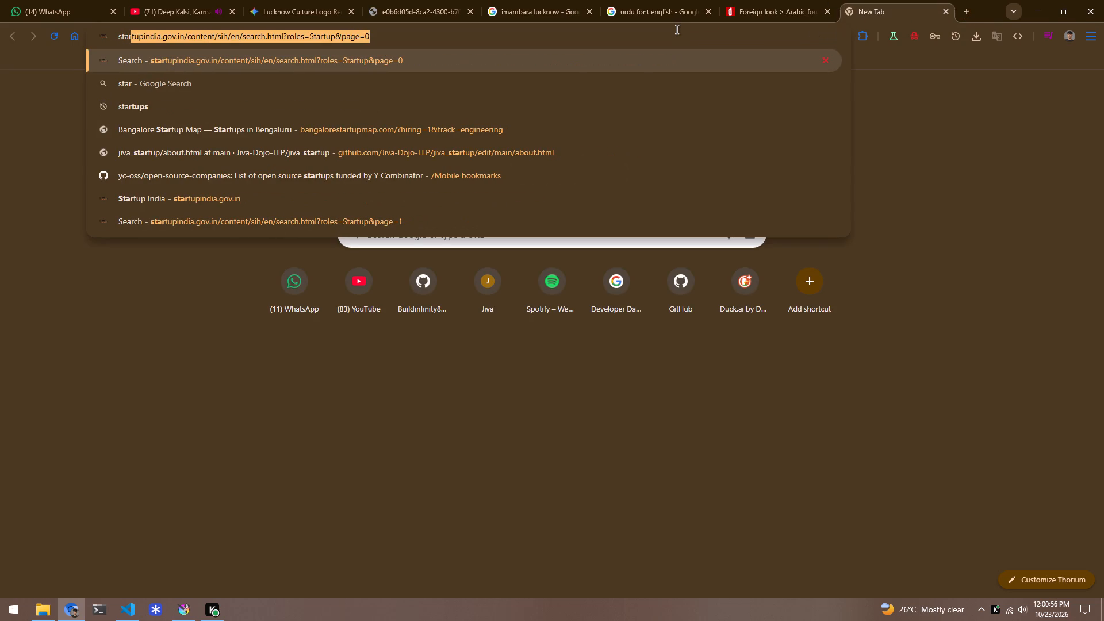
key("space")
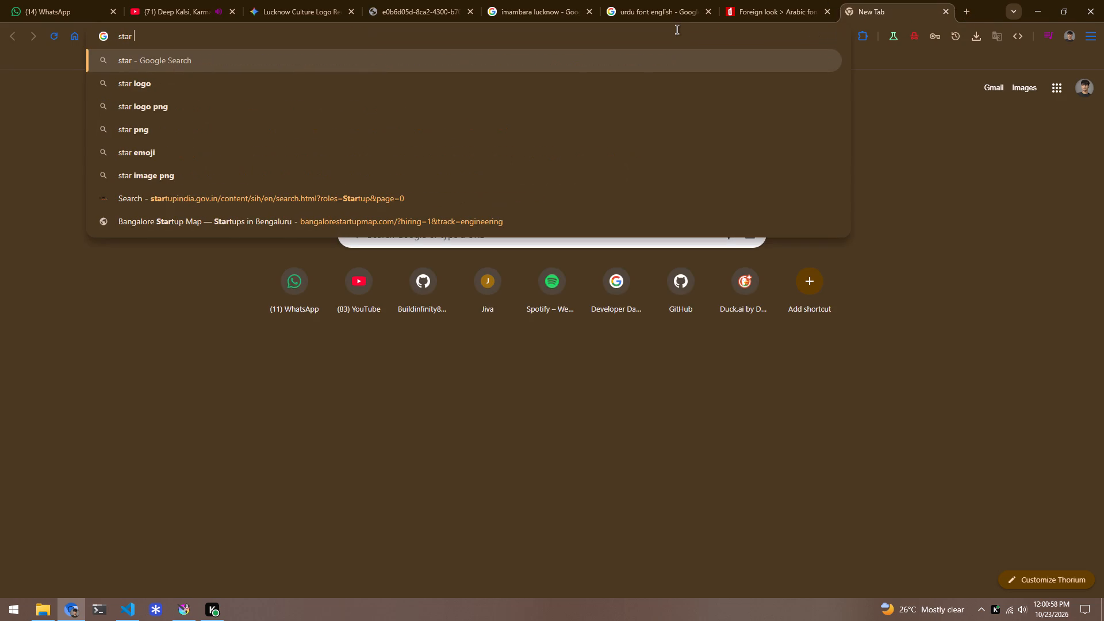
key("Return")
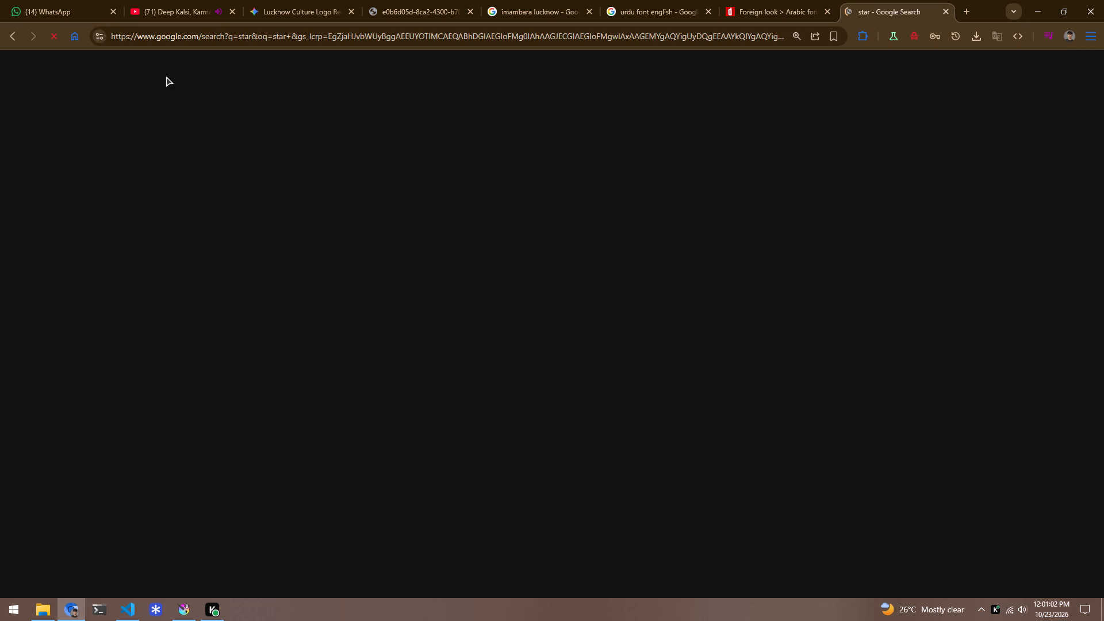
left_click(202, 87)
key("space")
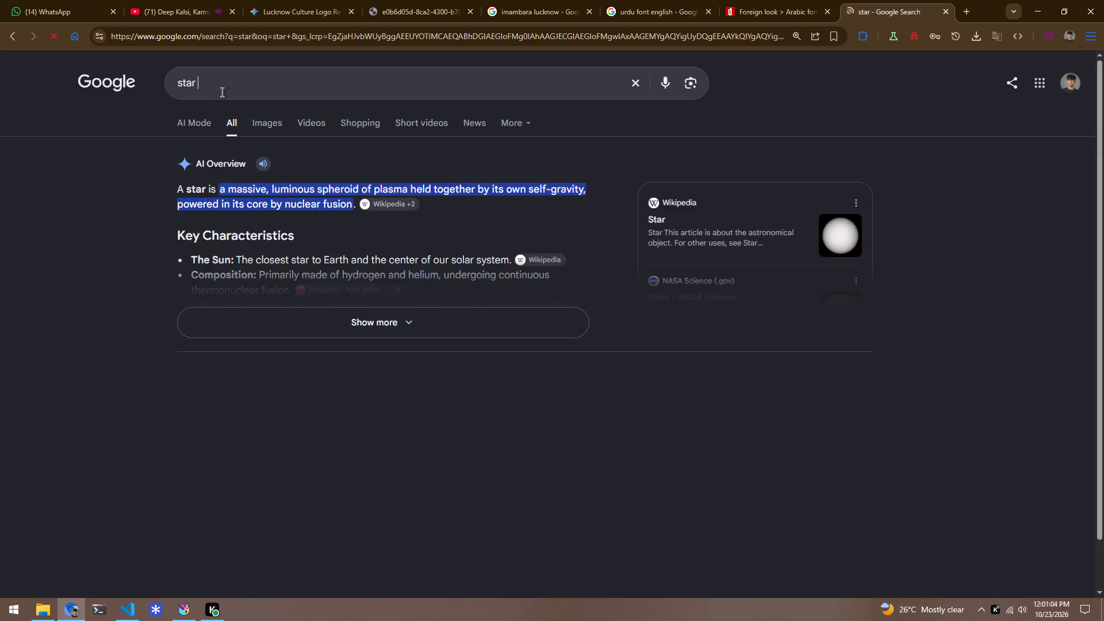
type("4c")
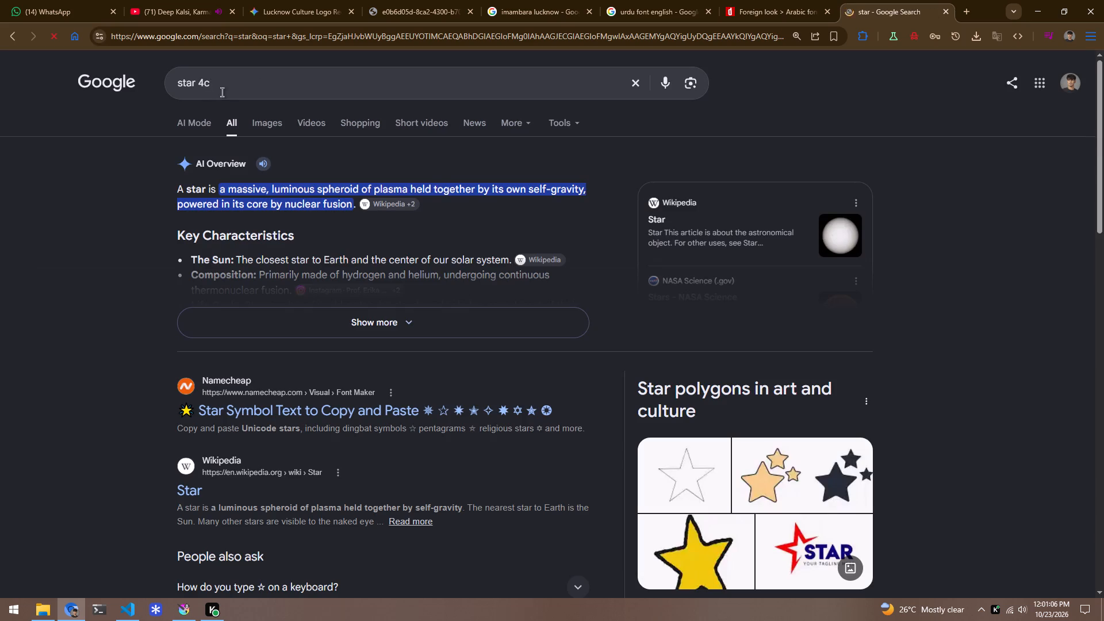
key("BackSpace")
key("space")
type("point")
key("Return")
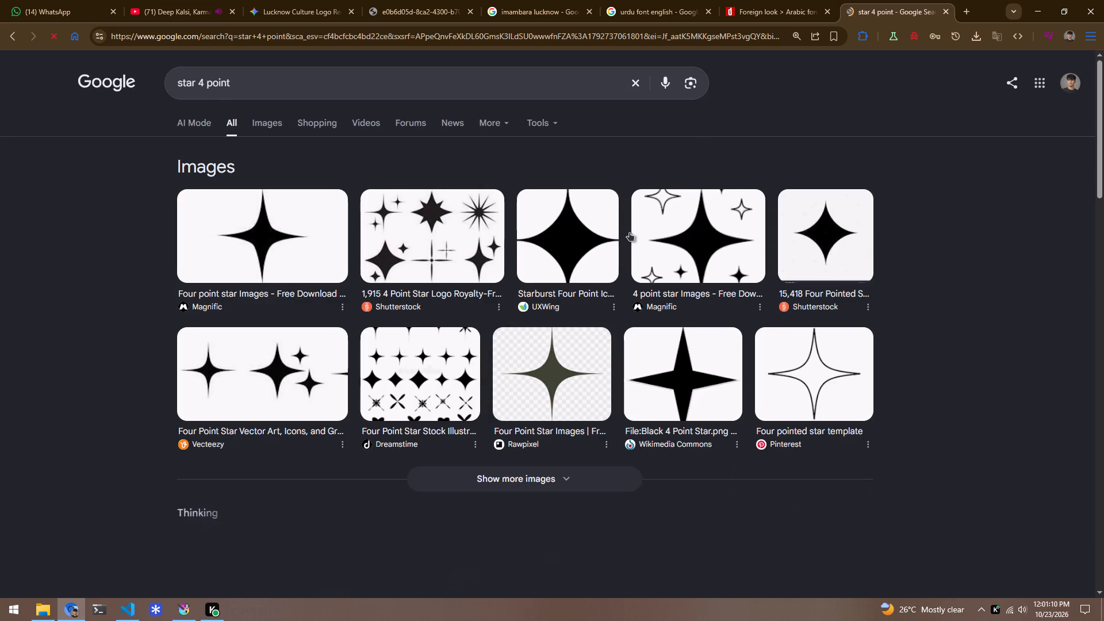
Compare enlarged previews of several four-pointed star image results, including the Shutterstock, Magnific and UXWing ones.
left_click(838, 236)
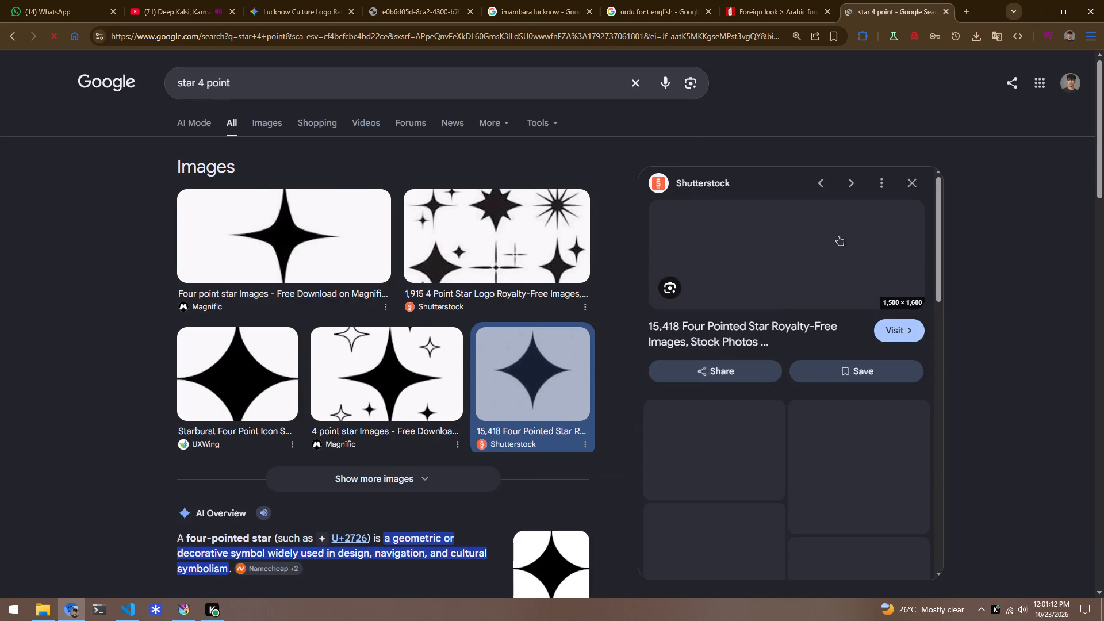
left_click(370, 384)
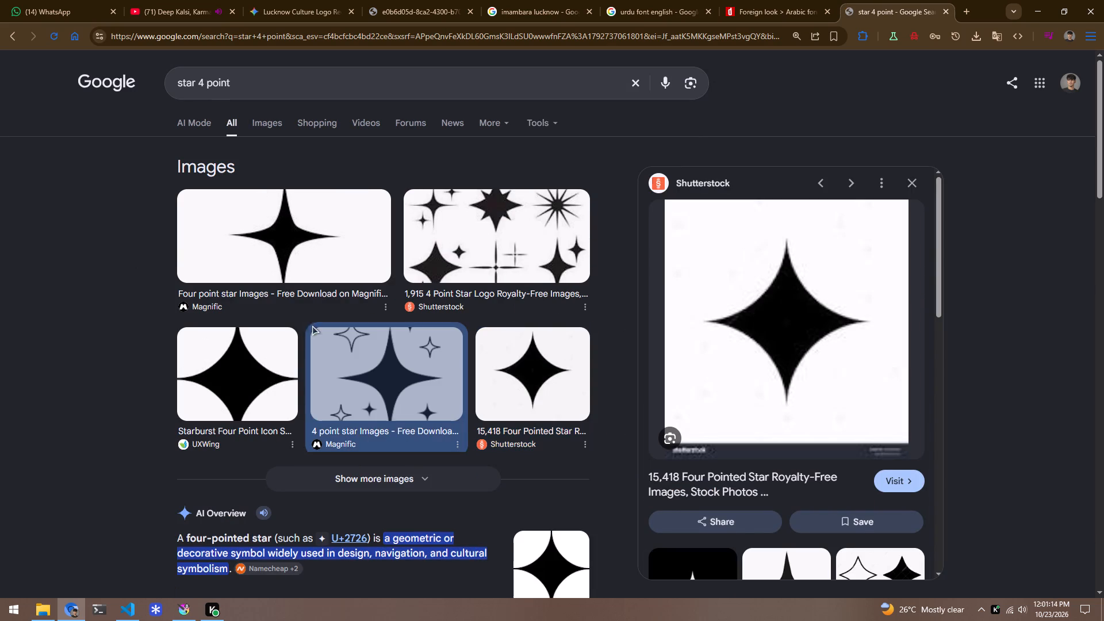
left_click(293, 266)
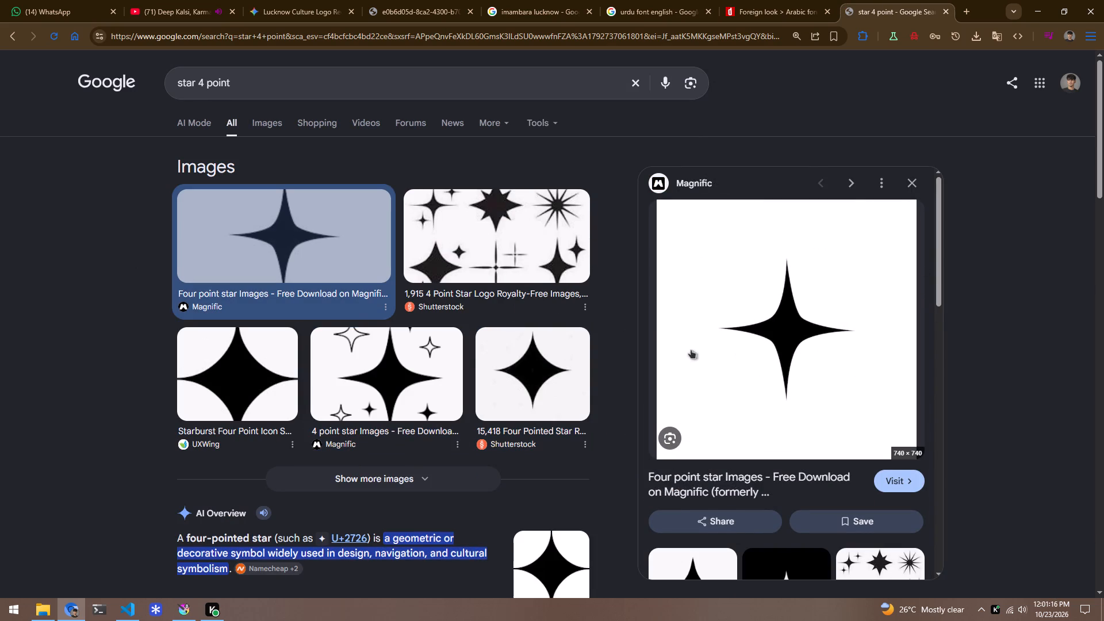
left_click(255, 395)
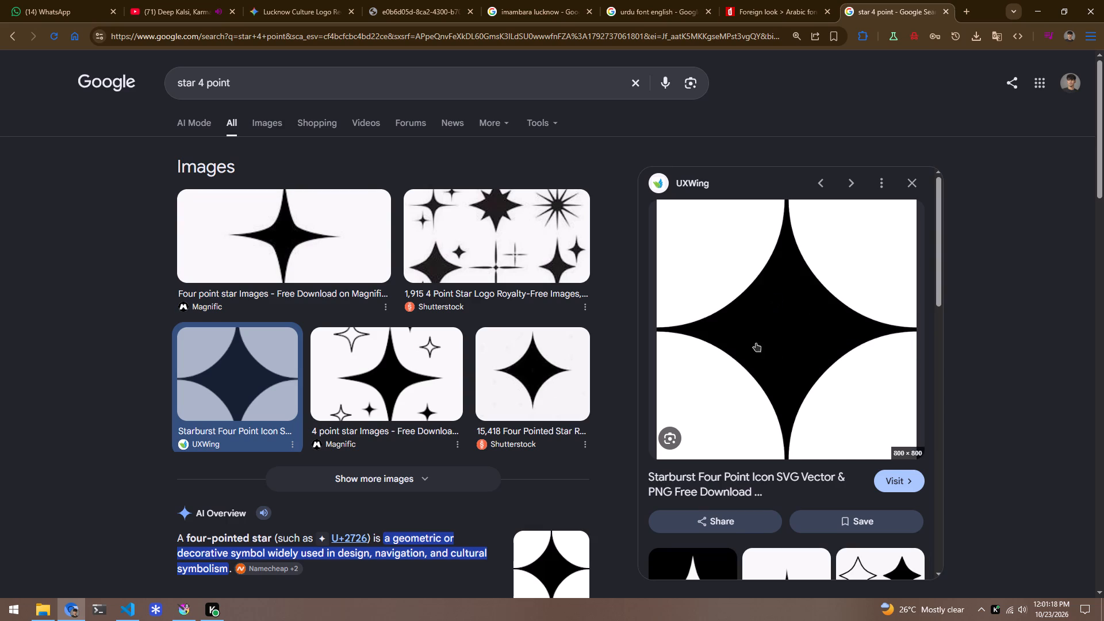
right_click(767, 327)
left_click(1029, 236)
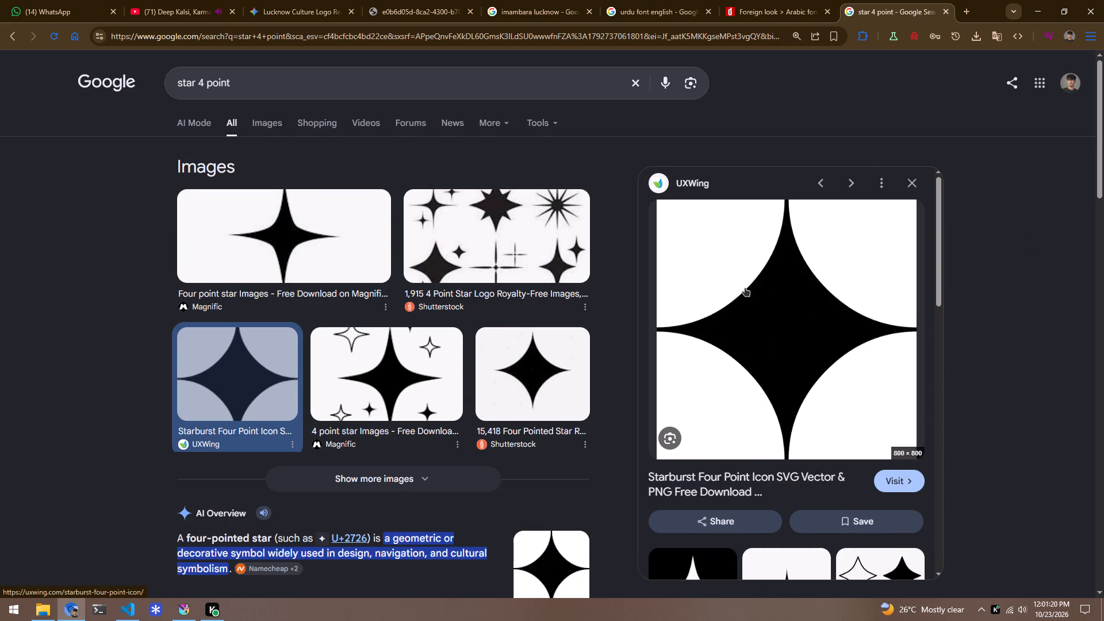
scroll(415, 379, "down", 3)
left_click(550, 404)
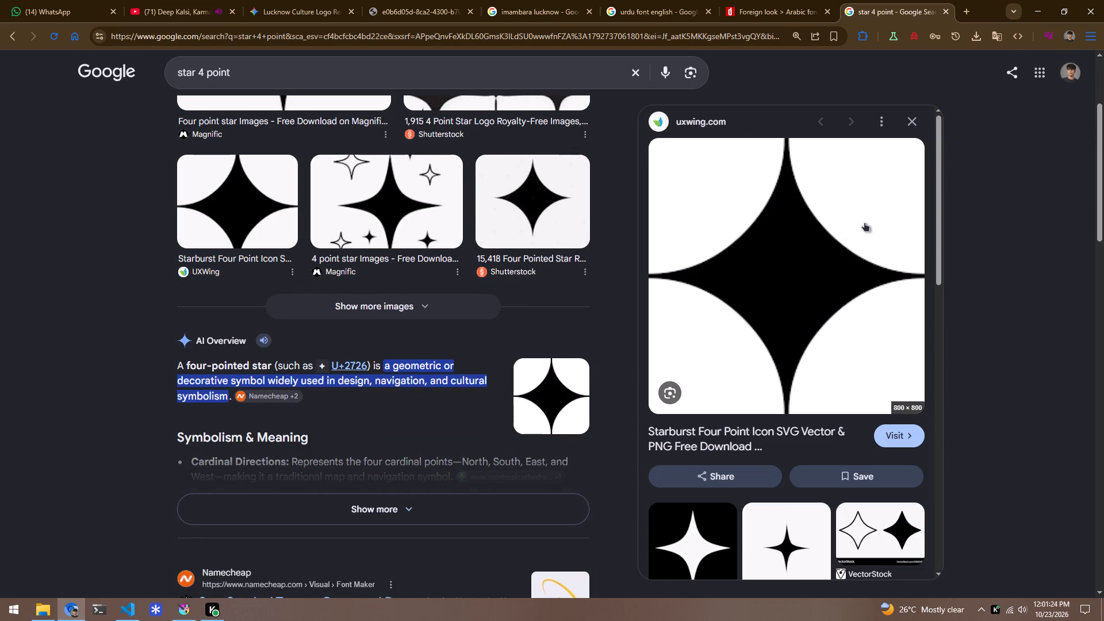
scroll(827, 453, "down", 4)
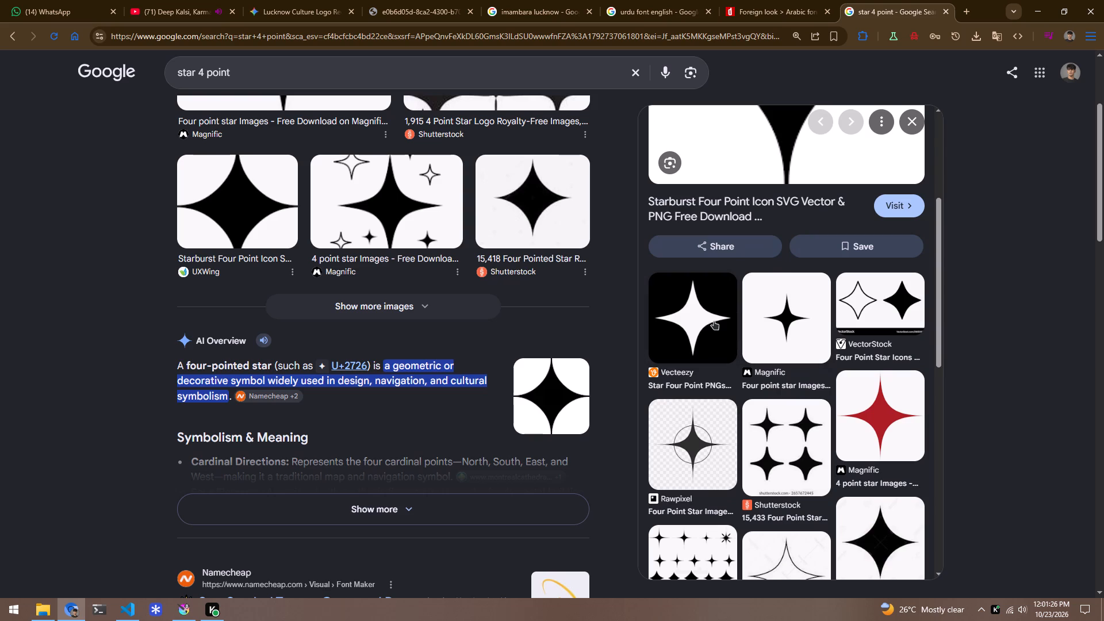
Open the related Vecteezy white four-point star PNG in its own browser tab and copy the image.
left_click(714, 321)
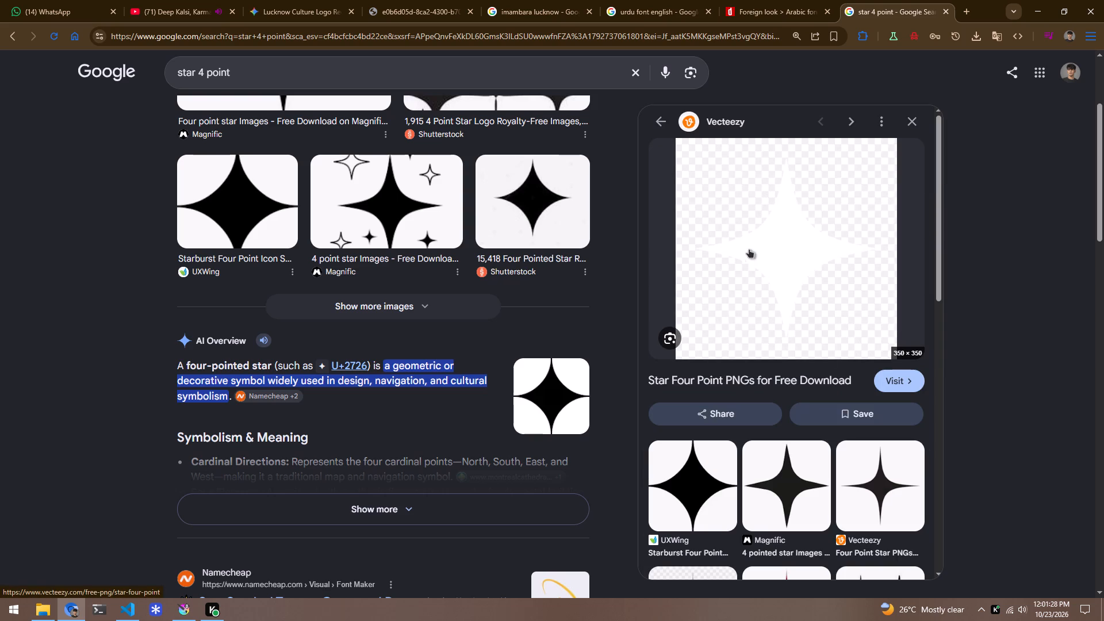
right_click(801, 243)
left_click(872, 412)
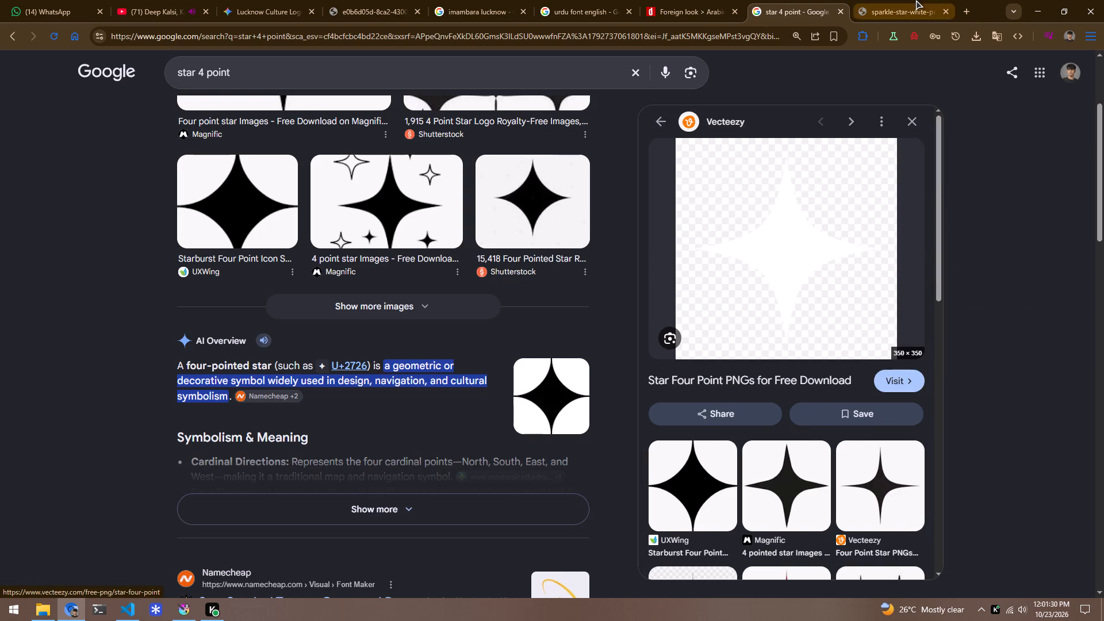
left_click(916, 0)
right_click(515, 309)
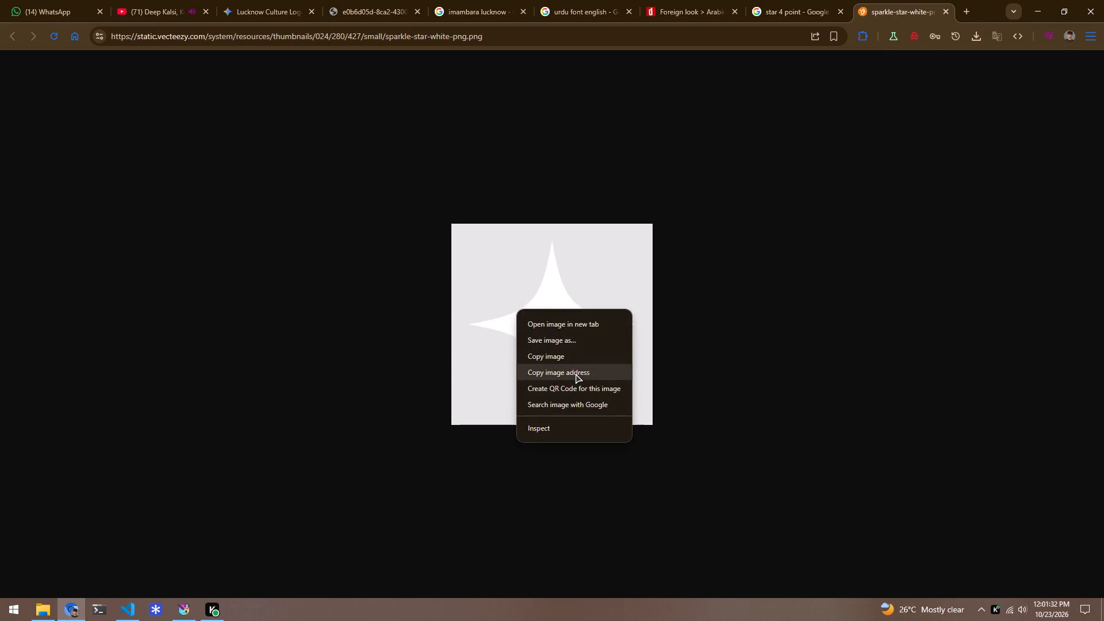
left_click(581, 356)
Switch to Krita and paste the copied star into the TRISHA artwork, downloading it from the remote source.
left_click(194, 618)
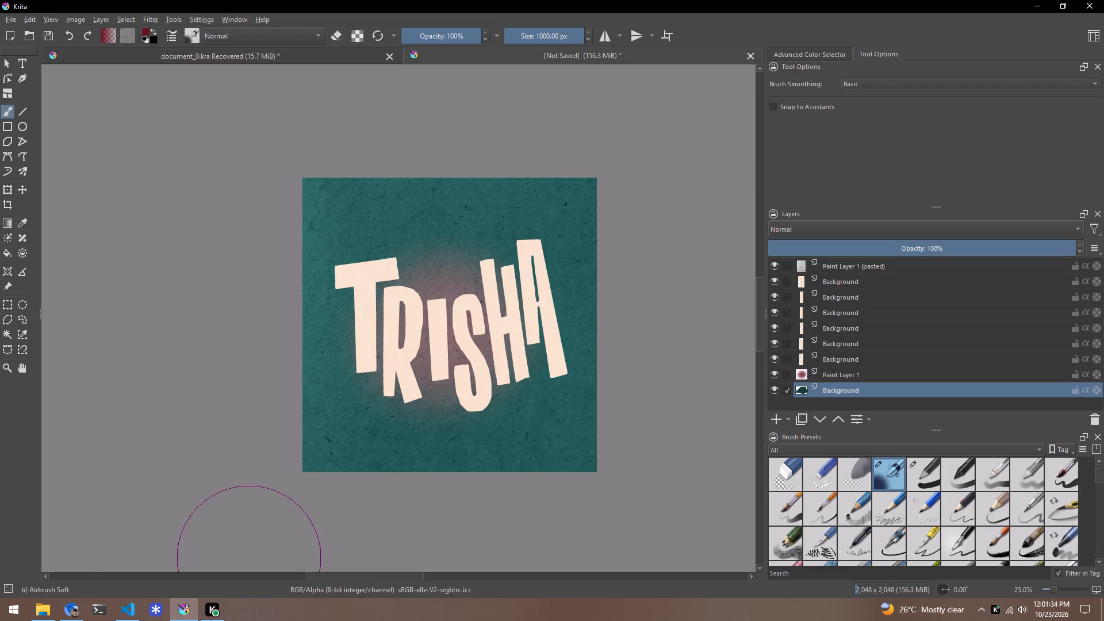
key("ctrl+v")
left_click(557, 222)
left_click(543, 241)
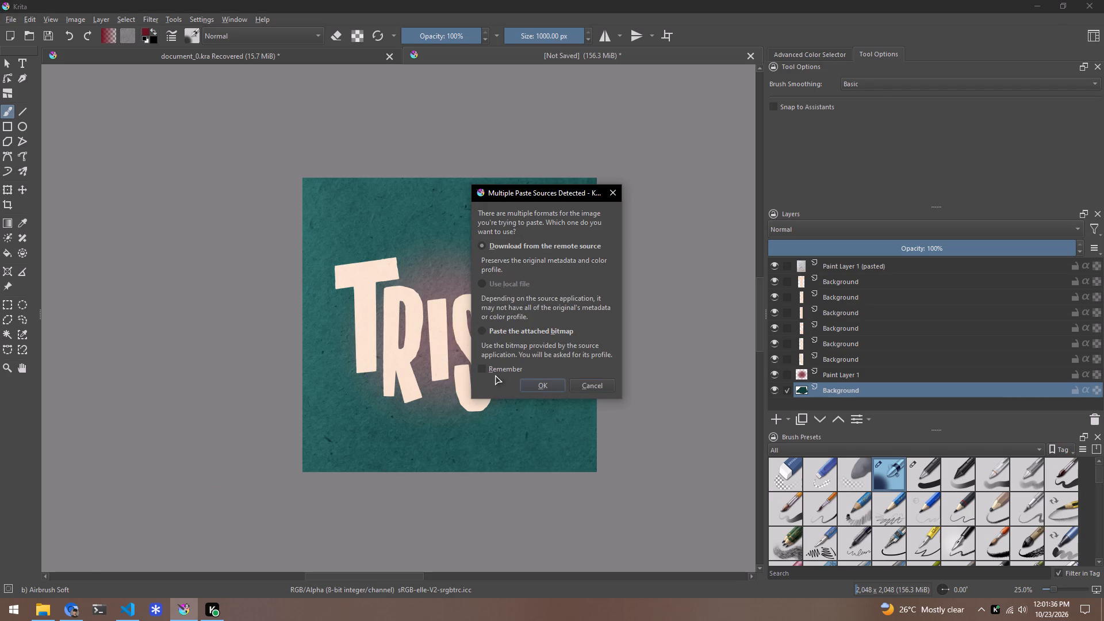
left_click(551, 386)
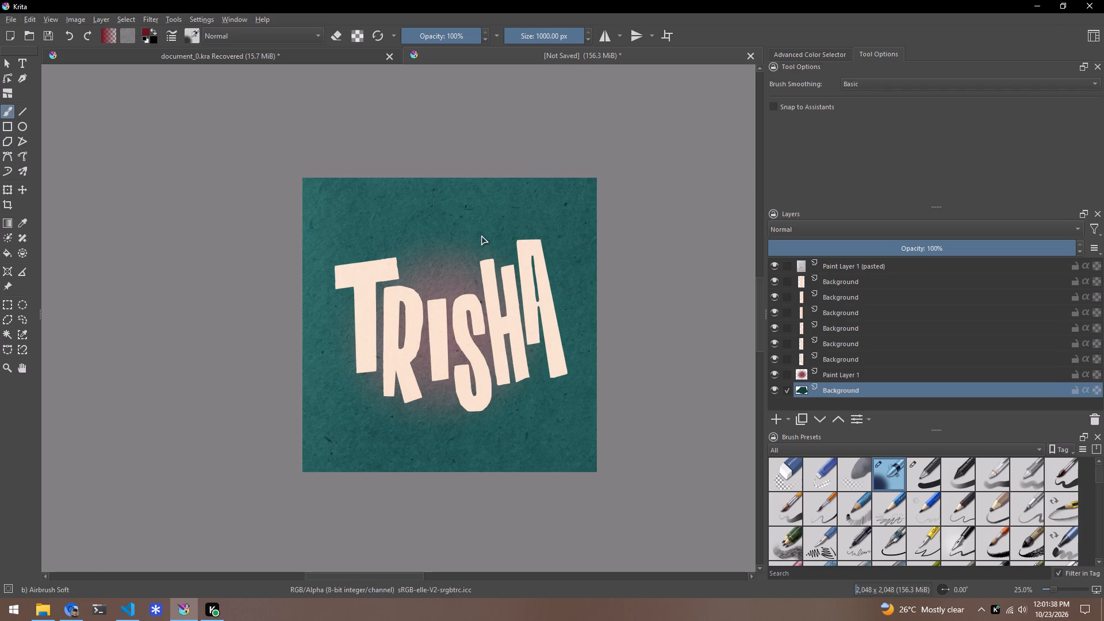
Move the pasted star with the Transform tool into the gap above the letters R and I.
left_click(3, 189)
left_click_drag(458, 318, 443, 252)
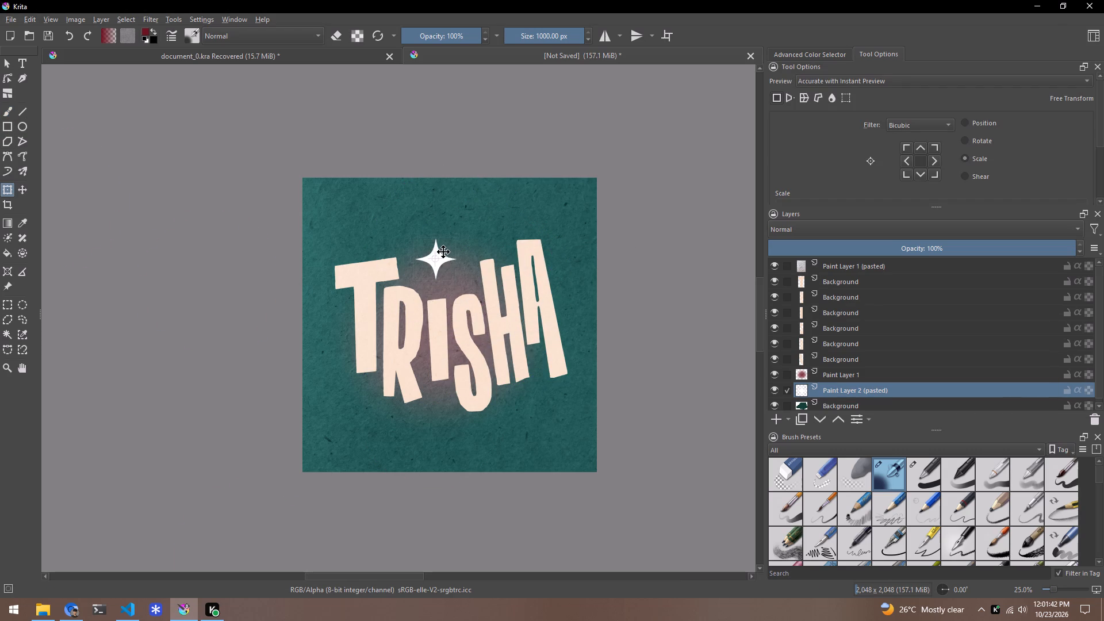
left_click_drag(443, 252, 442, 260)
scroll(448, 243, "up", 3)
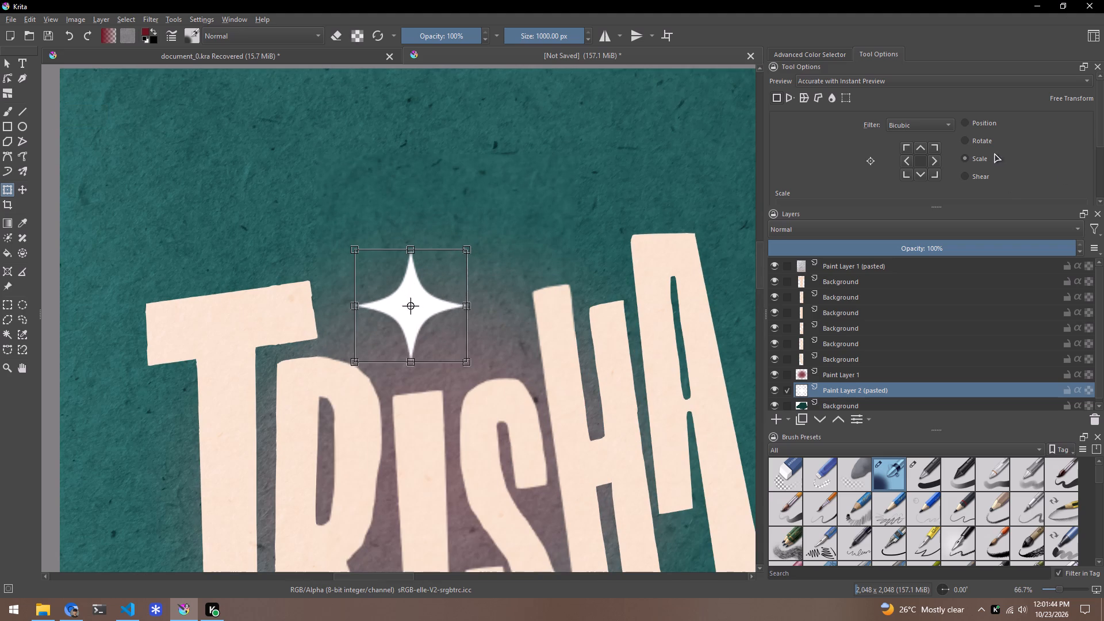
Scale the star proportionally to 58% and rotate it so its four points lie diagonally.
left_click_drag(1103, 124, 1102, 152)
left_click(1078, 158)
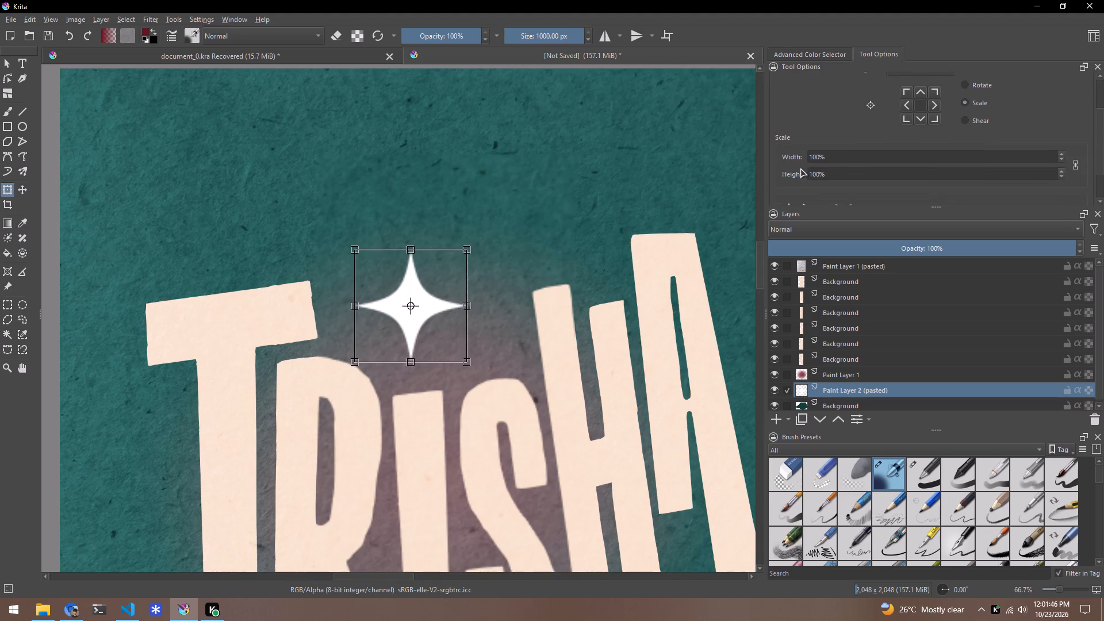
left_click_drag(468, 251, 420, 297)
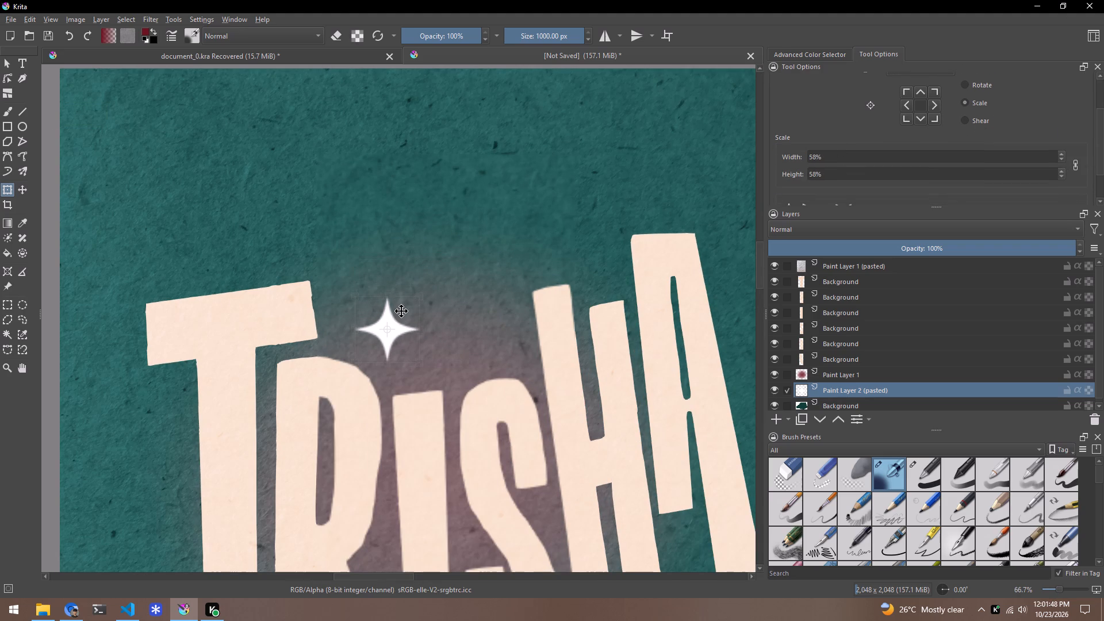
left_click_drag(407, 273, 440, 287)
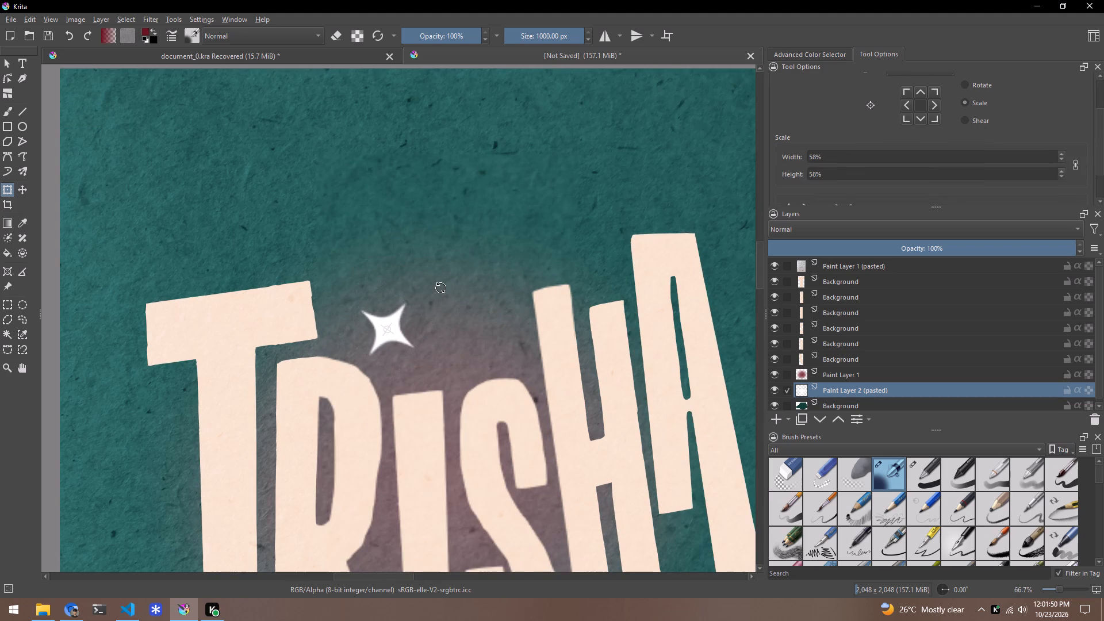
left_click_drag(440, 287, 414, 270)
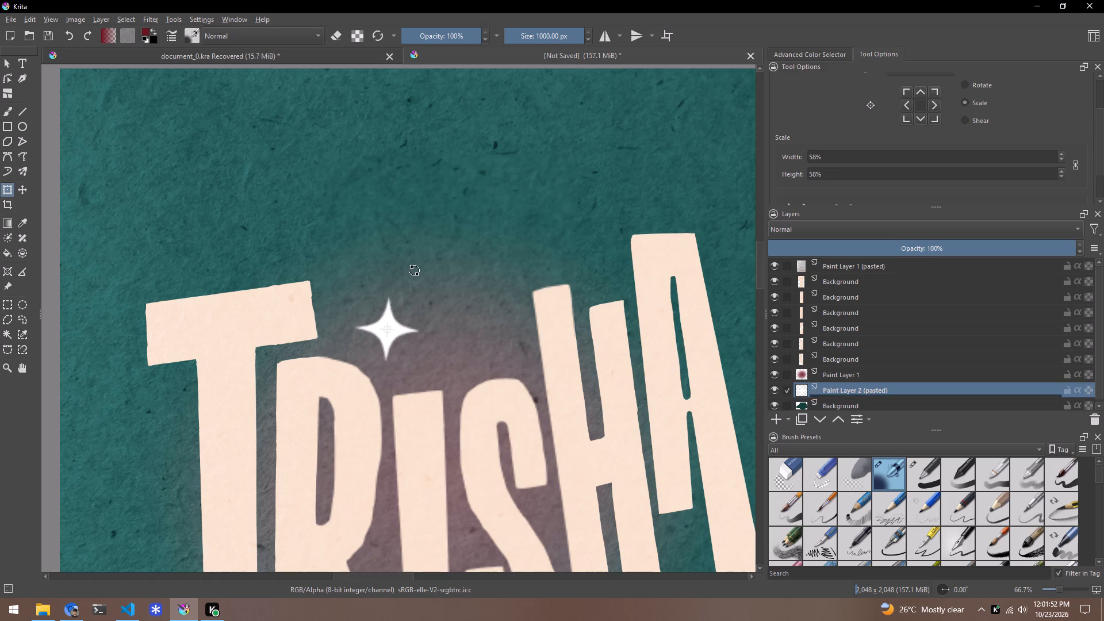
left_click_drag(414, 270, 435, 298)
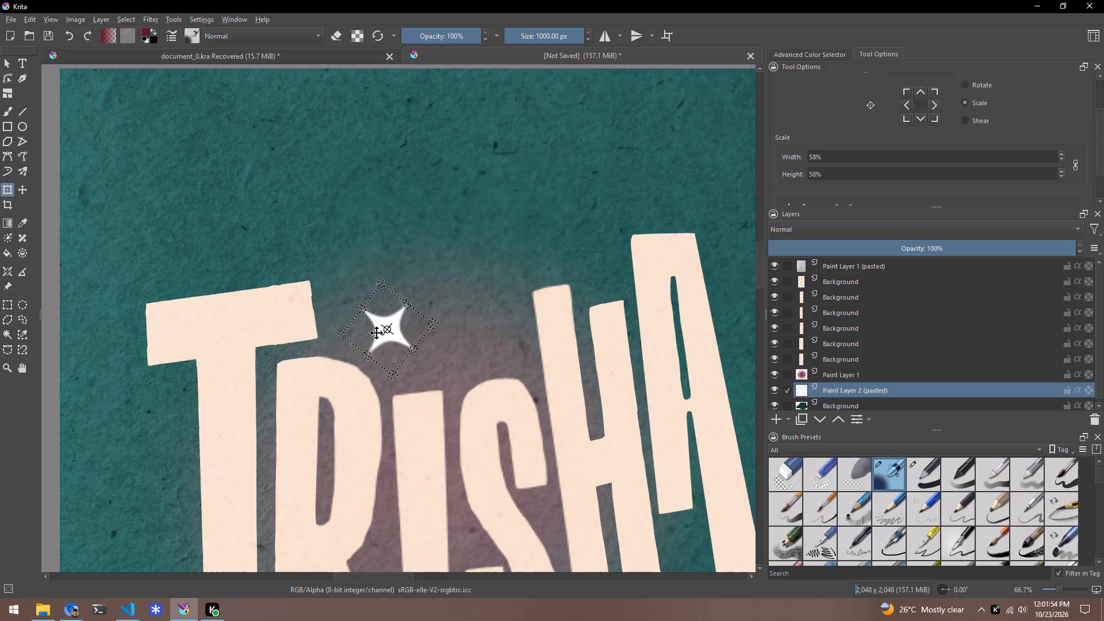
Switch back to the DaFont page in the browser and examine more Arabic-style TRISHA font previews.
left_click(64, 620)
left_click(811, 0)
left_click(700, 0)
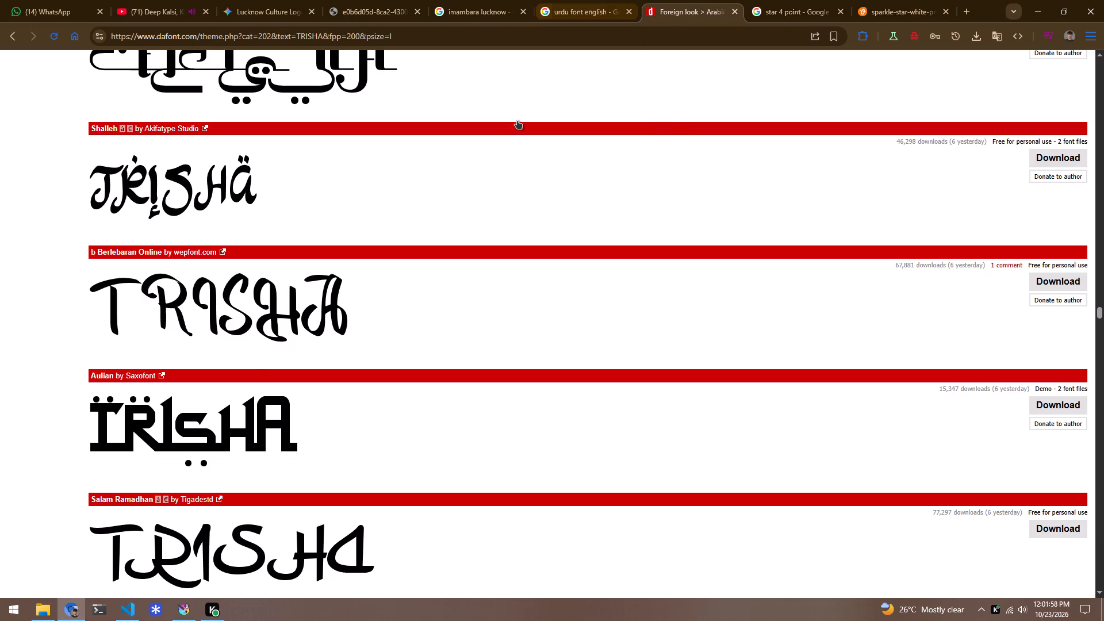
scroll(258, 375, "down", 6)
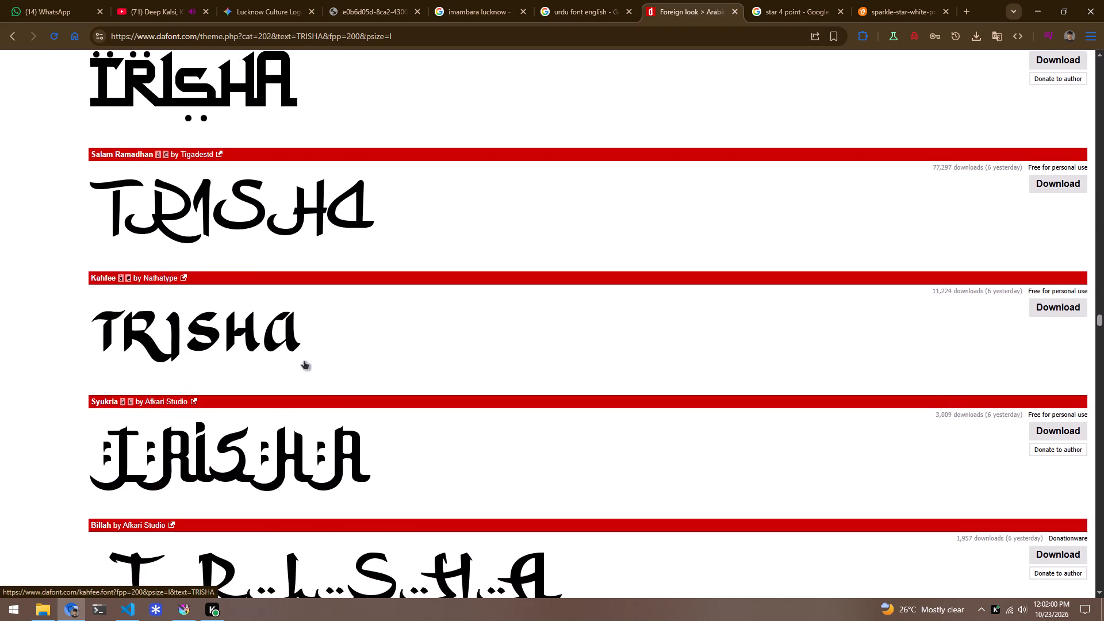
scroll(304, 361, "down", 4)
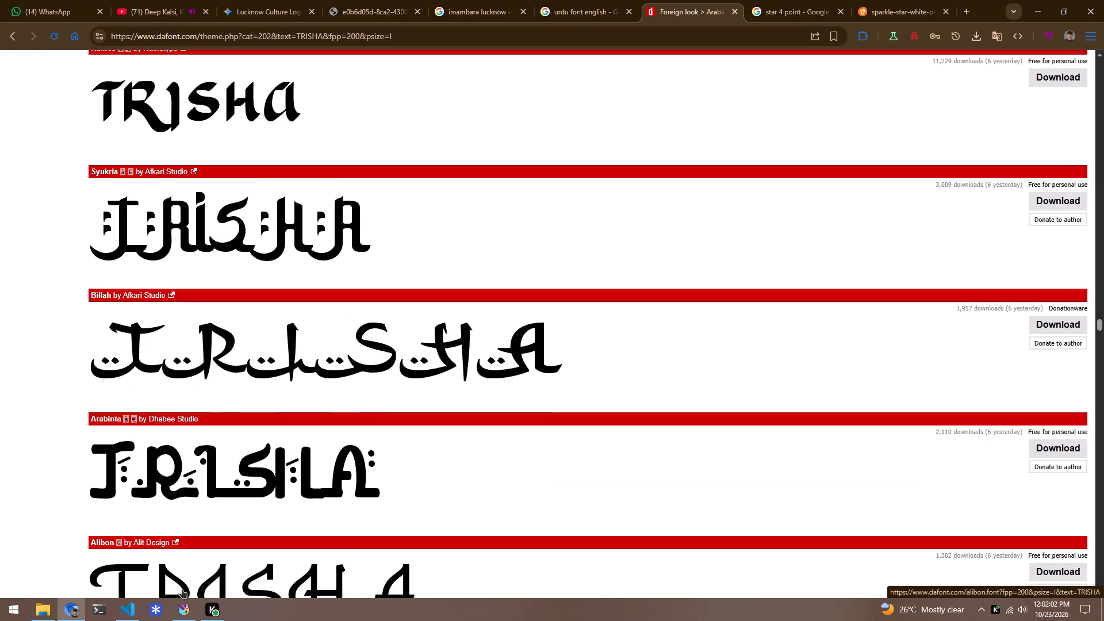
Return to the "star 4 point" results and examine the Shutterstock four-pointed star and its related images.
left_click(901, 0)
left_click(812, 1)
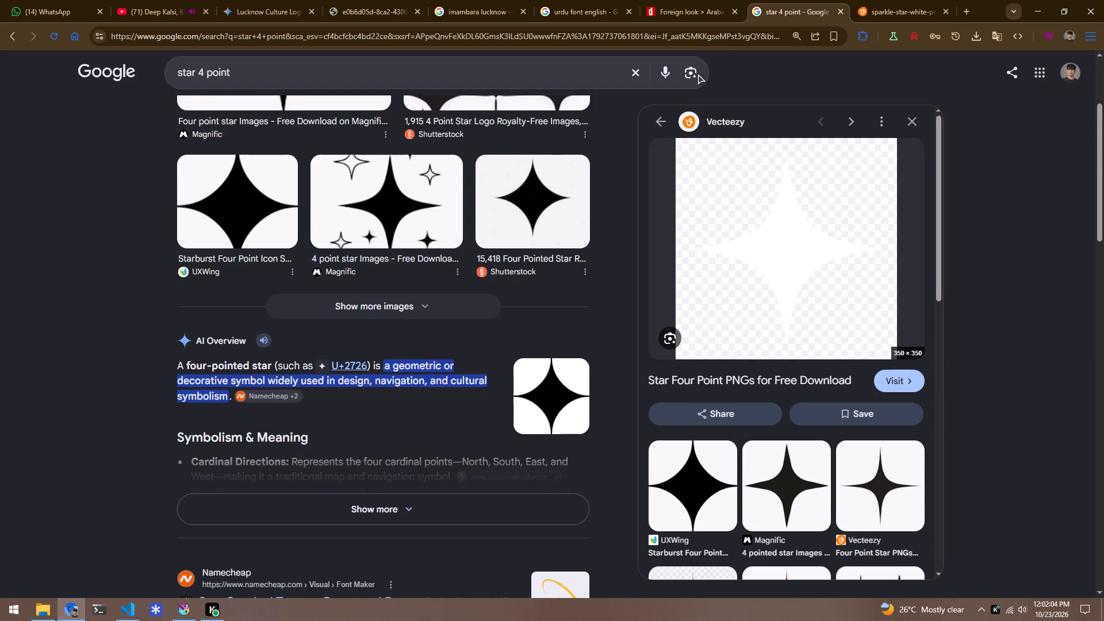
left_click(549, 210)
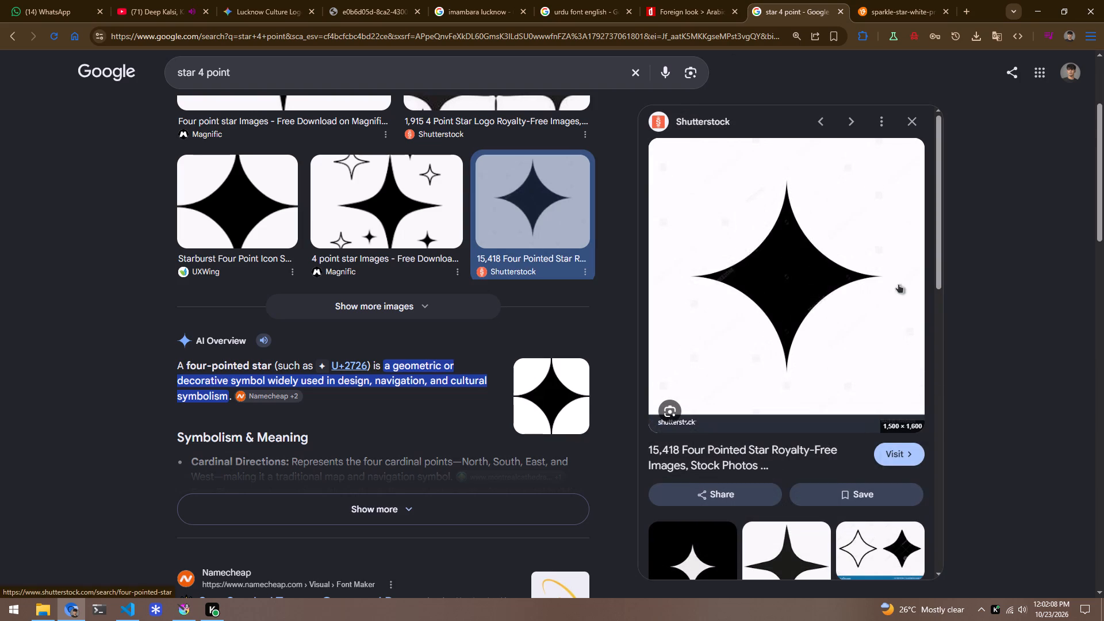
scroll(746, 481, "down", 3)
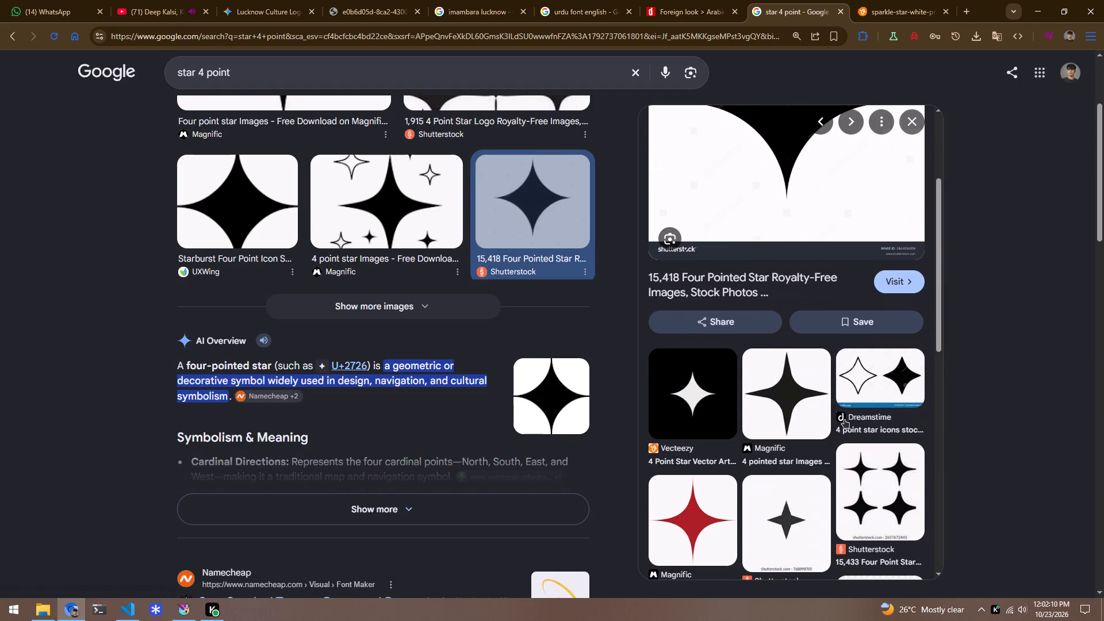
scroll(883, 388, "down", 1)
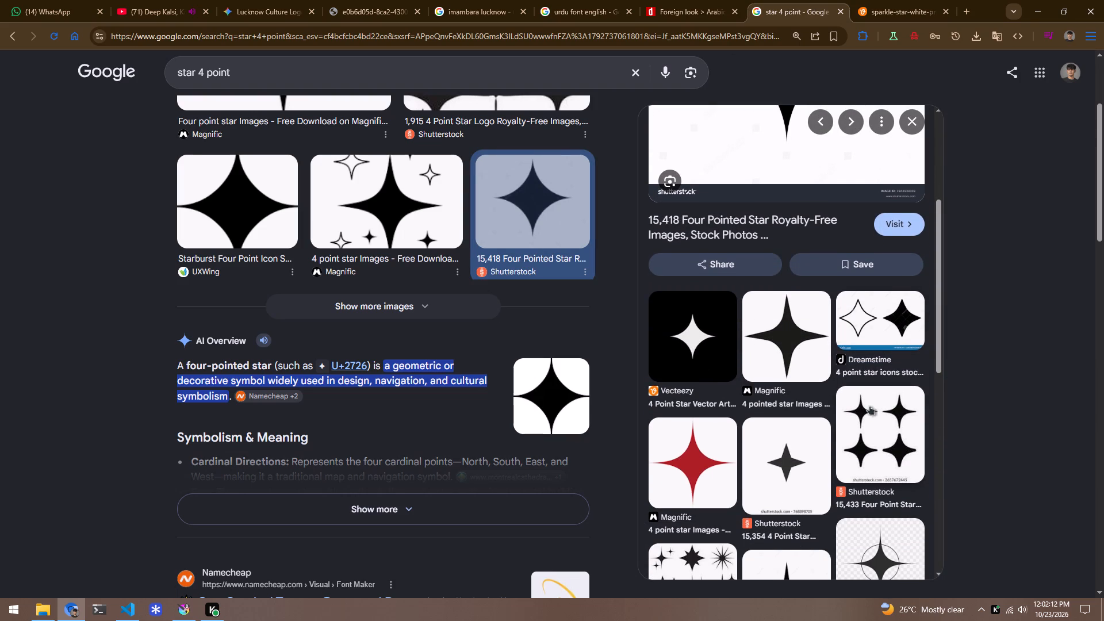
scroll(869, 408, "down", 2)
scroll(822, 432, "down", 4)
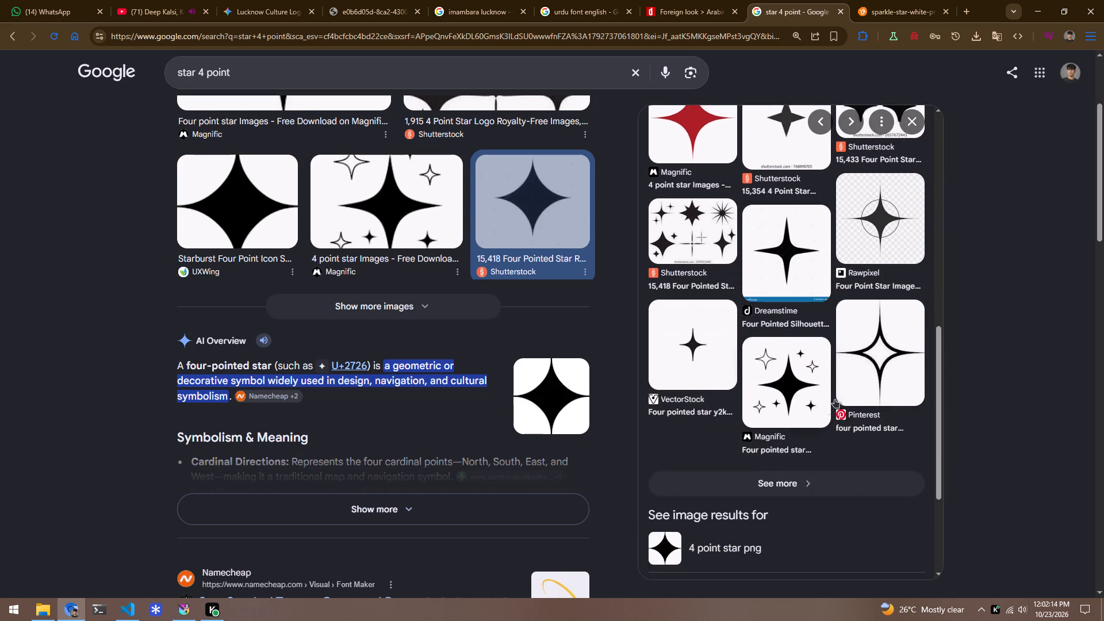
scroll(857, 371, "down", 2)
scroll(810, 323, "down", 3)
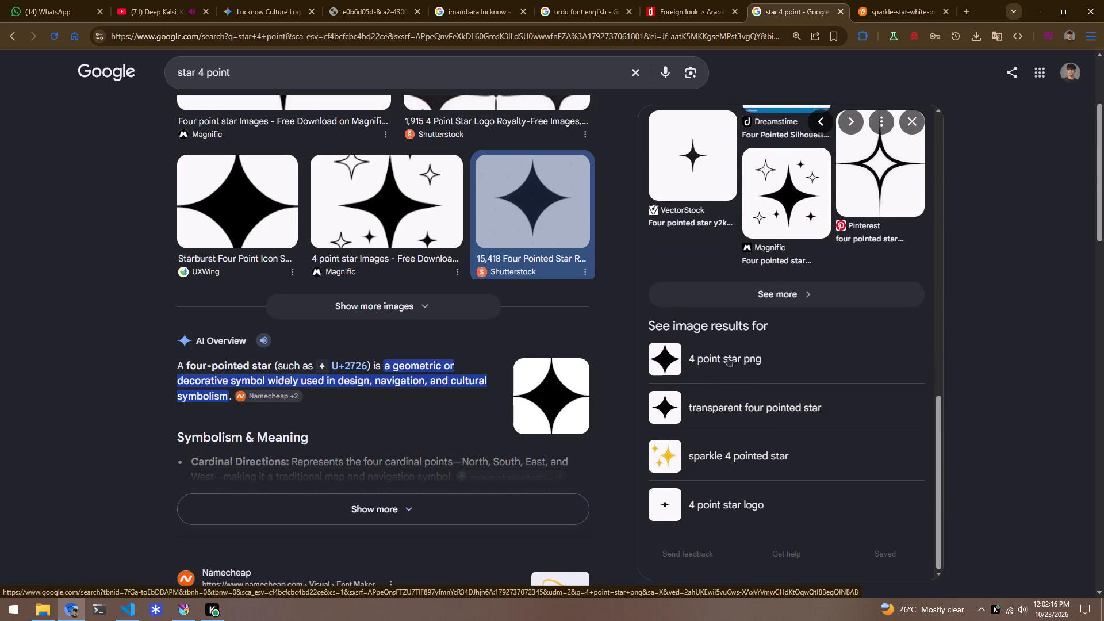
Open the suggested image search "4 point star png" and look through the four-point star images.
left_click(726, 360)
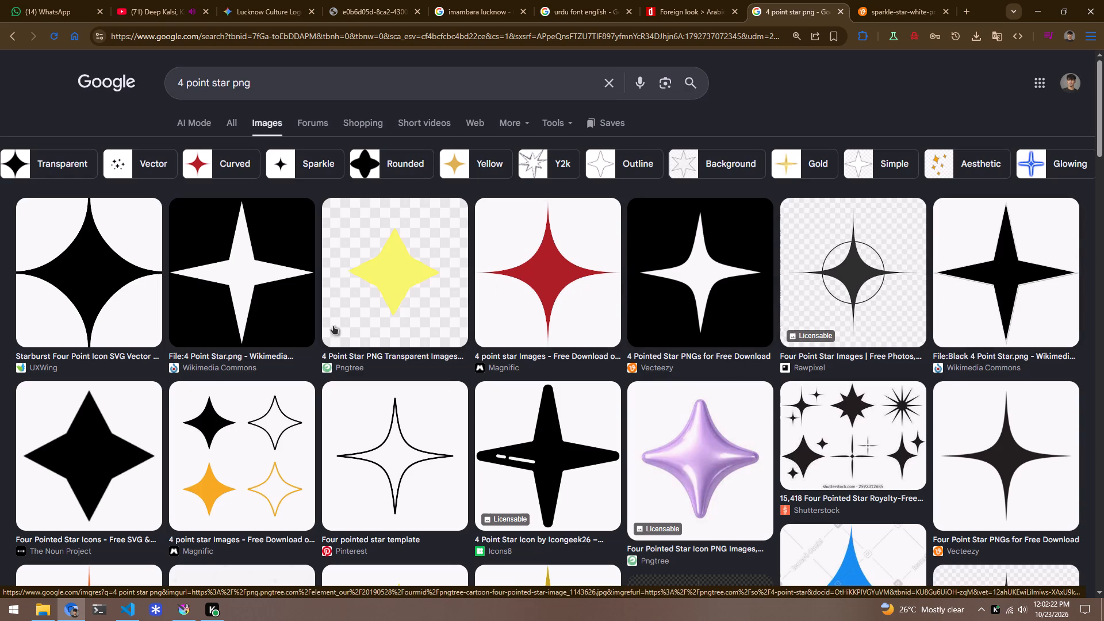
scroll(893, 310, "down", 3)
scroll(965, 290, "down", 2)
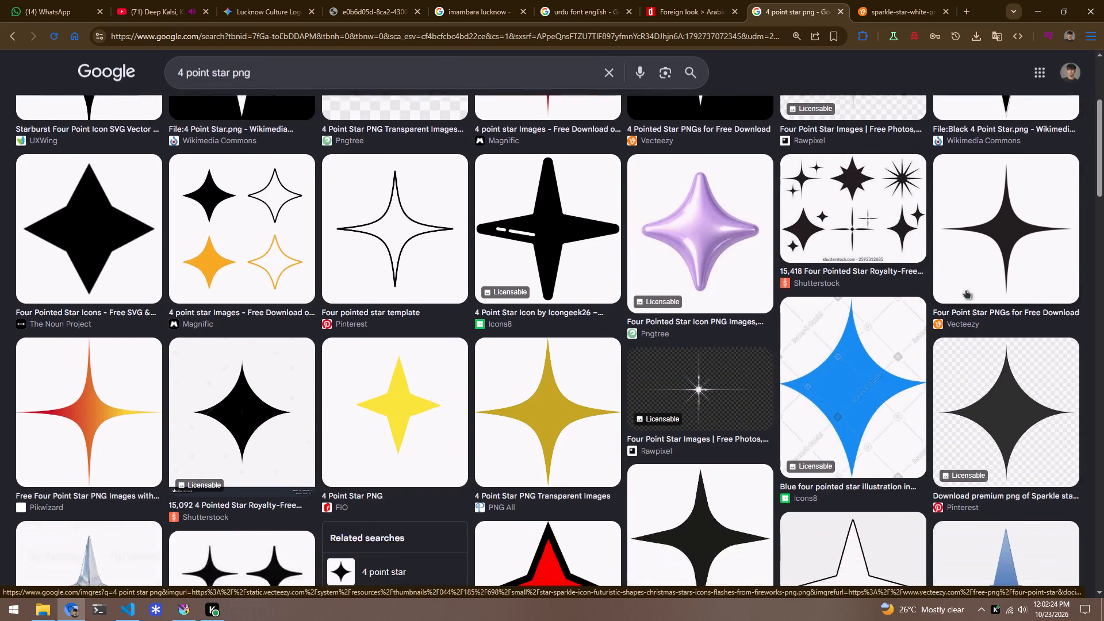
scroll(790, 339, "down", 1)
scroll(976, 344, "down", 5)
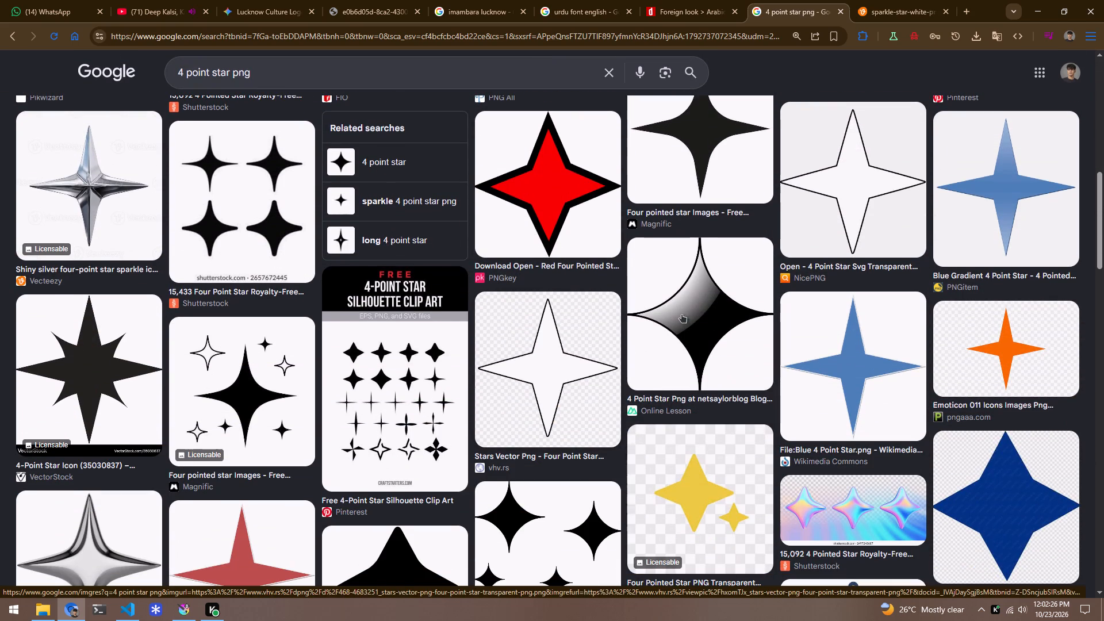
scroll(114, 327, "down", 3)
scroll(563, 335, "down", 1)
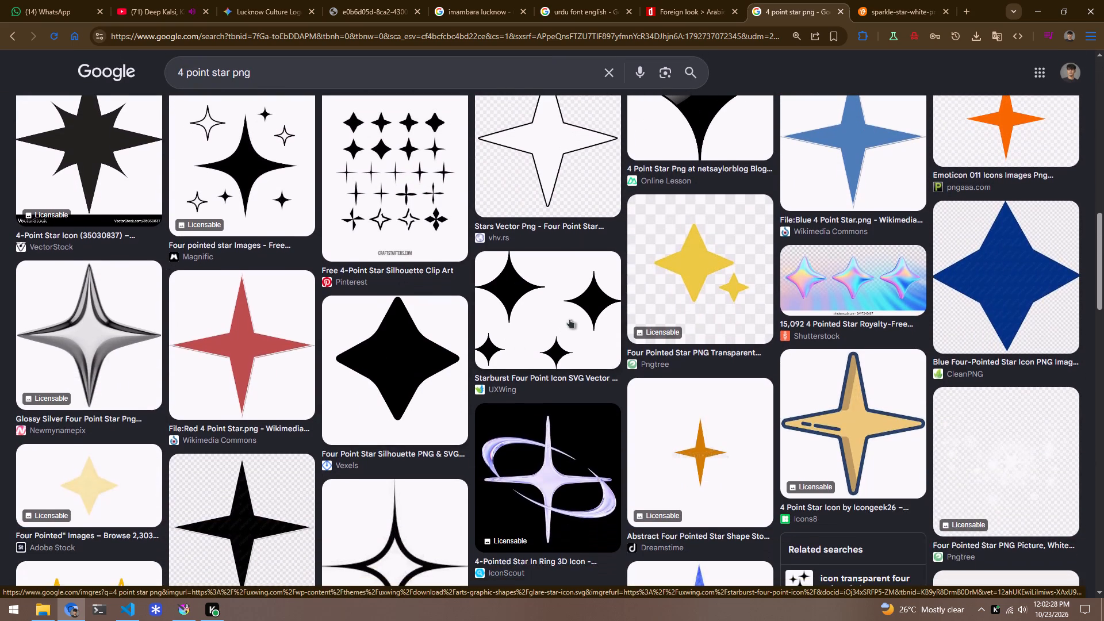
scroll(569, 319, "up", 13)
Preview the black Starburst Four Point Icon from UXWing and copy its image.
left_click(48, 188)
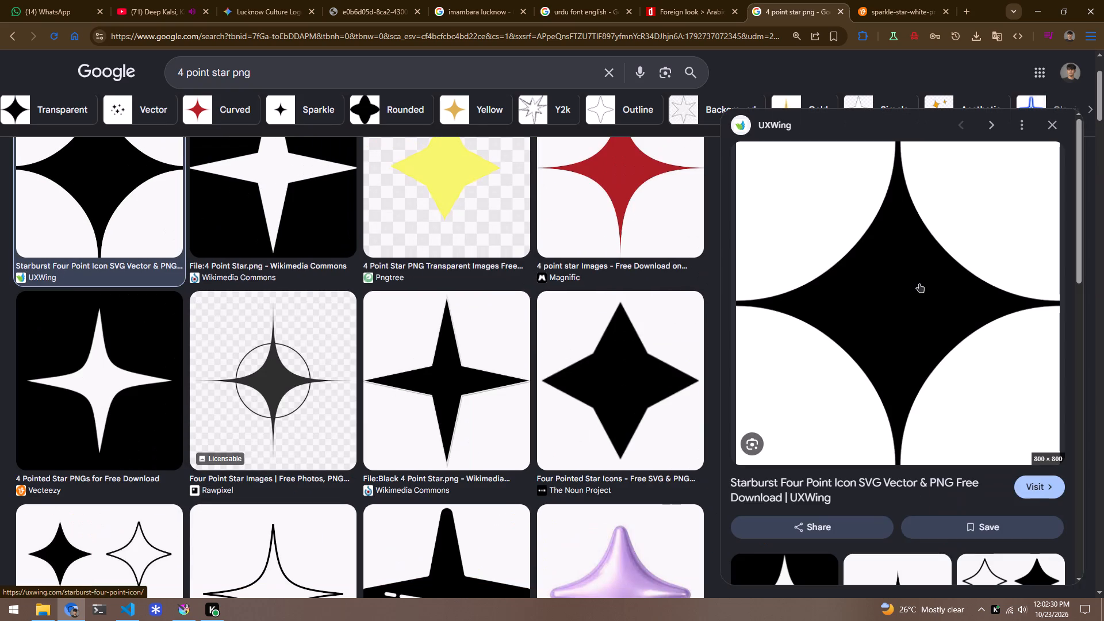
right_click(881, 303)
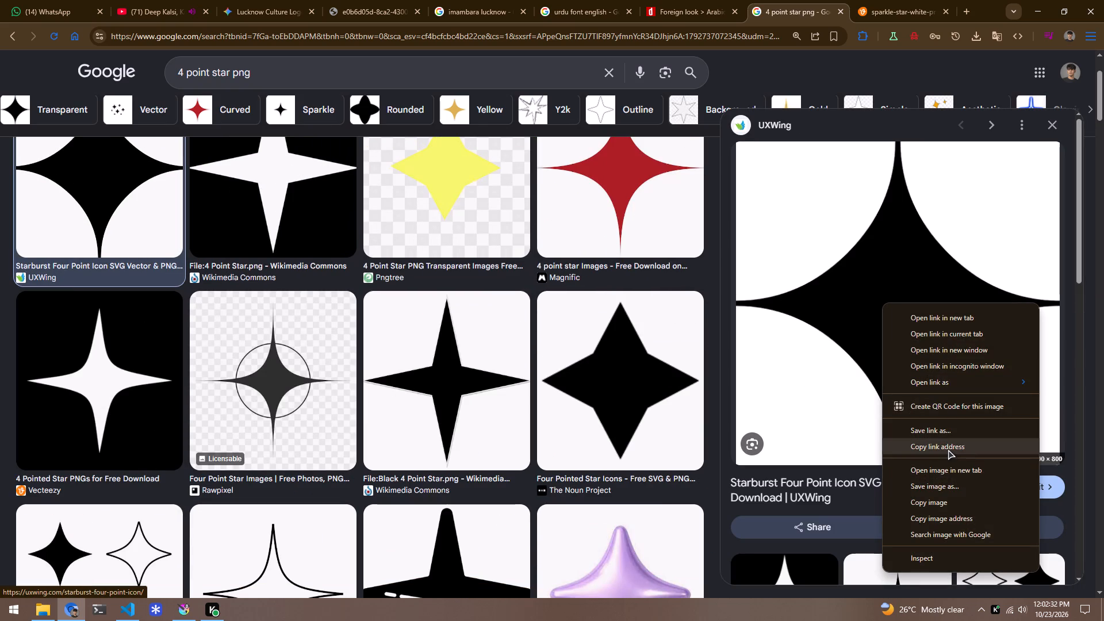
left_click(948, 450)
right_click(951, 322)
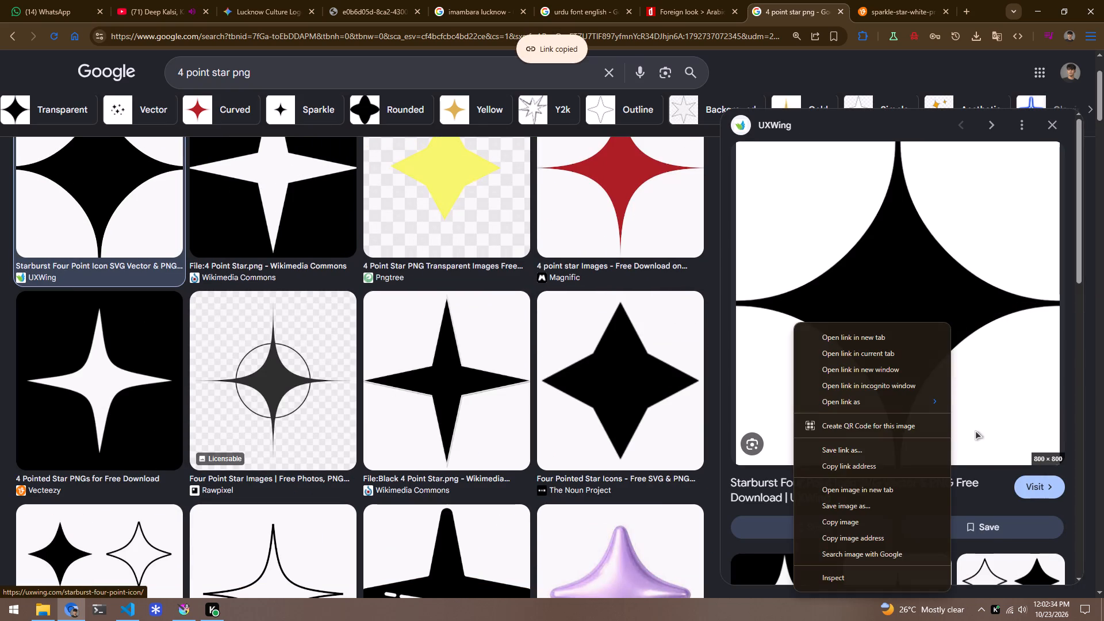
left_click(839, 522)
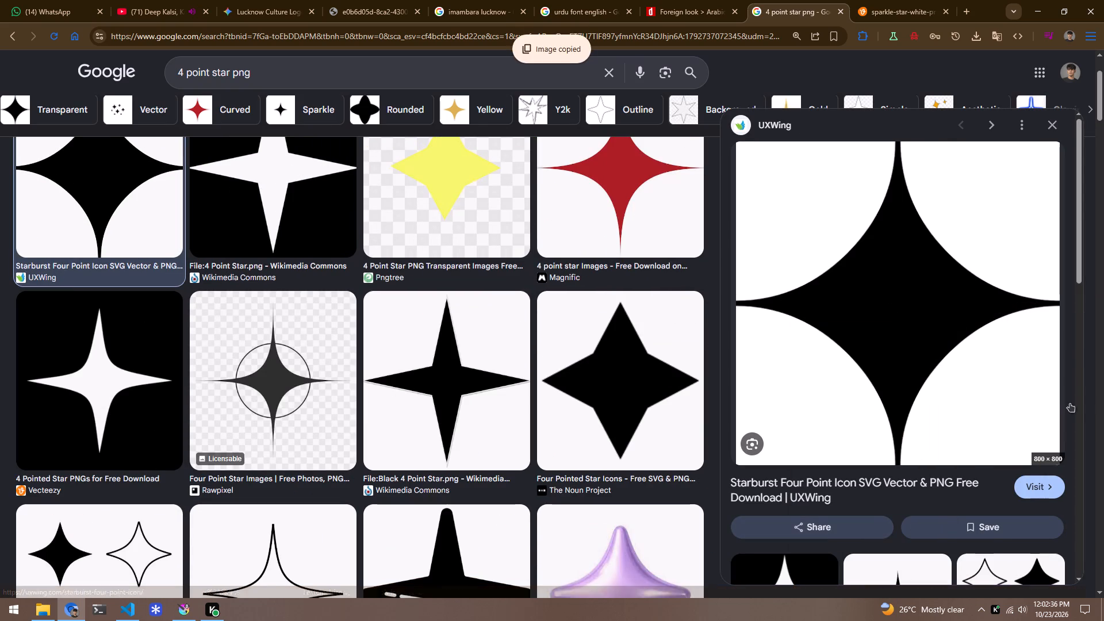
Open the UXWing star image in its own browser tab and copy the image from there.
right_click(1098, 389)
right_click(873, 357)
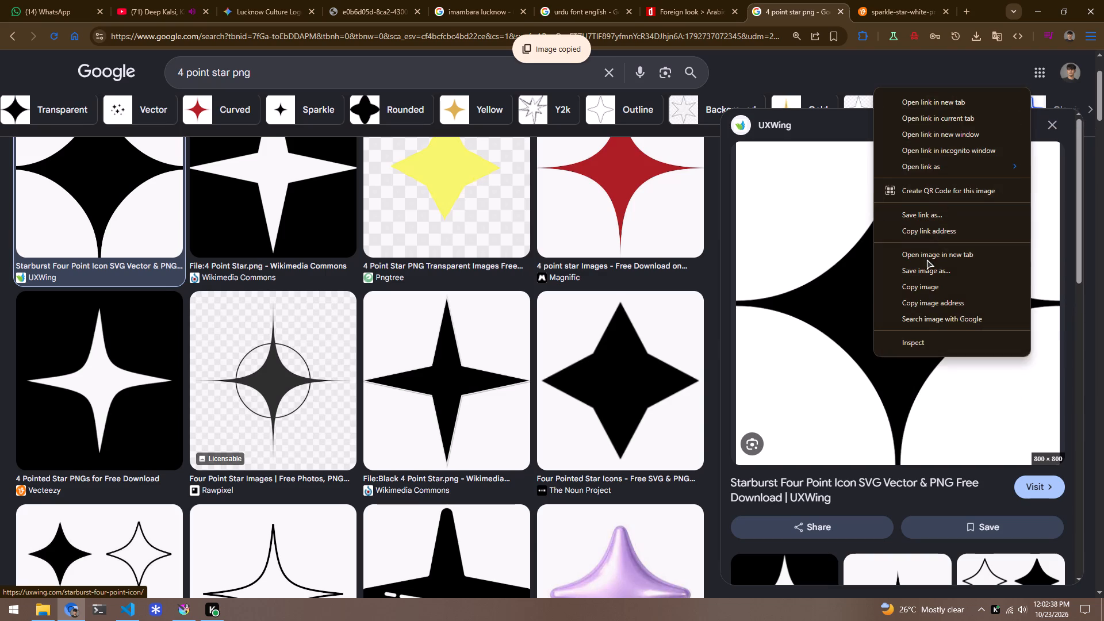
left_click(927, 259)
left_click(807, 0)
right_click(515, 224)
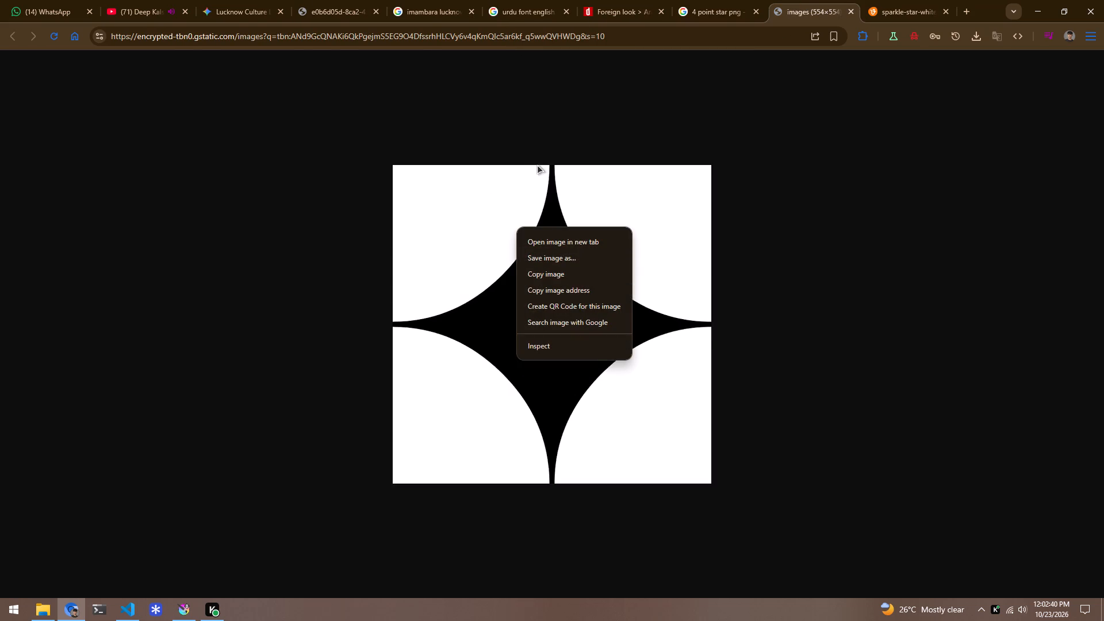
left_click(716, 0)
left_click(796, 0)
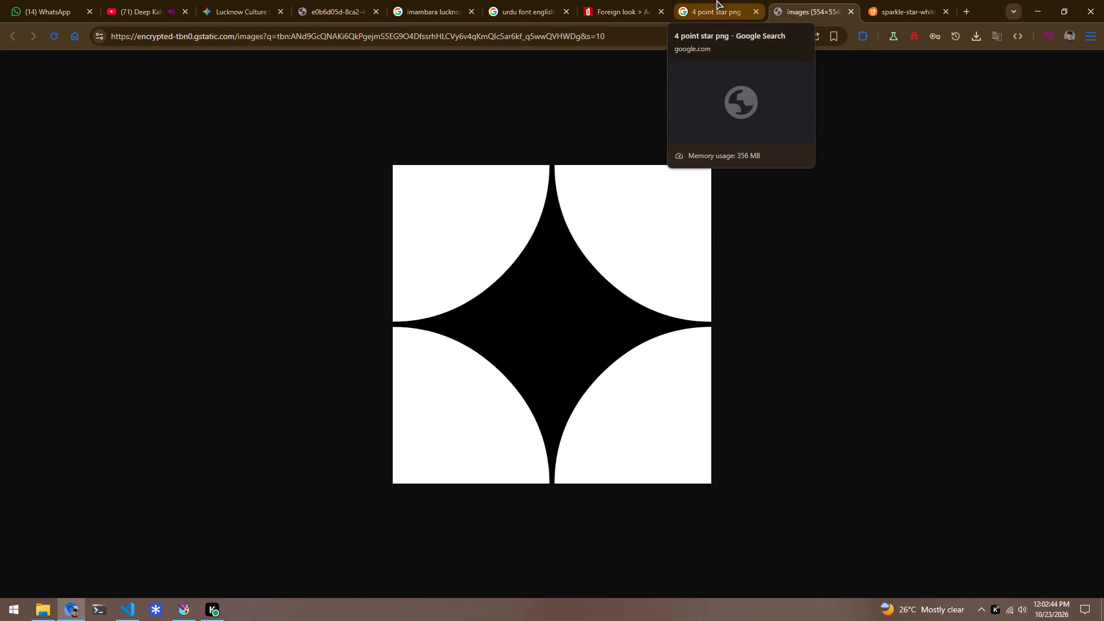
right_click(596, 233)
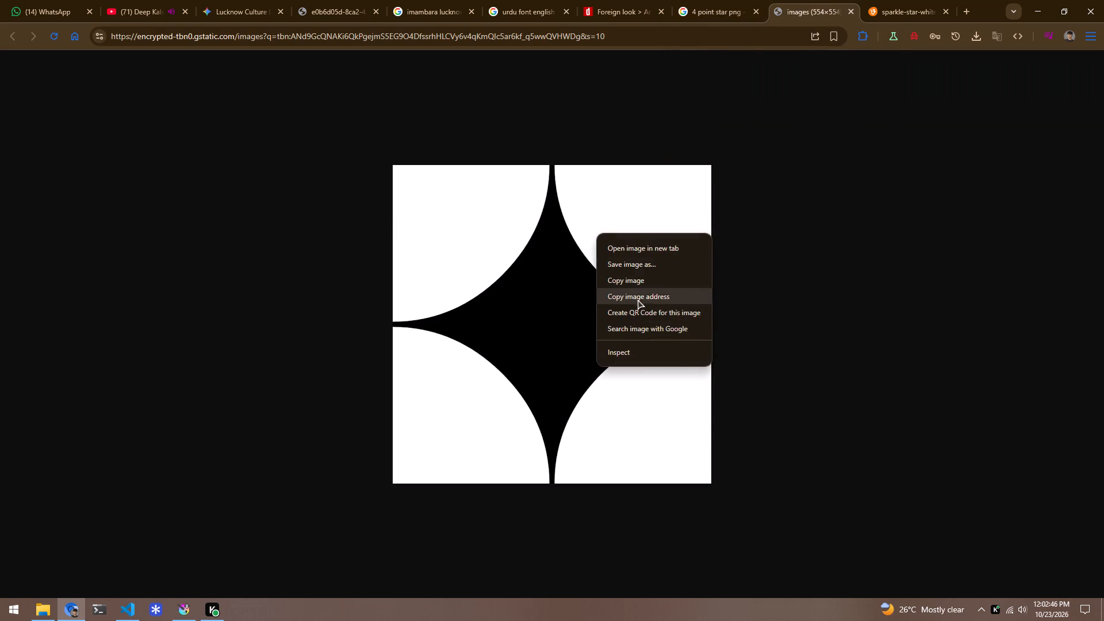
left_click(643, 286)
Switch to Krita and paste the copied black star into the TRISHA artwork as a new layer.
left_click(181, 615)
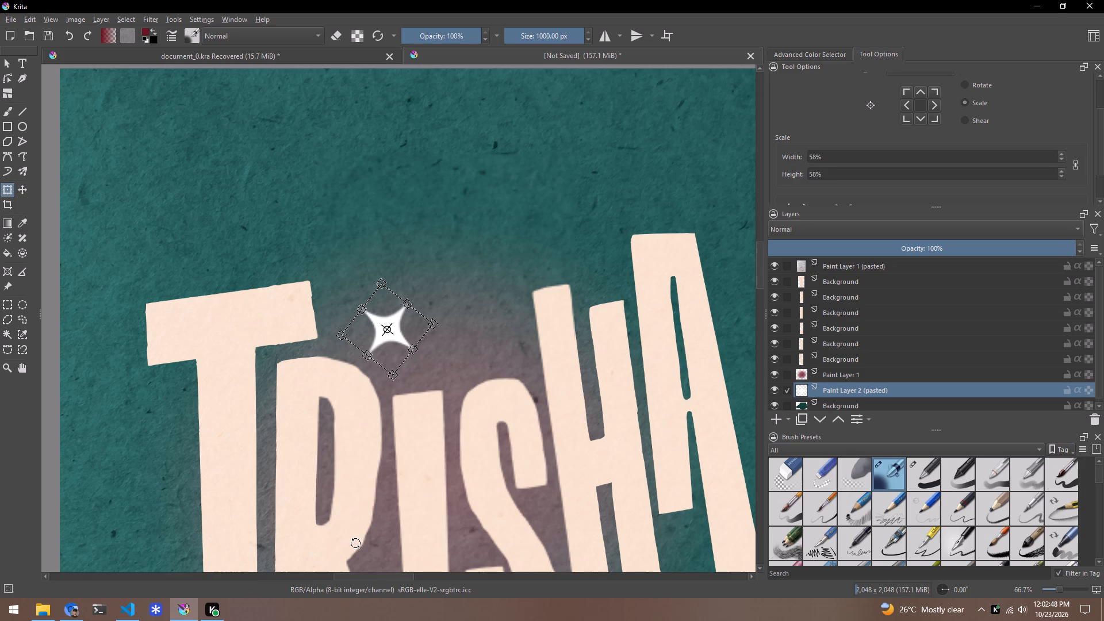
key("ctrl+v")
left_click(507, 256)
left_click(523, 248)
left_click(551, 385)
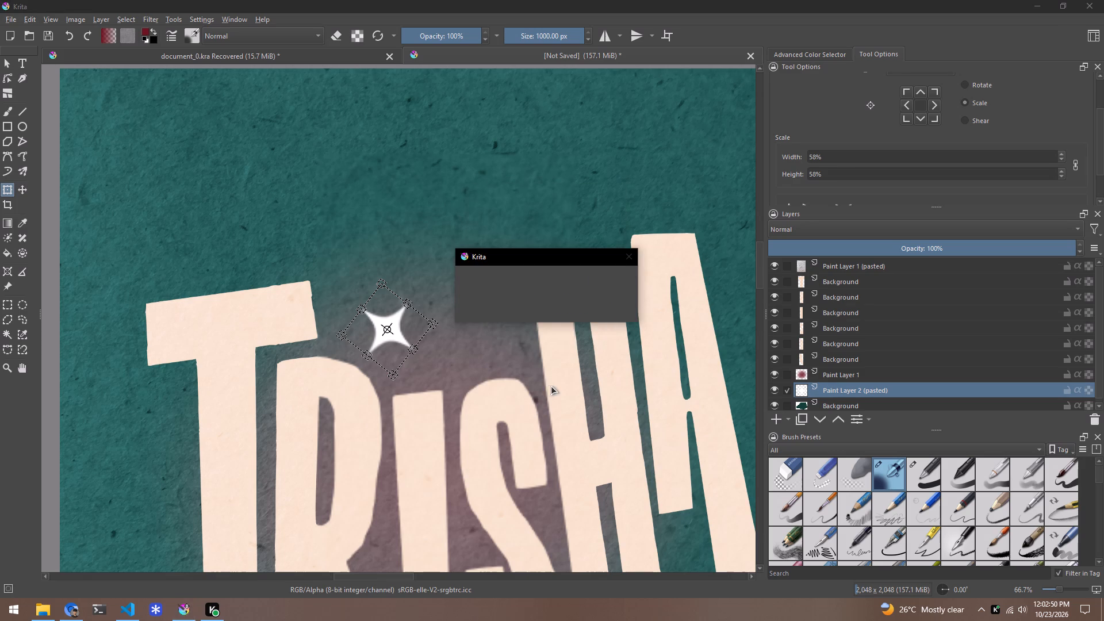
Move the pasted black star from the artwork's centre to the canvas's upper-left corner, above the letter T.
scroll(474, 358, "down", 3)
left_click(438, 366)
left_click_drag(445, 366, 439, 299)
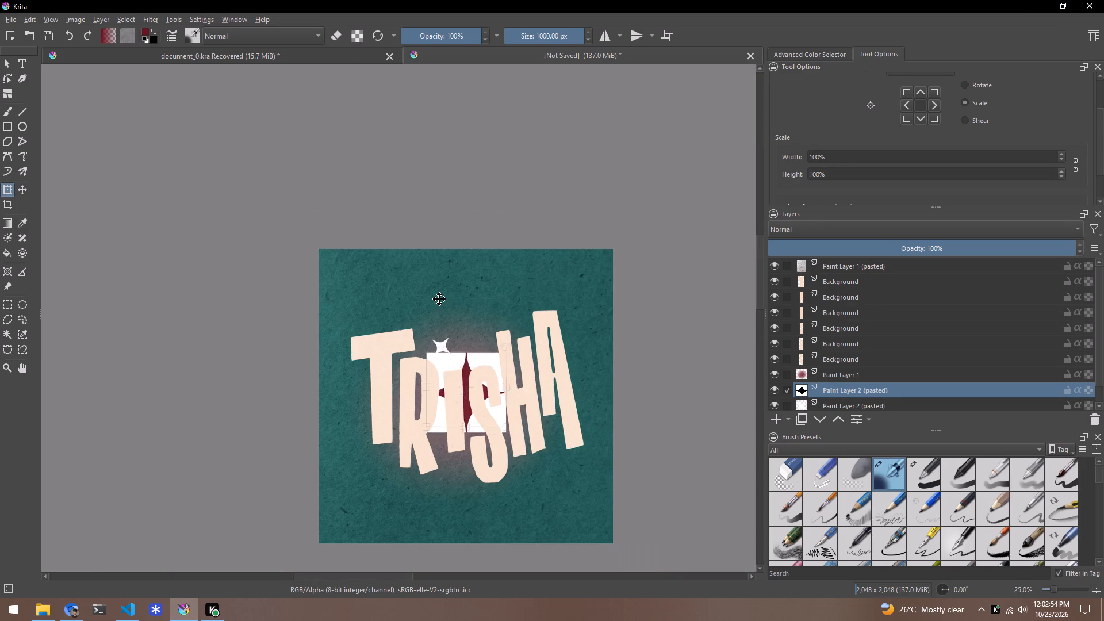
left_click_drag(439, 299, 408, 281)
scroll(424, 296, "up", 3)
left_click_drag(483, 303, 308, 274)
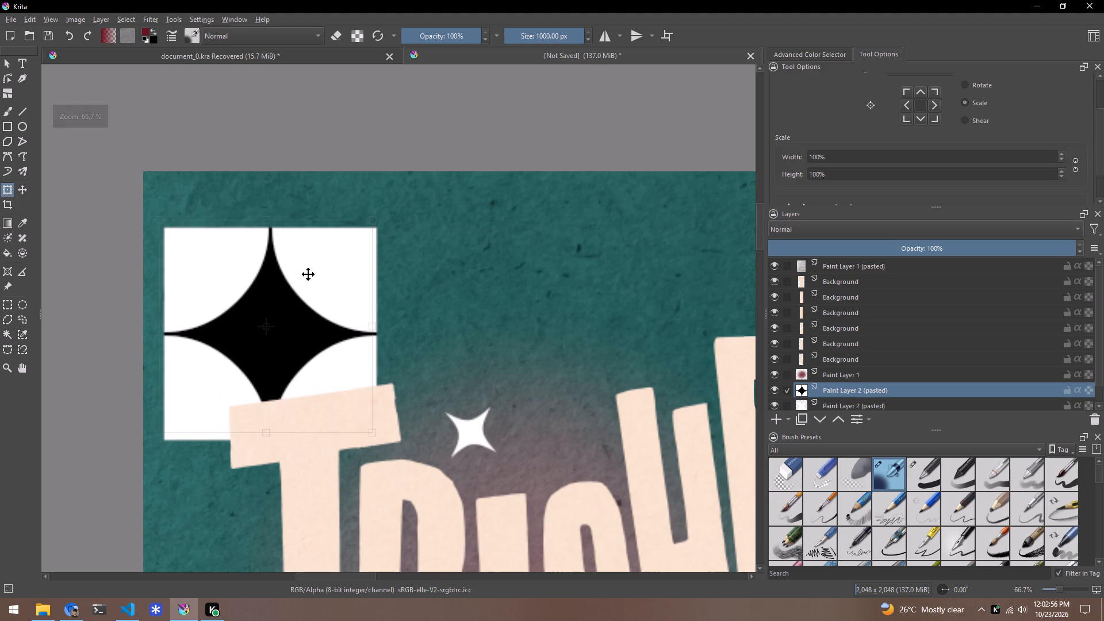
left_click_drag(308, 274, 313, 254)
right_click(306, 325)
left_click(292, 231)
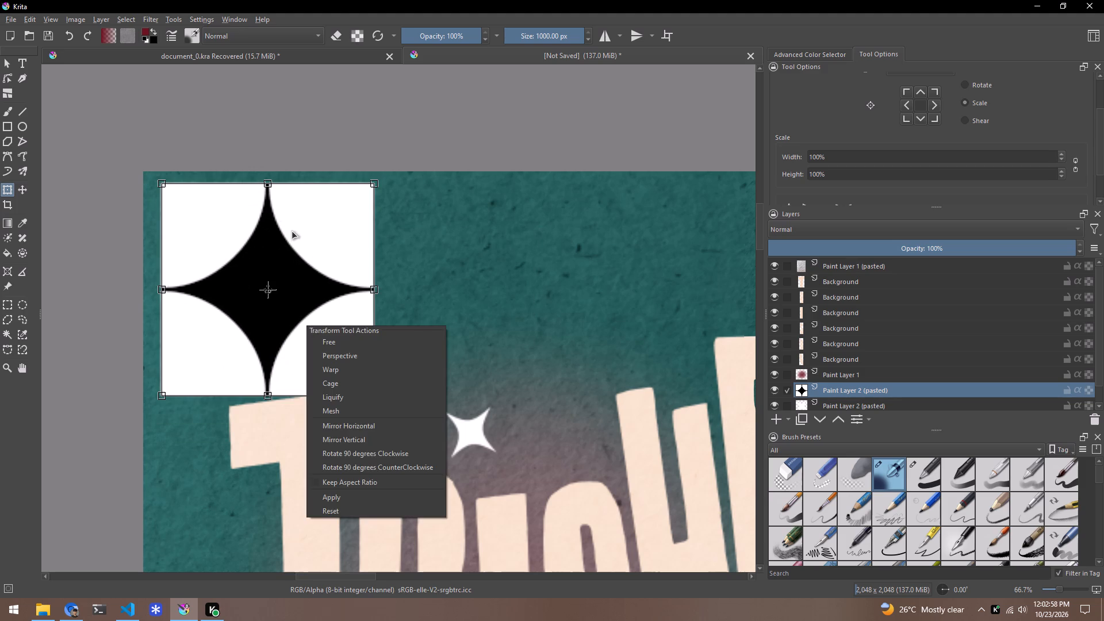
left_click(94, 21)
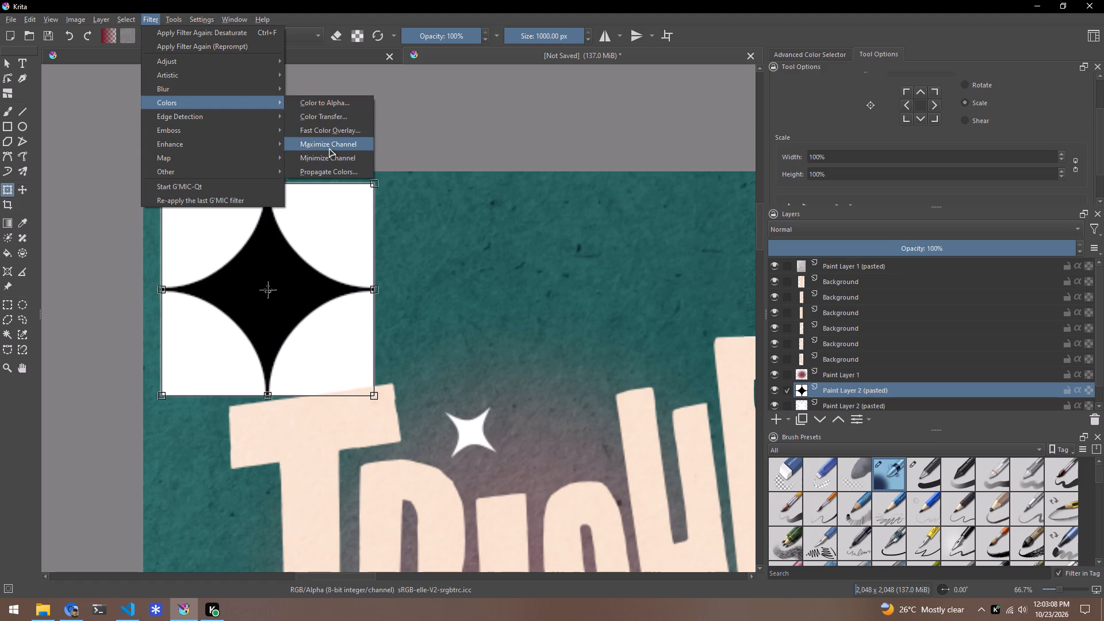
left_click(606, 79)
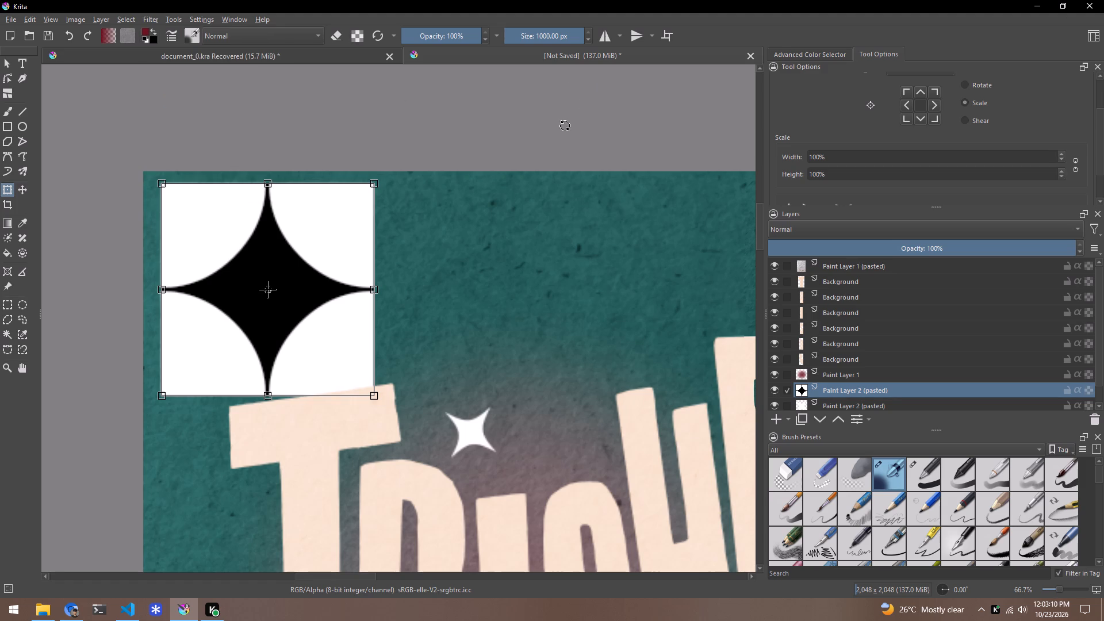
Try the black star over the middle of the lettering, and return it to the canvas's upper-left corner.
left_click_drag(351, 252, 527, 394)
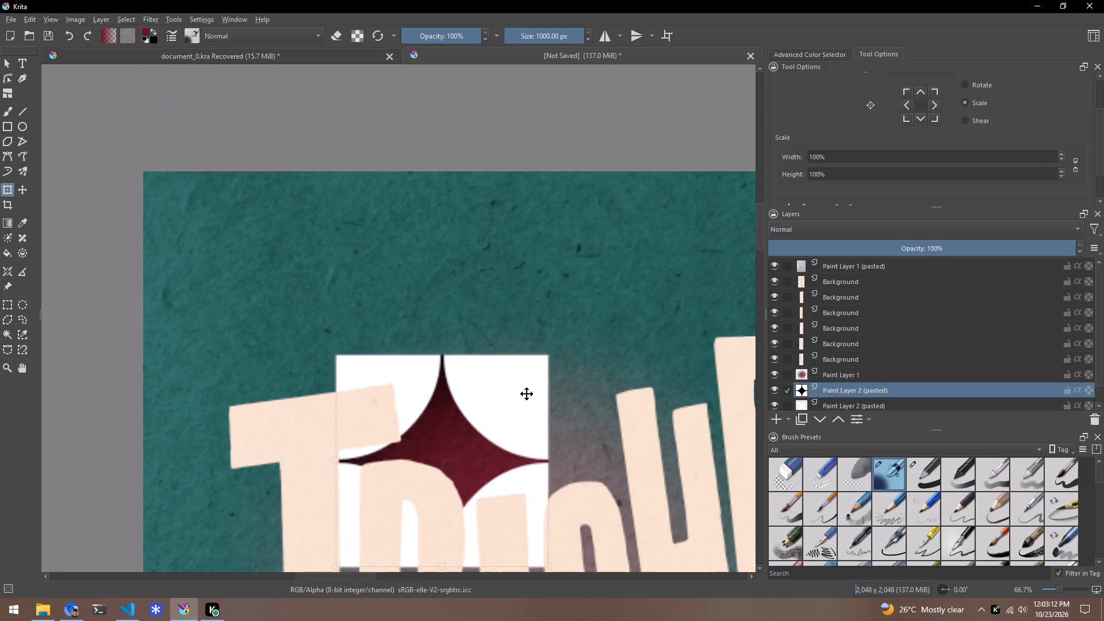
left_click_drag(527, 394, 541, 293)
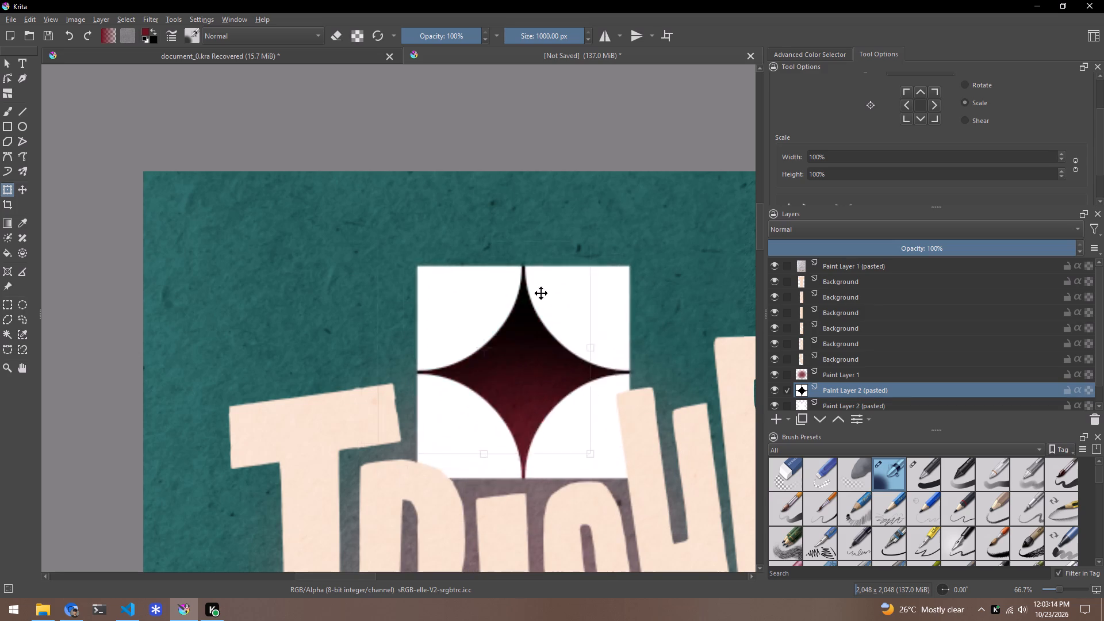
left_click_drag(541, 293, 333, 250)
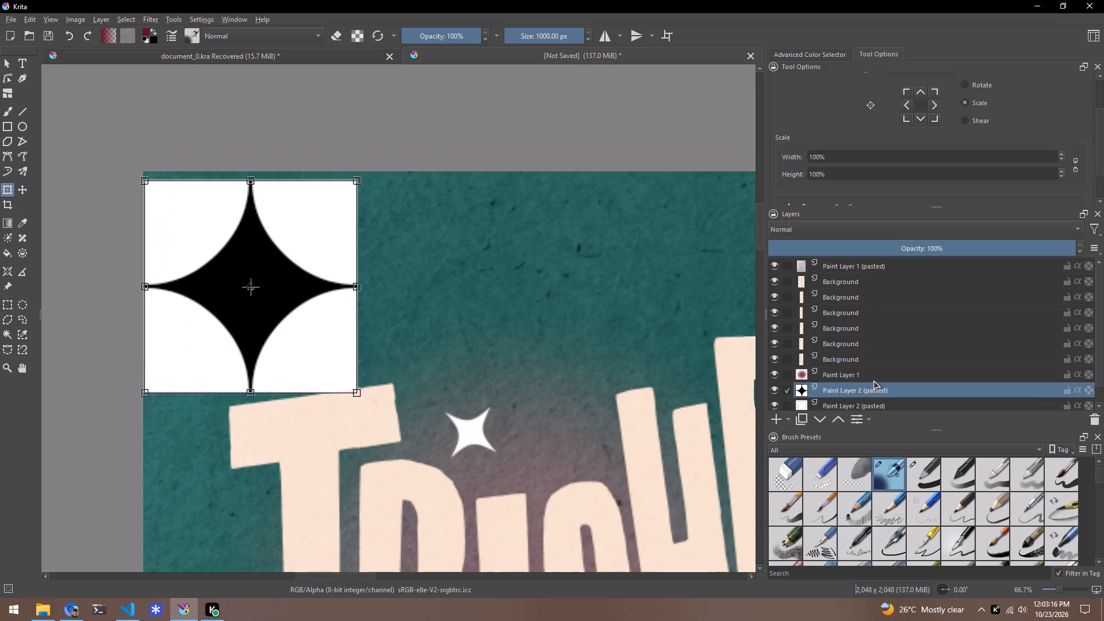
Raise the black star's layer above all the letter layers and shift the star down and right over the T's top edge.
left_click_drag(854, 389, 854, 278)
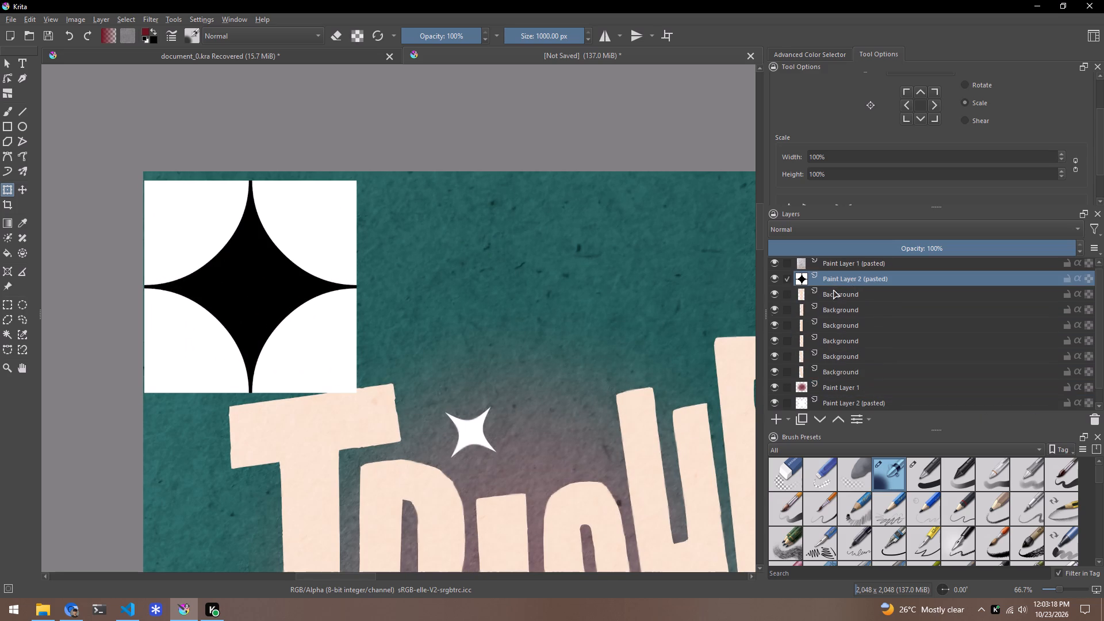
scroll(846, 304, "up", 3)
left_click_drag(230, 276, 277, 290)
left_click_drag(282, 270, 297, 277)
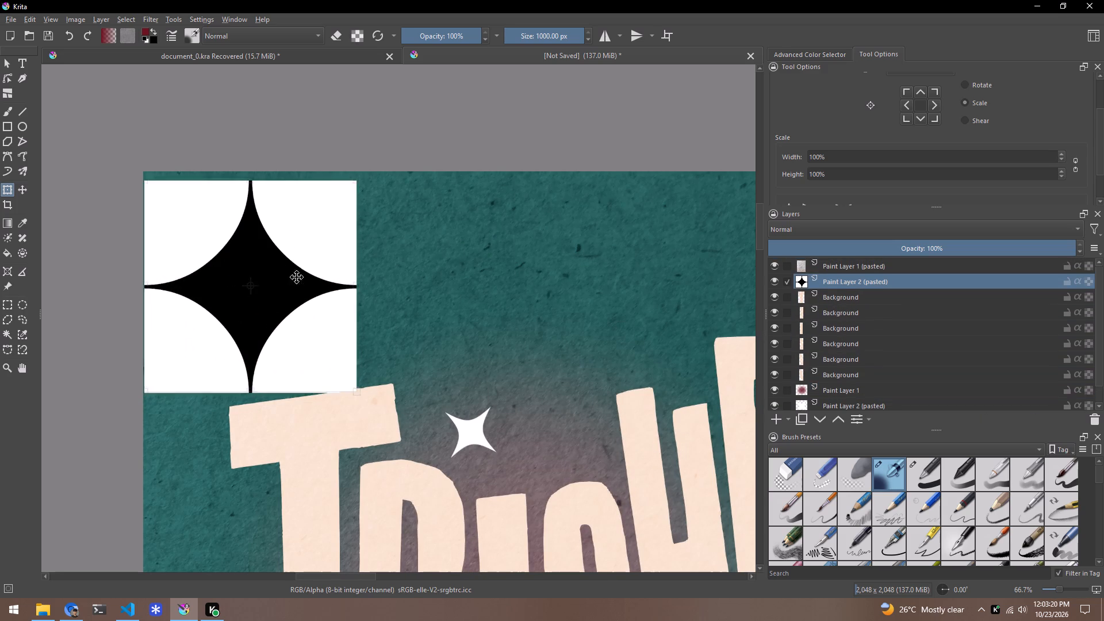
left_click_drag(297, 277, 315, 290)
scroll(287, 266, "up", 4)
scroll(287, 266, "down", 2)
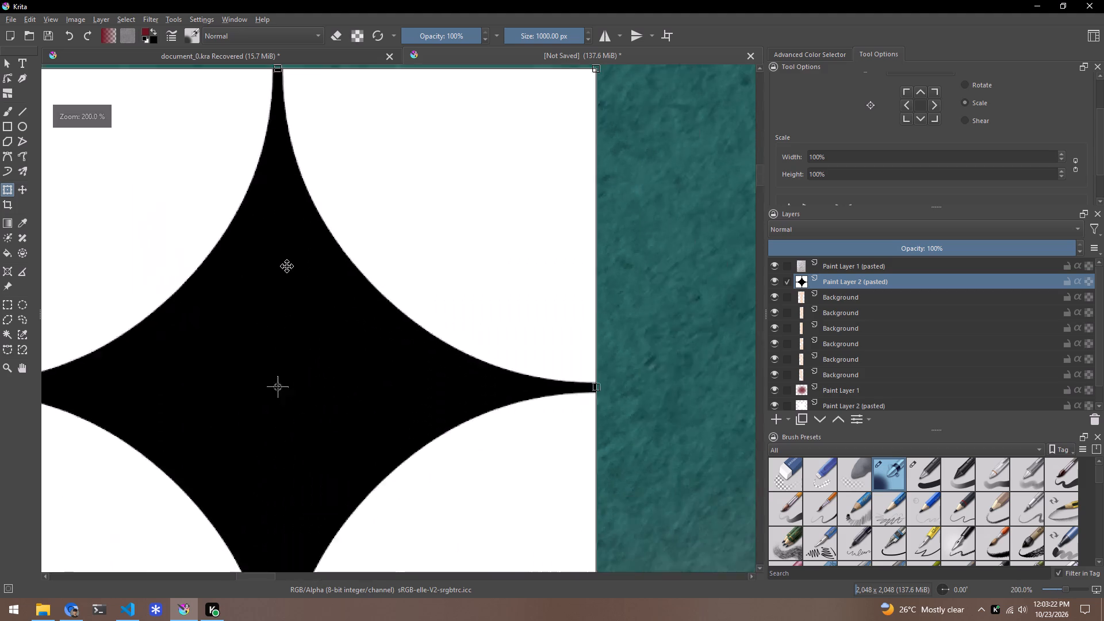
scroll(287, 266, "down", 2)
left_click_drag(294, 263, 325, 269)
Move the black star's layer beneath the topmost Background layer so it sits behind the T, and shift the star slightly left.
left_click_drag(835, 279, 838, 296)
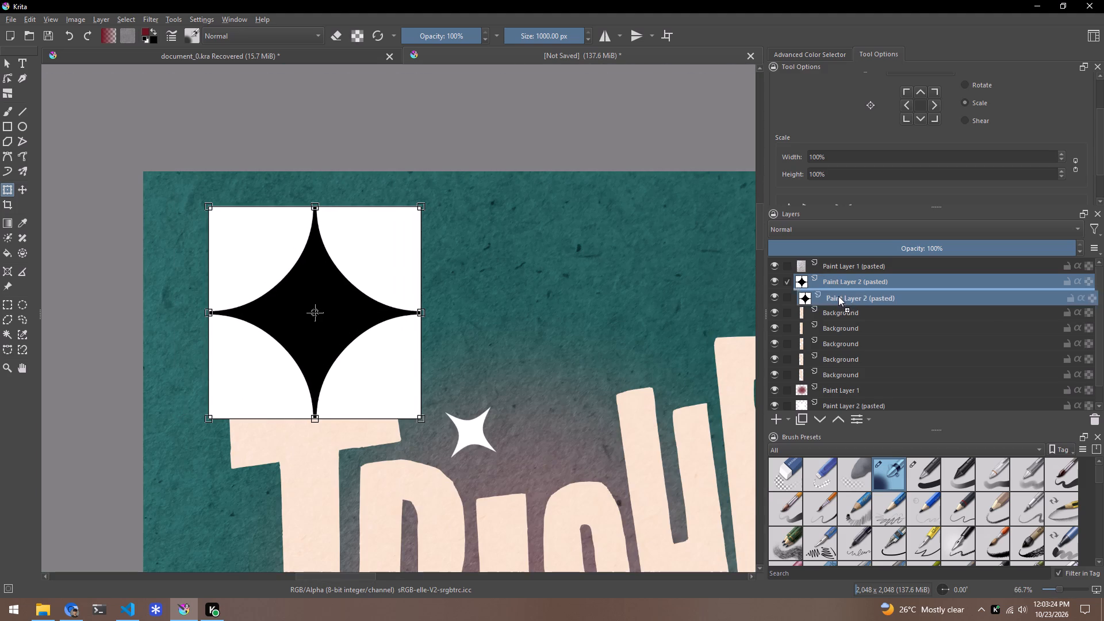
left_click_drag(838, 296, 838, 298)
left_click_drag(839, 297, 839, 279)
left_click_drag(848, 281, 853, 297)
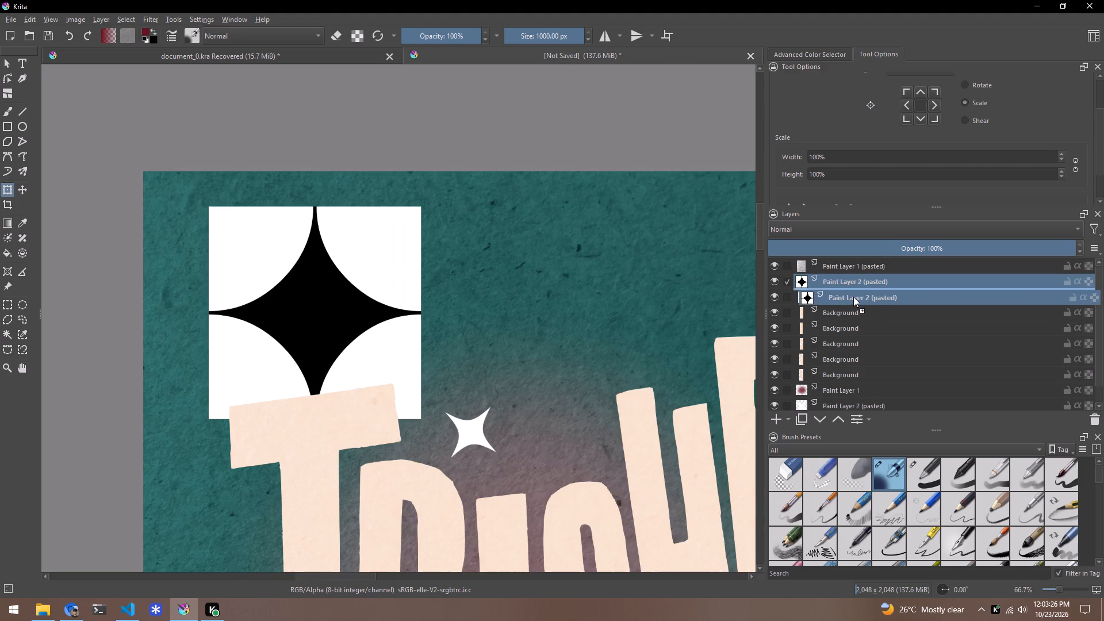
left_click_drag(853, 297, 853, 299)
left_click_drag(325, 274, 277, 277)
left_click_drag(332, 266, 317, 267)
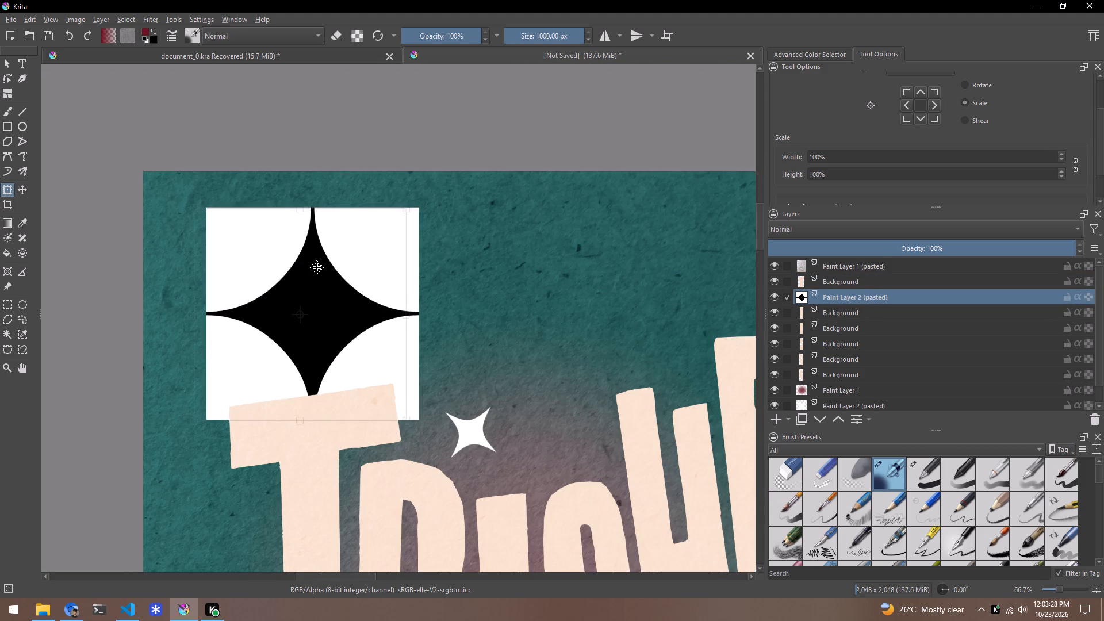
Make the white area around the black star transparent with the Color to Alpha filter, using white at threshold 100.
left_click(143, 18)
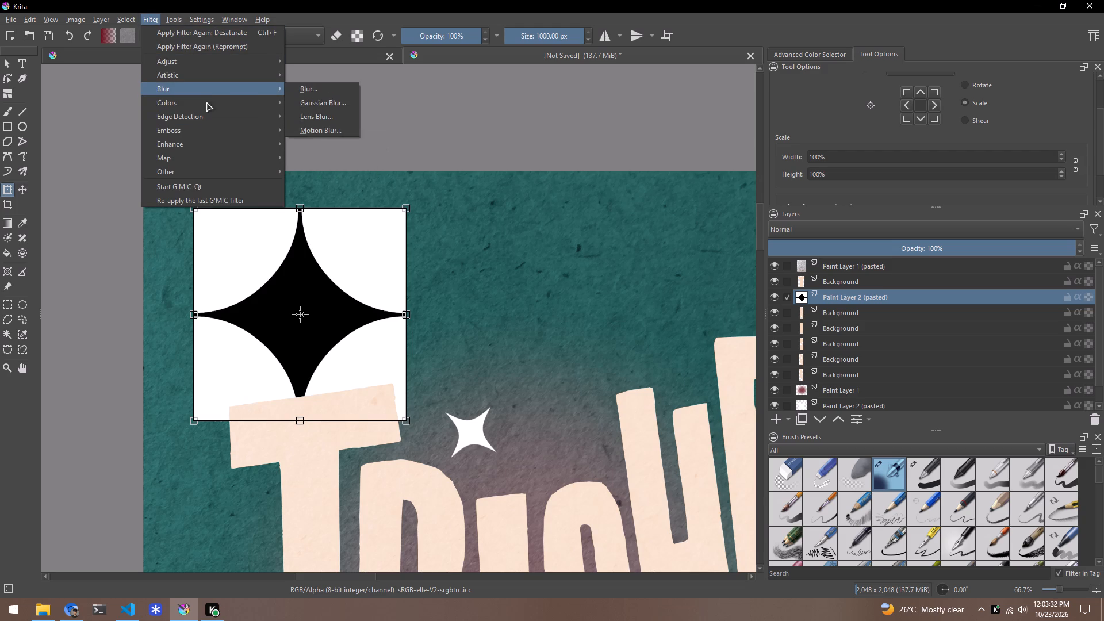
left_click(330, 106)
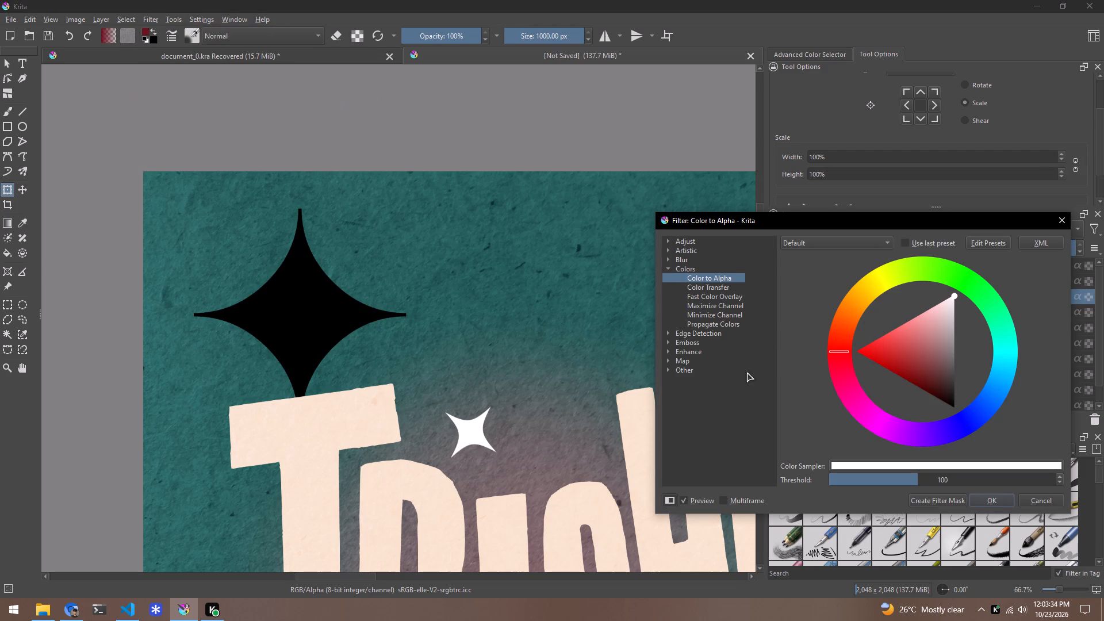
left_click(983, 503)
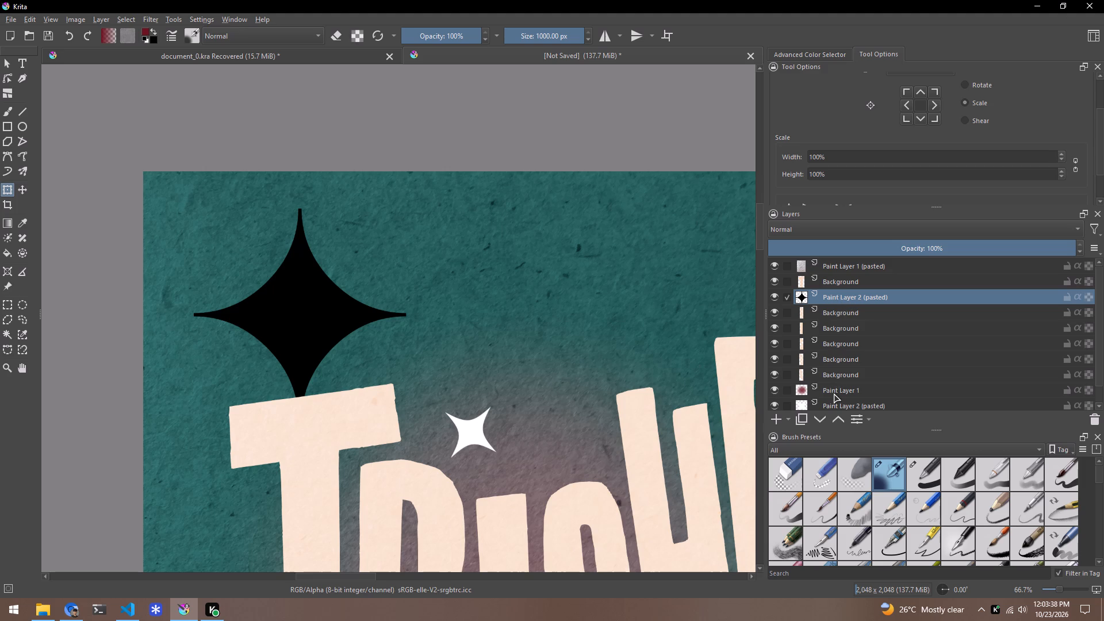
Delete the layer of the small white star between the T and the H, at the bottom of the layer stack.
left_click(850, 396)
left_click(854, 404)
left_click(475, 443)
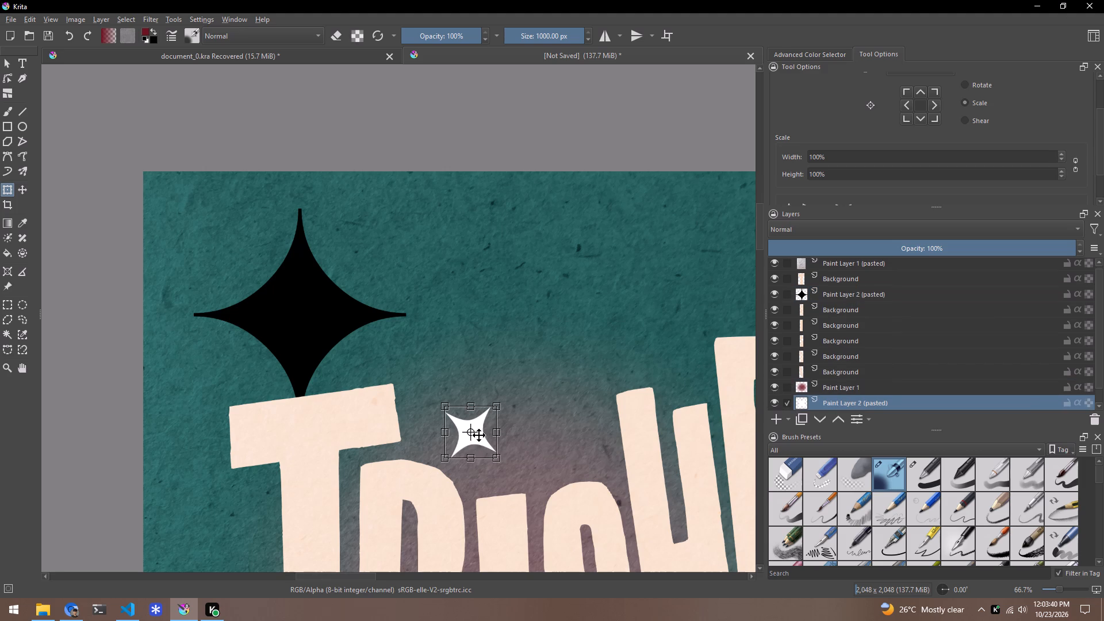
right_click(911, 405)
left_click(946, 186)
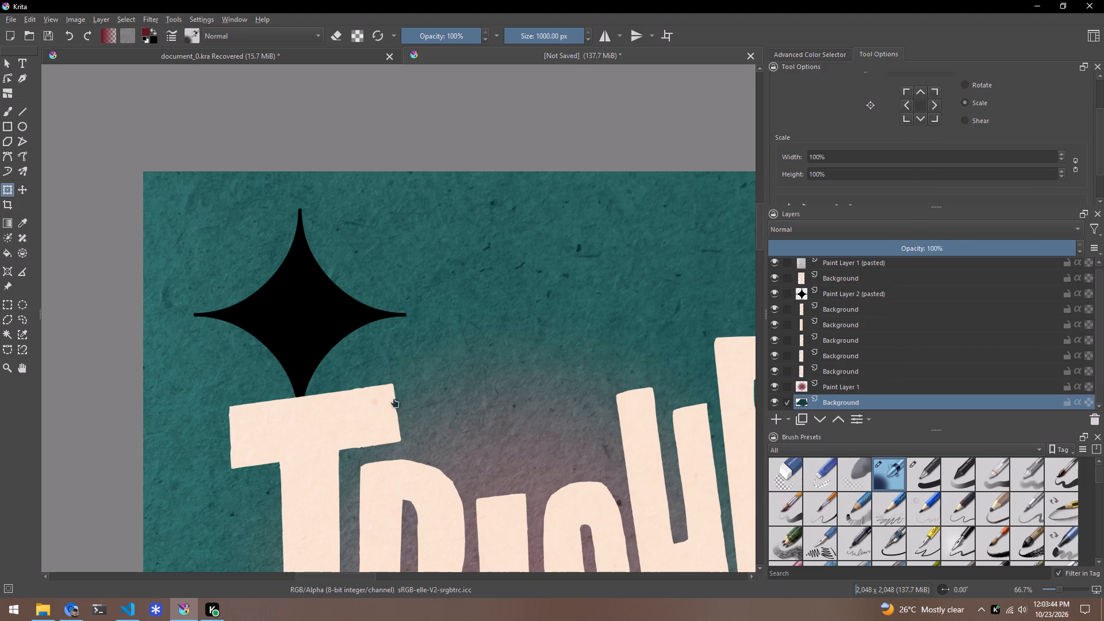
Transform the black star's layer and move the star from above the T to the area above the R and I.
left_click(327, 329)
left_click(892, 289)
left_click(298, 302)
left_click_drag(317, 288, 320, 288)
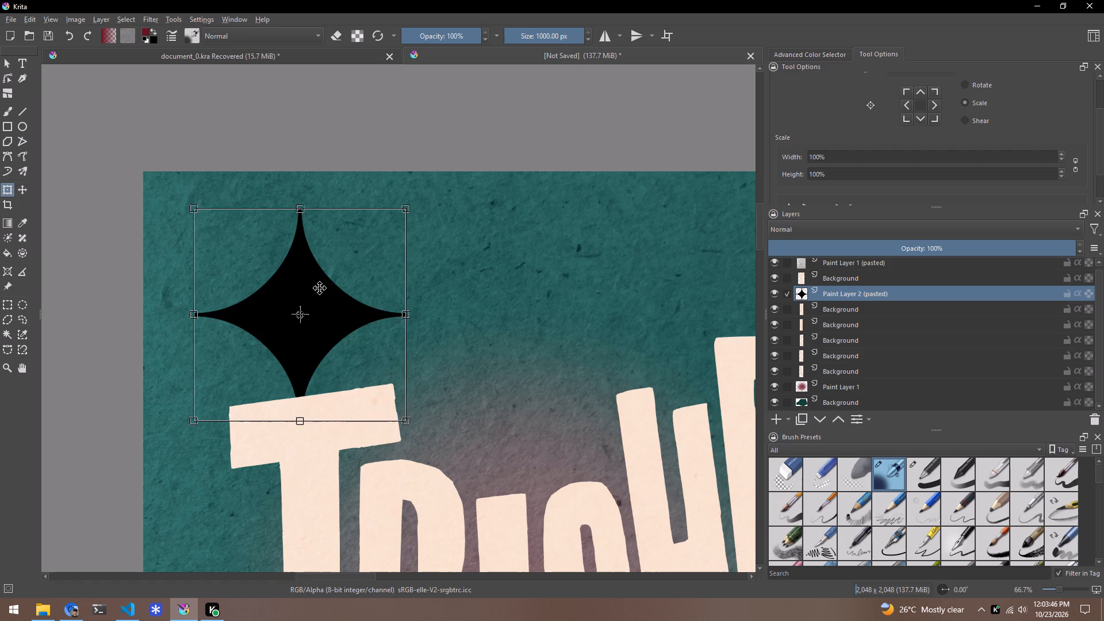
left_click_drag(320, 288, 513, 338)
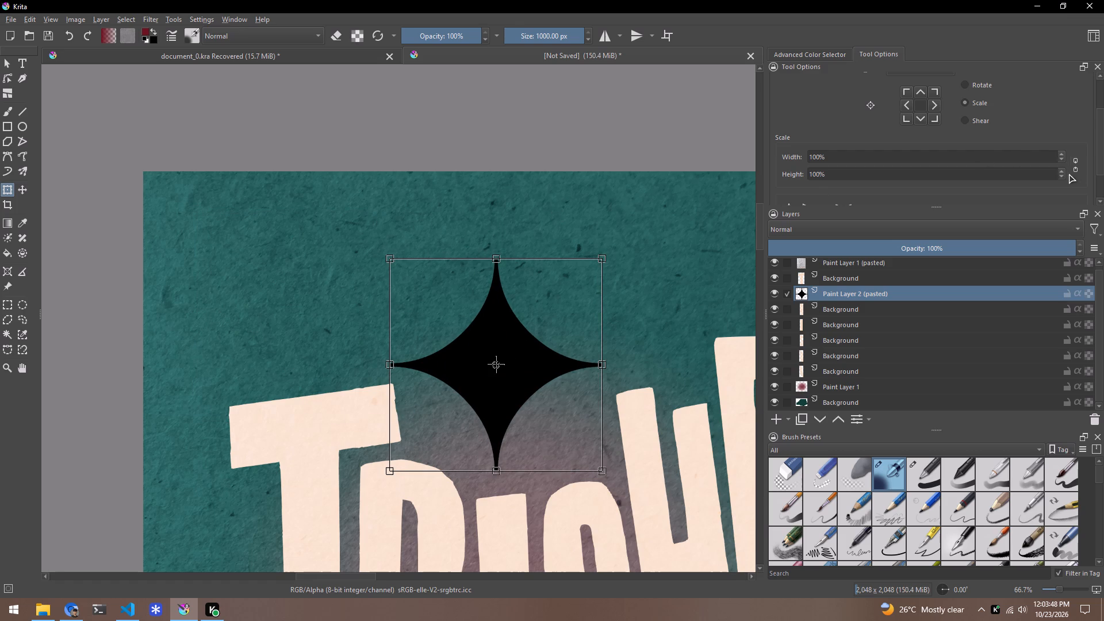
Lock the black star's proportions, scale it down to 28%, and place it just above the letter I.
left_click(1075, 170)
left_click_drag(603, 258, 538, 310)
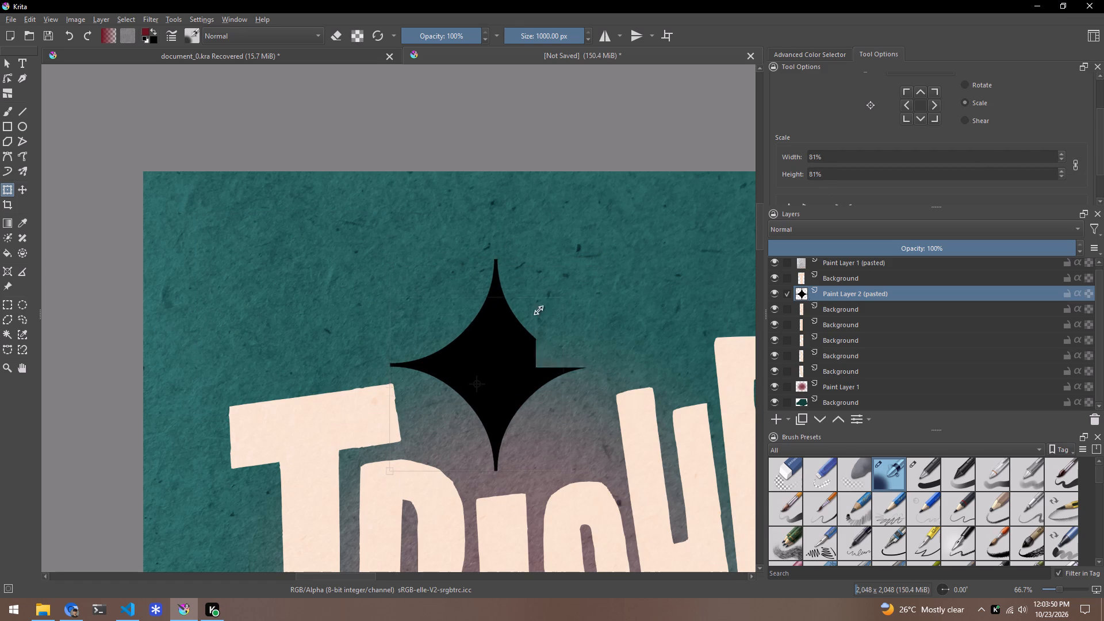
left_click_drag(538, 310, 472, 385)
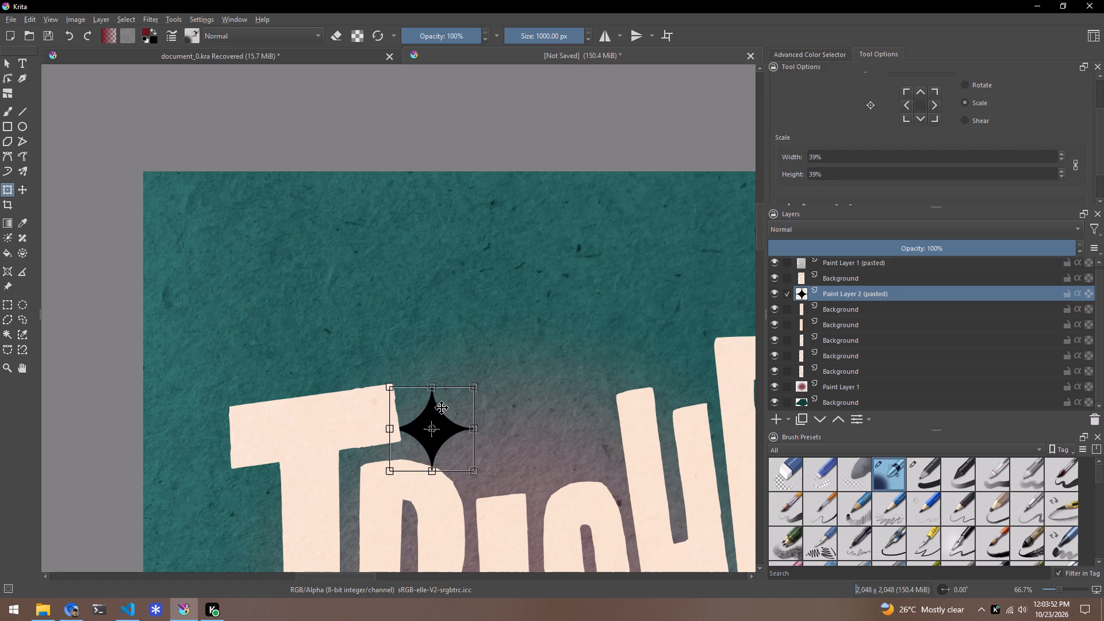
left_click_drag(442, 408, 513, 427)
left_click(505, 367)
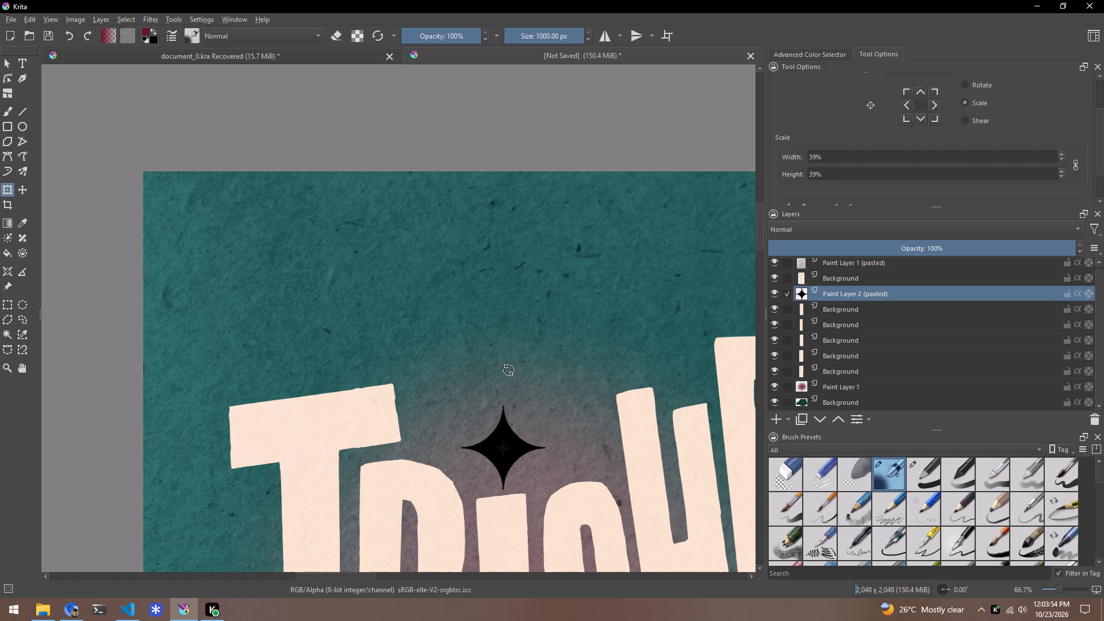
left_click_drag(513, 421, 497, 413)
left_click_drag(534, 398, 508, 423)
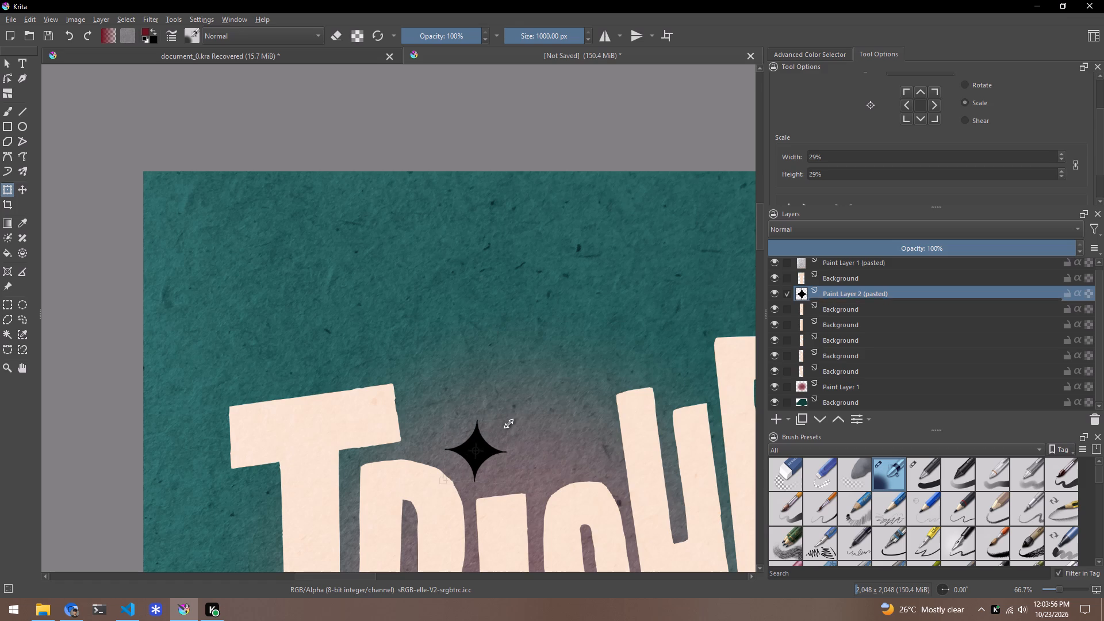
left_click_drag(508, 423, 507, 425)
left_click_drag(490, 433, 514, 435)
Rotate the black star slightly counterclockwise and nudge it so it sits like a dot above the letter I.
left_click_drag(501, 398, 500, 398)
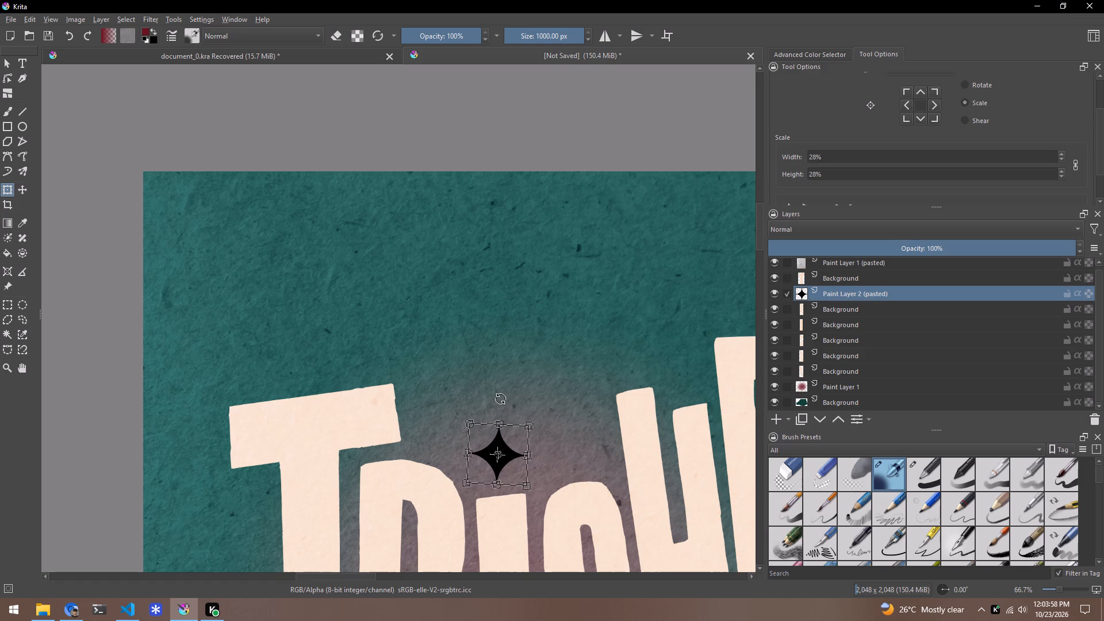
left_click_drag(500, 398, 494, 398)
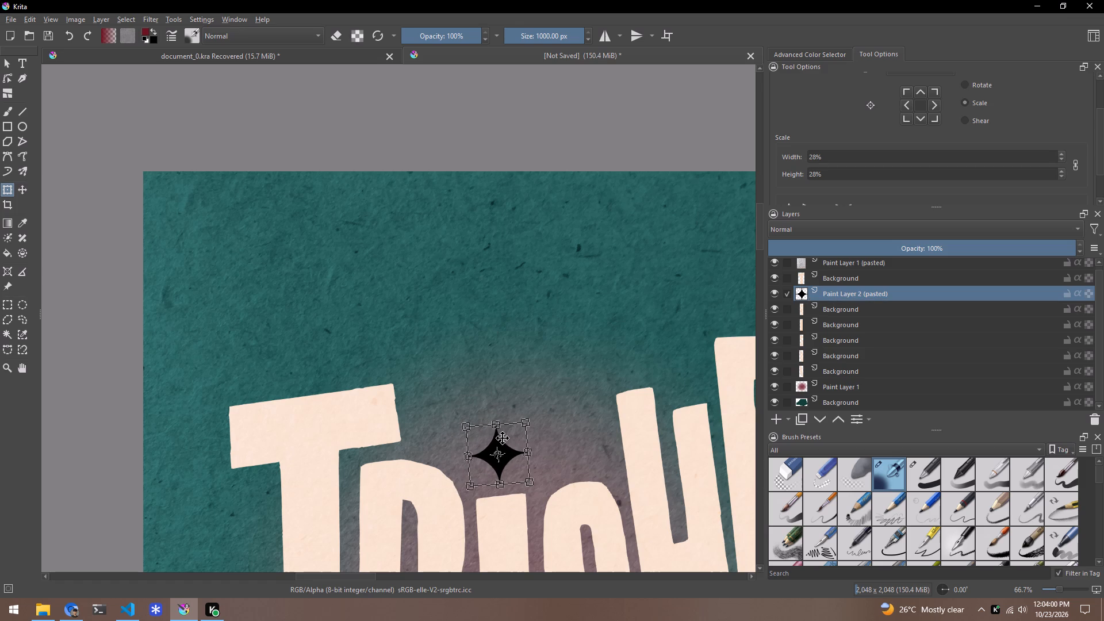
left_click(503, 438)
scroll(500, 387, "down", 2)
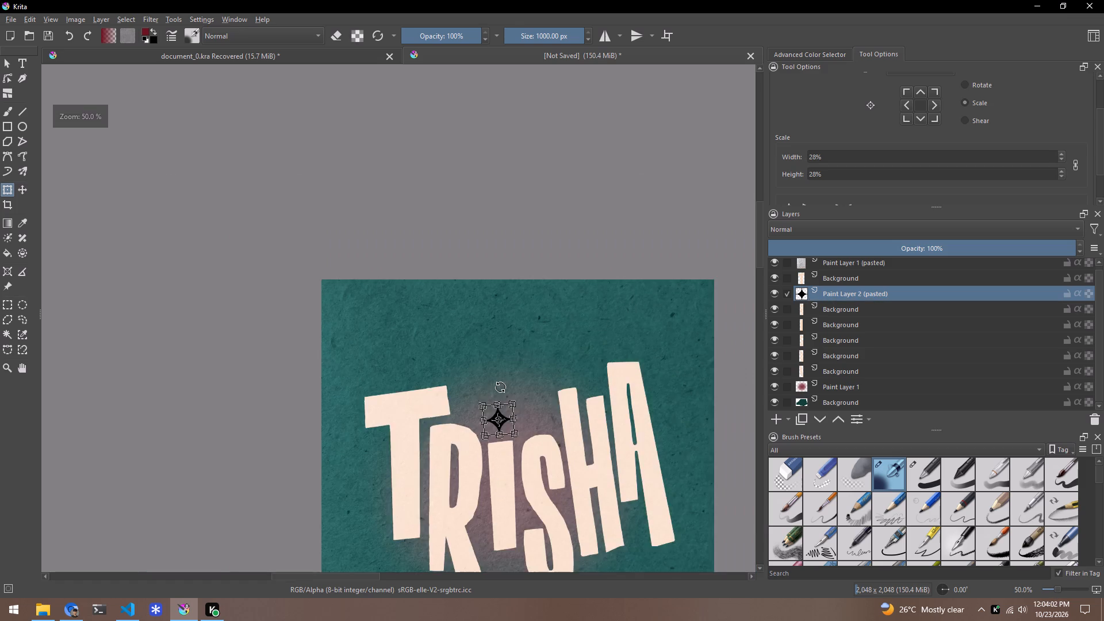
scroll(500, 387, "down", 1)
scroll(509, 442, "up", 4)
left_click_drag(451, 313, 448, 312)
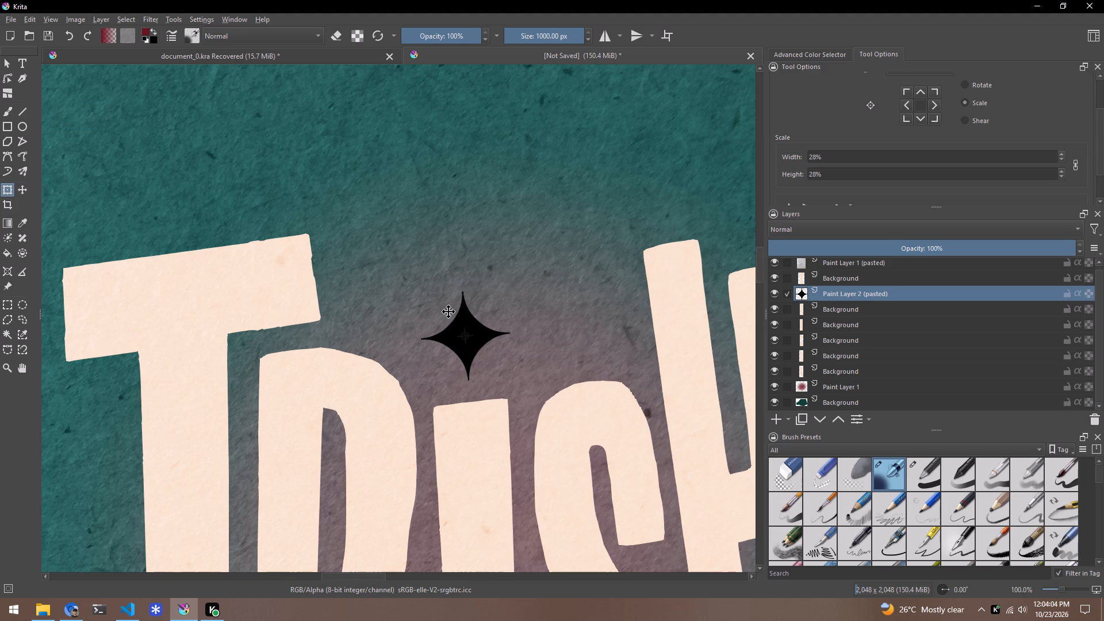
left_click_drag(448, 312, 449, 307)
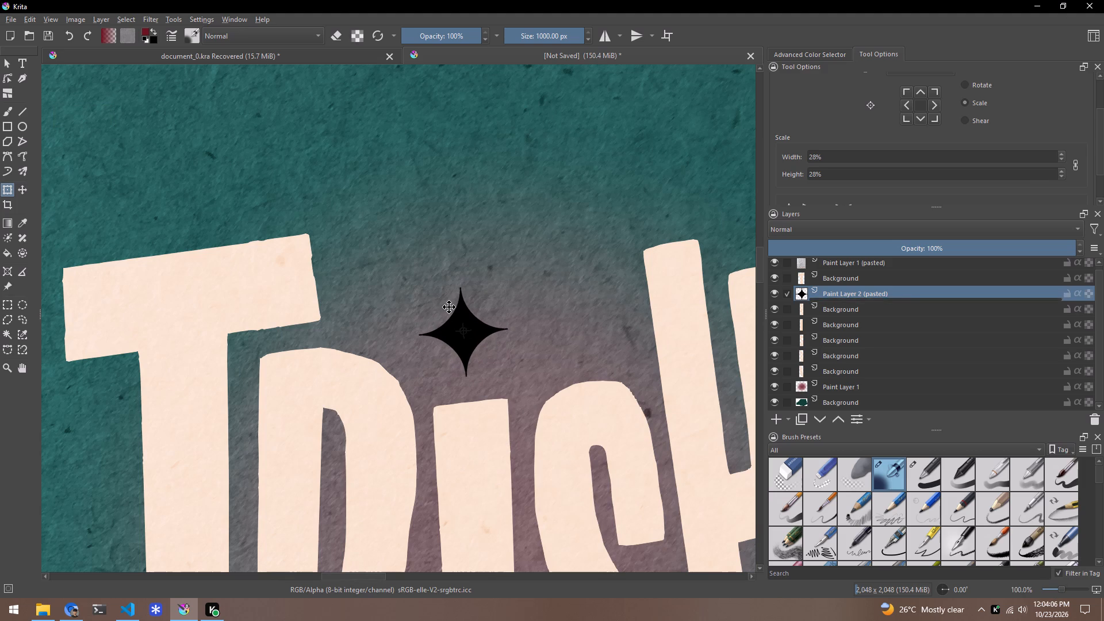
left_click_drag(449, 307, 448, 307)
scroll(484, 304, "down", 3)
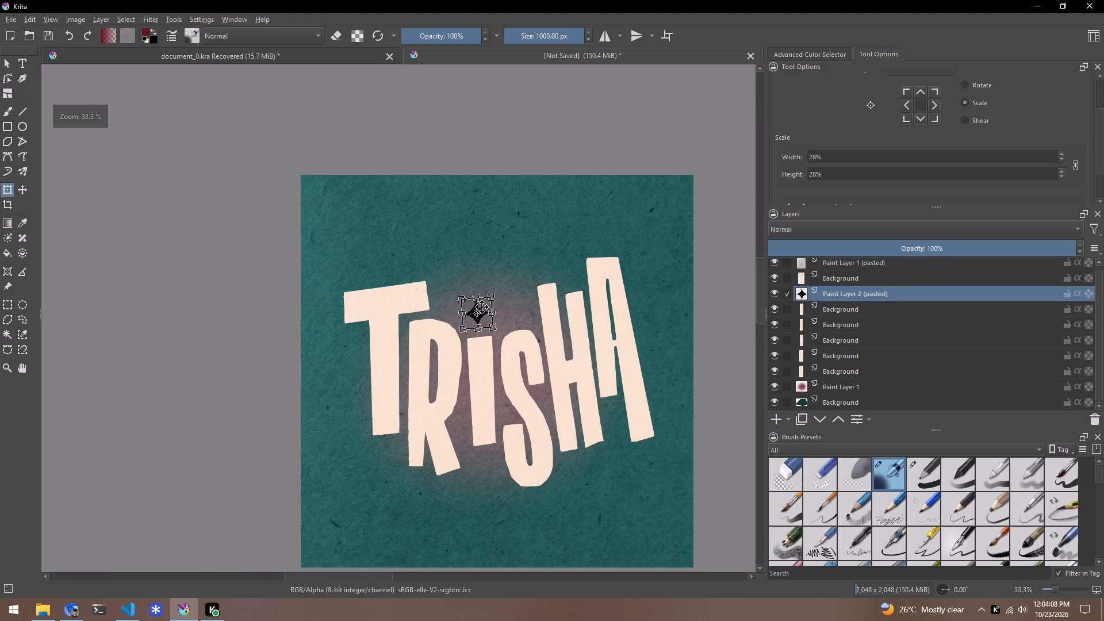
scroll(532, 343, "up", 2)
Duplicate the black star's layer twice and select the topmost copy.
key("ctrl+c")
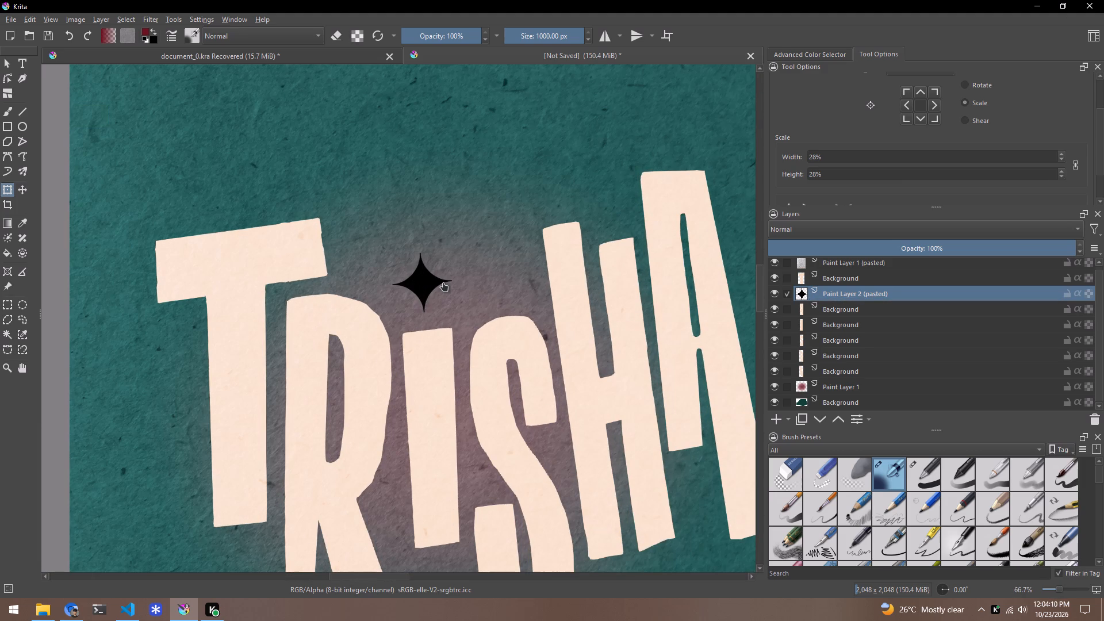
right_click(845, 288)
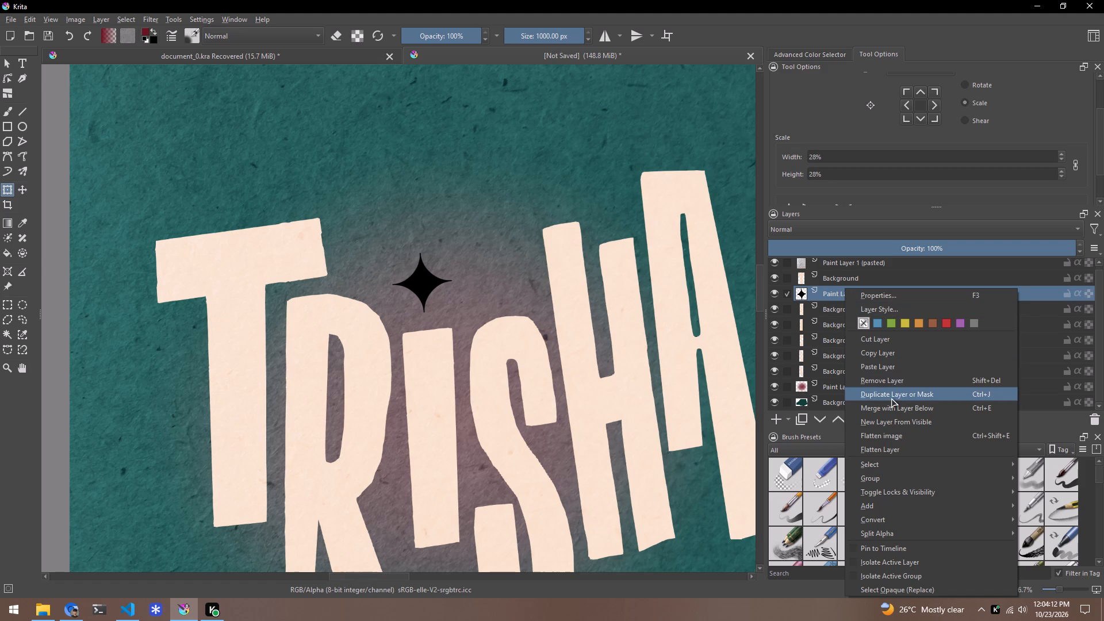
left_click(894, 397)
right_click(864, 296)
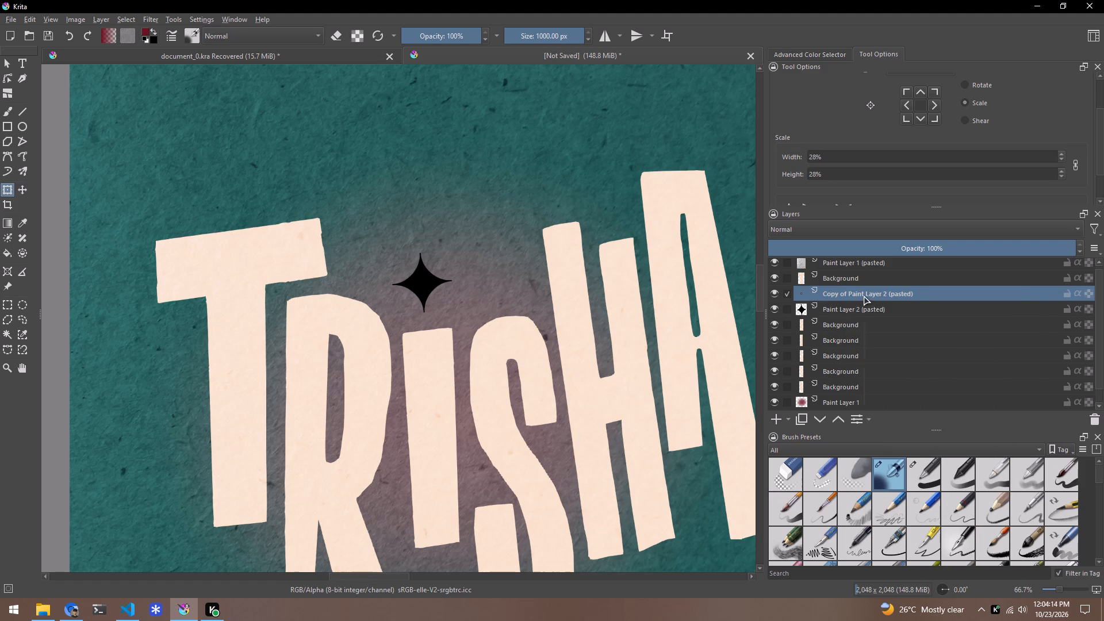
left_click(910, 402)
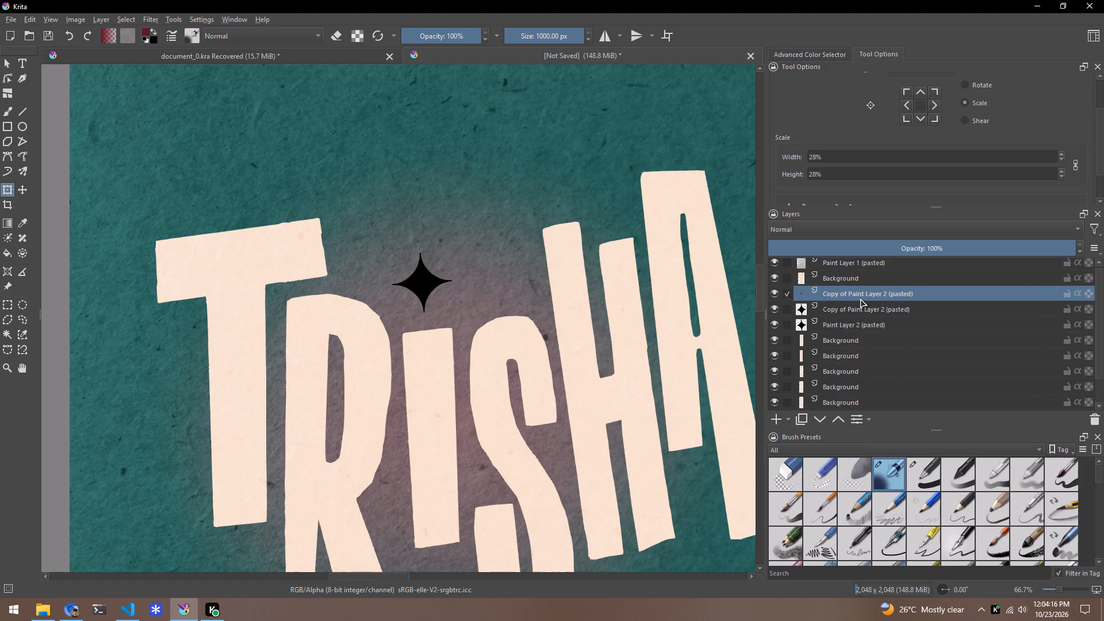
left_click(853, 294)
Move the topmost star copy from above the I to the open background just below the letter S.
left_click(421, 282)
left_click_drag(438, 276, 581, 464)
scroll(581, 465, "down", 1)
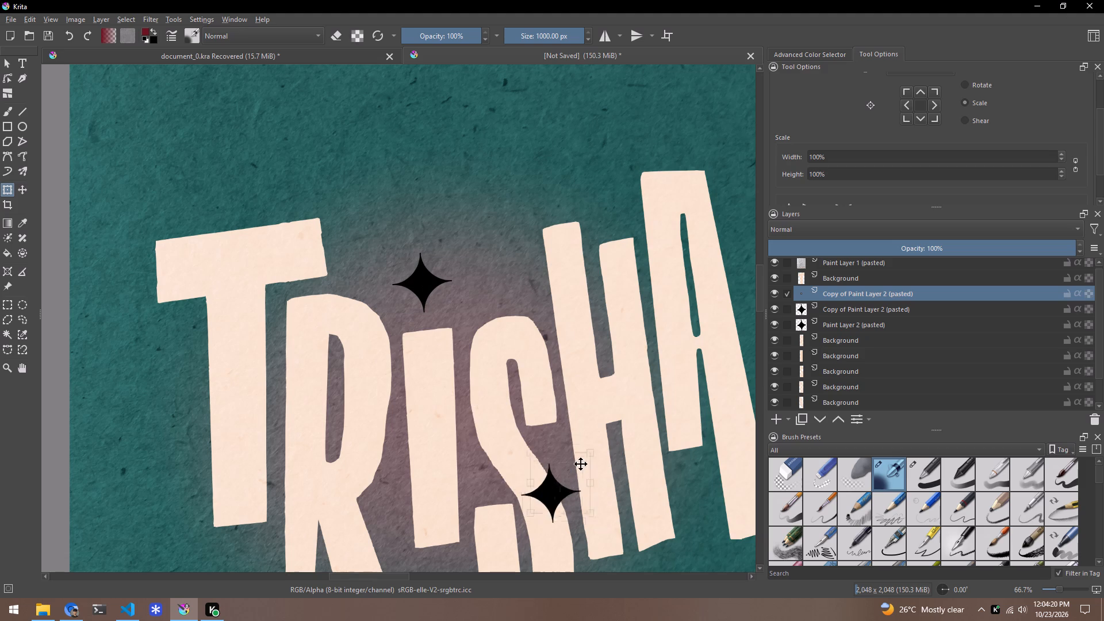
scroll(581, 464, "down", 3)
left_click_drag(581, 464, 582, 450)
scroll(639, 352, "down", 3)
scroll(613, 411, "up", 4)
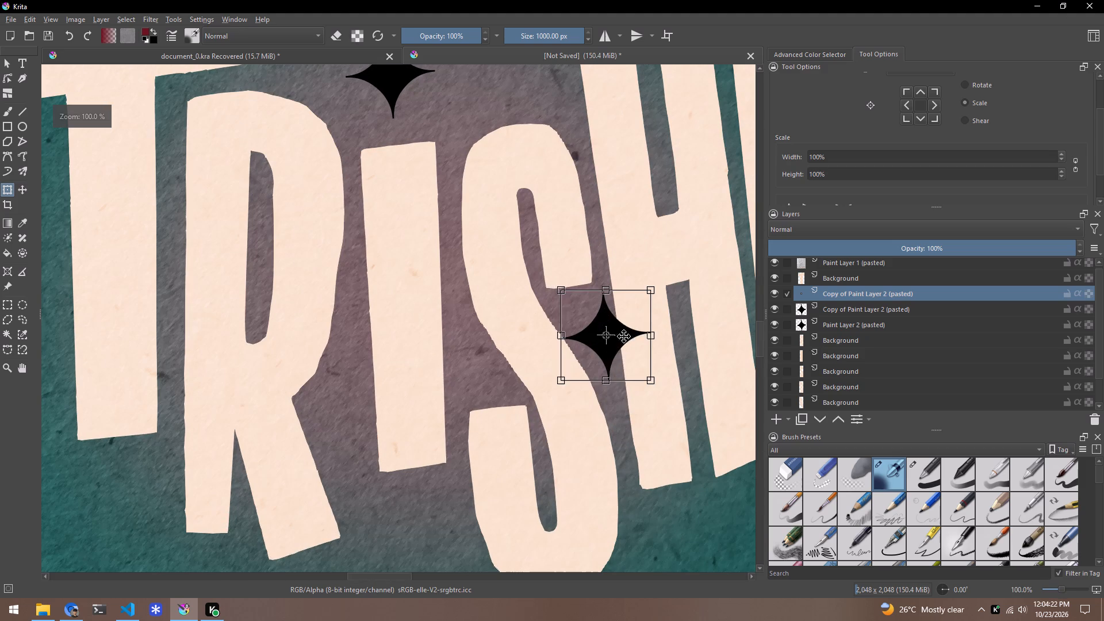
left_click_drag(624, 334, 591, 517)
scroll(632, 382, "down", 4)
scroll(639, 446, "up", 4)
left_click_drag(578, 331, 545, 424)
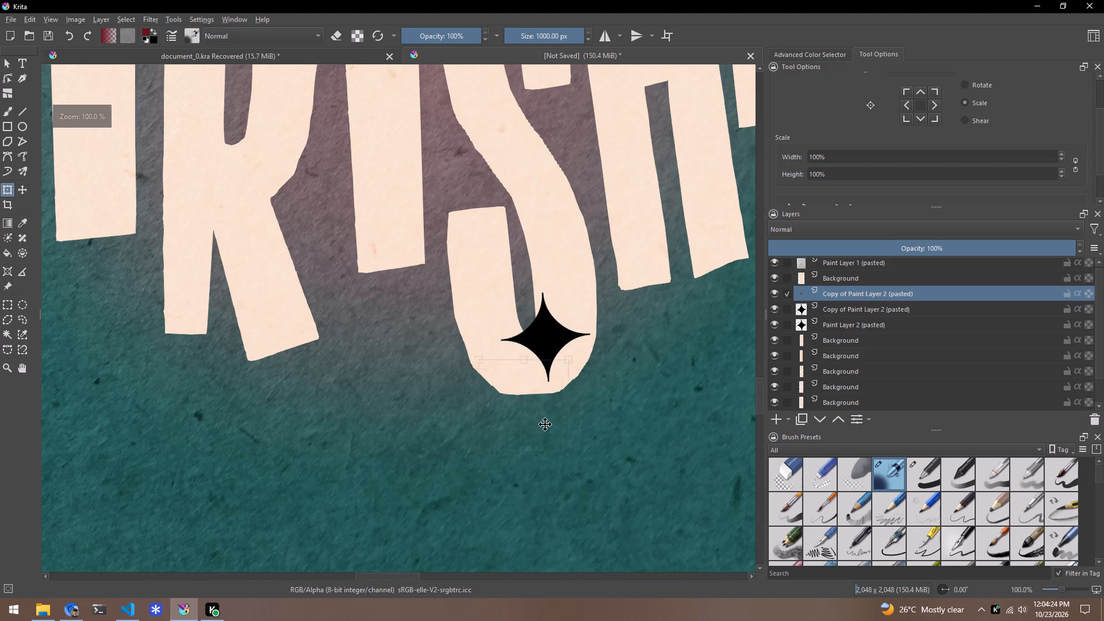
left_click_drag(545, 424, 516, 461)
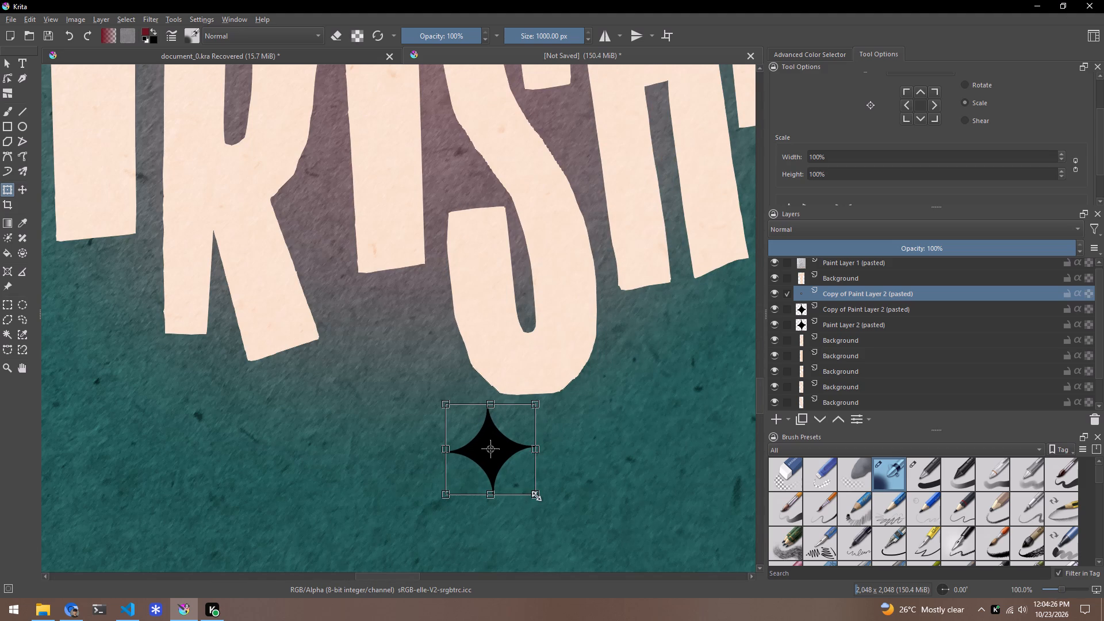
Scale the star copy below the S to 73% with locked proportions and shift it slightly right, under the S's lower-left curve.
left_click(1079, 166)
left_click_drag(535, 496, 507, 475)
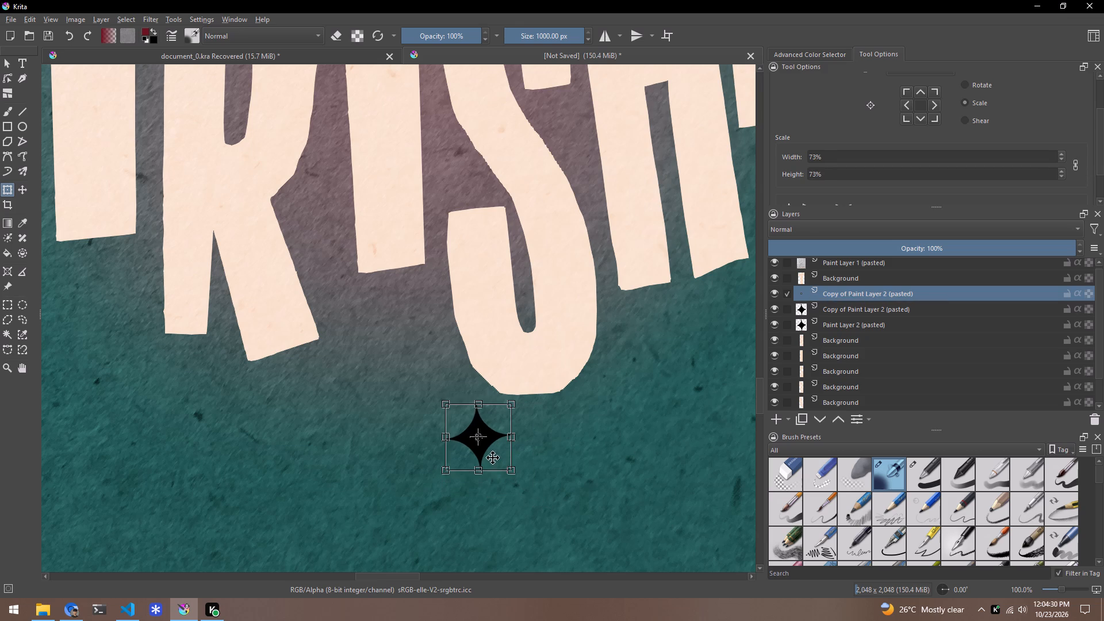
left_click_drag(491, 453, 505, 455)
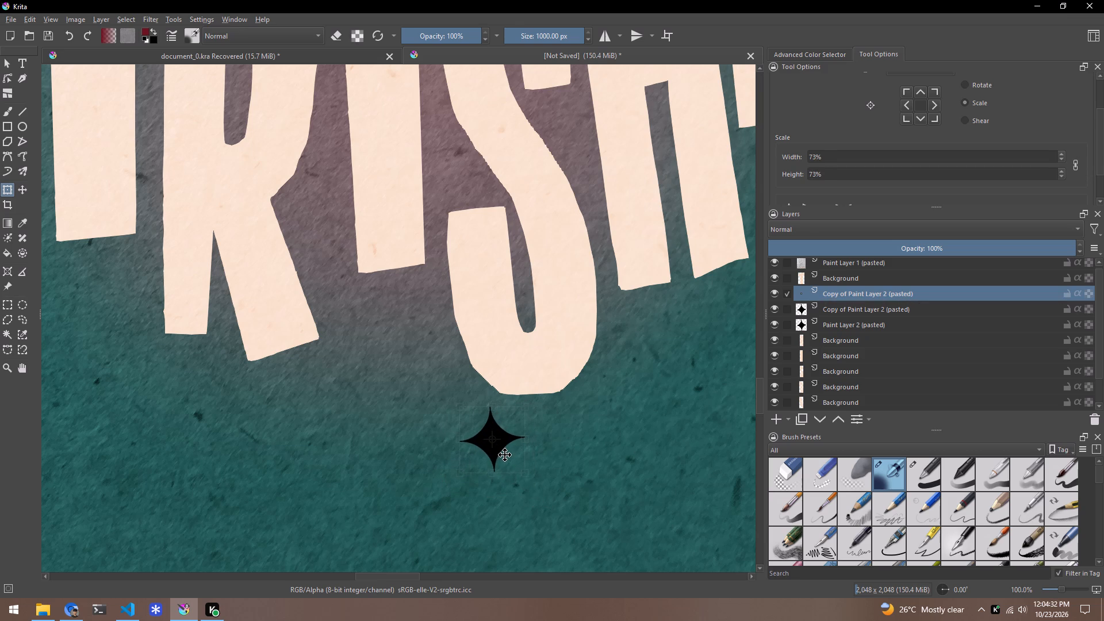
left_click_drag(505, 455, 511, 455)
right_click(523, 431)
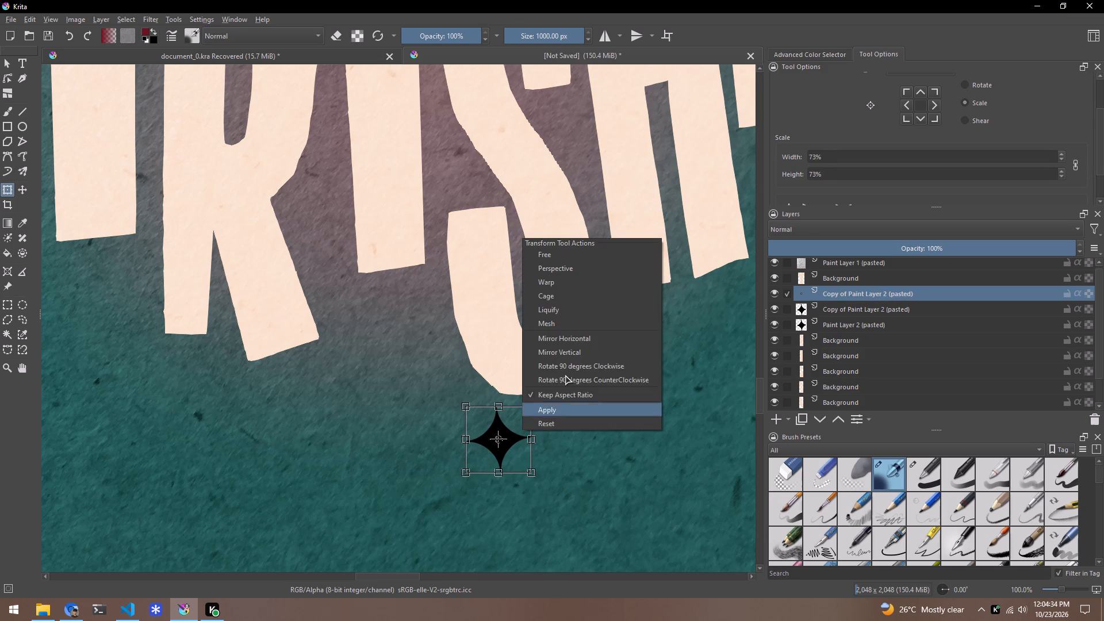
Duplicate the small star below the S and place the copy beside it, under the S's lower-right curve.
right_click(950, 292)
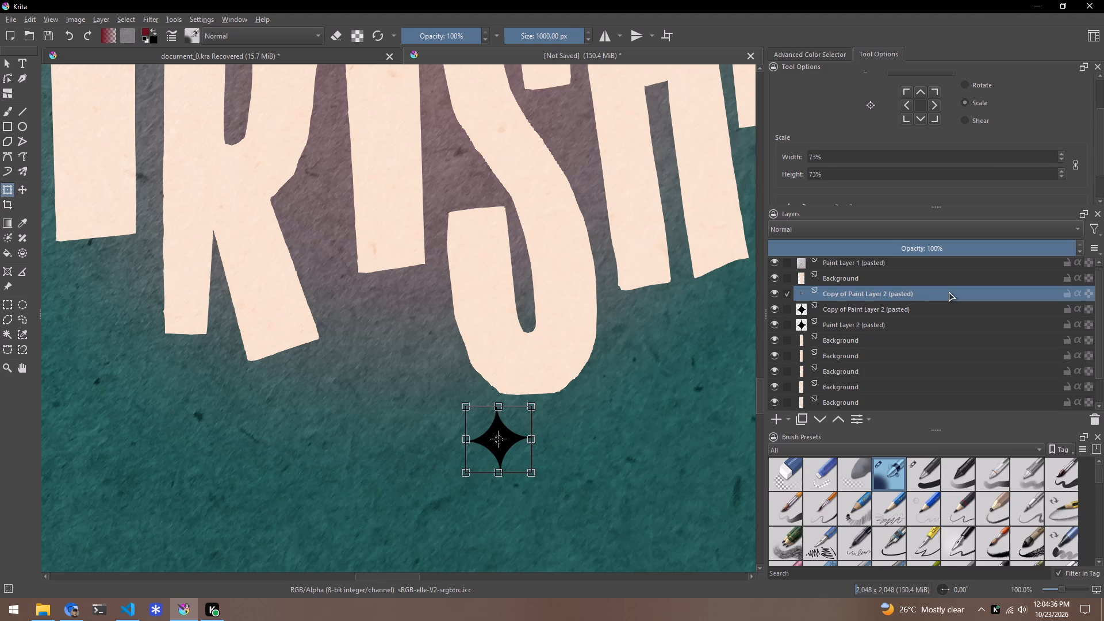
right_click(949, 292)
left_click(971, 396)
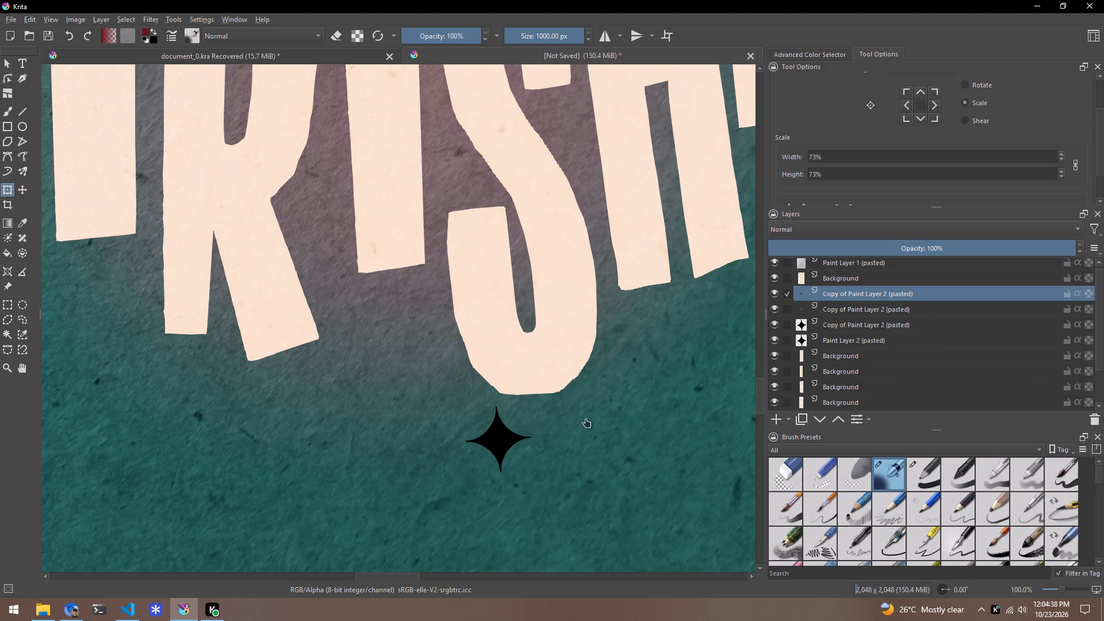
left_click(500, 434)
left_click_drag(509, 429, 584, 424)
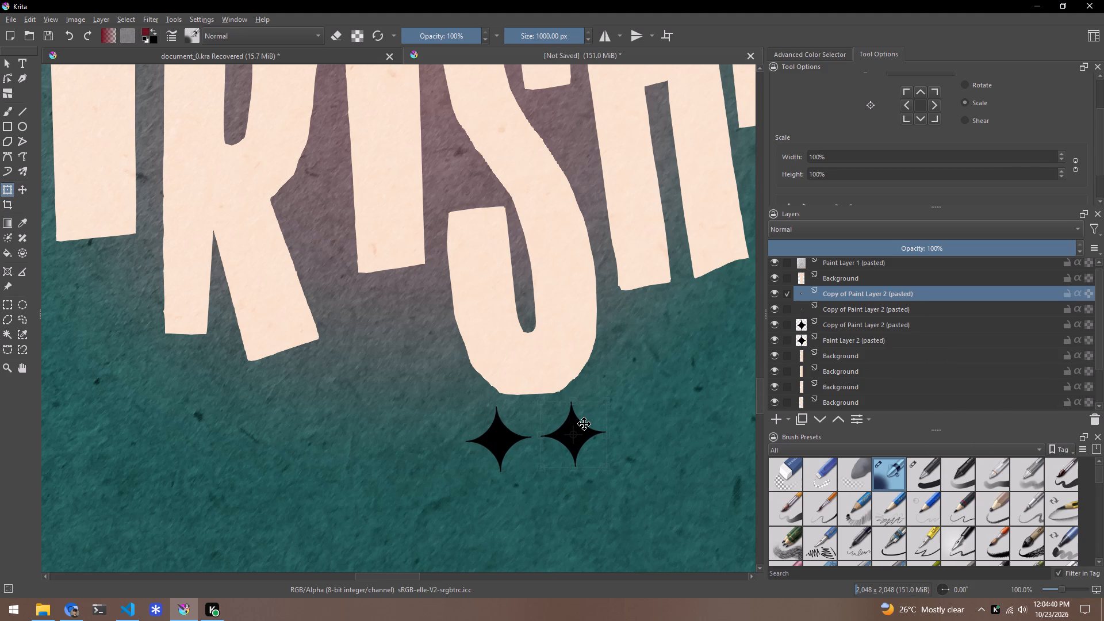
left_click_drag(584, 424, 584, 420)
left_click_drag(584, 420, 586, 420)
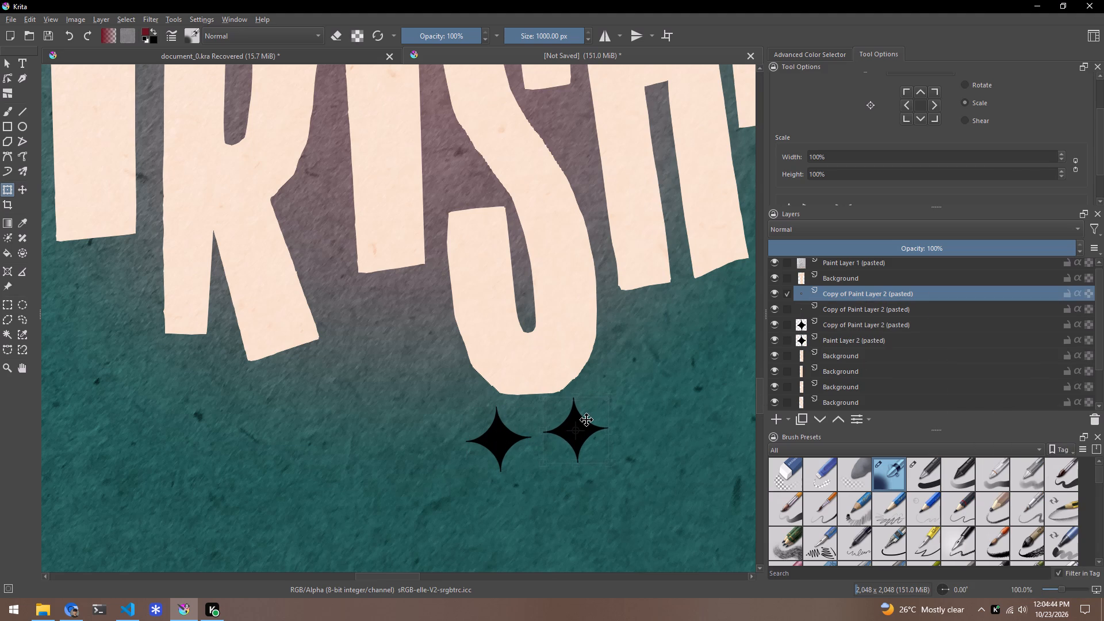
left_click_drag(586, 420, 585, 421)
scroll(607, 363, "down", 4)
scroll(573, 246, "up", 3)
scroll(564, 246, "down", 1)
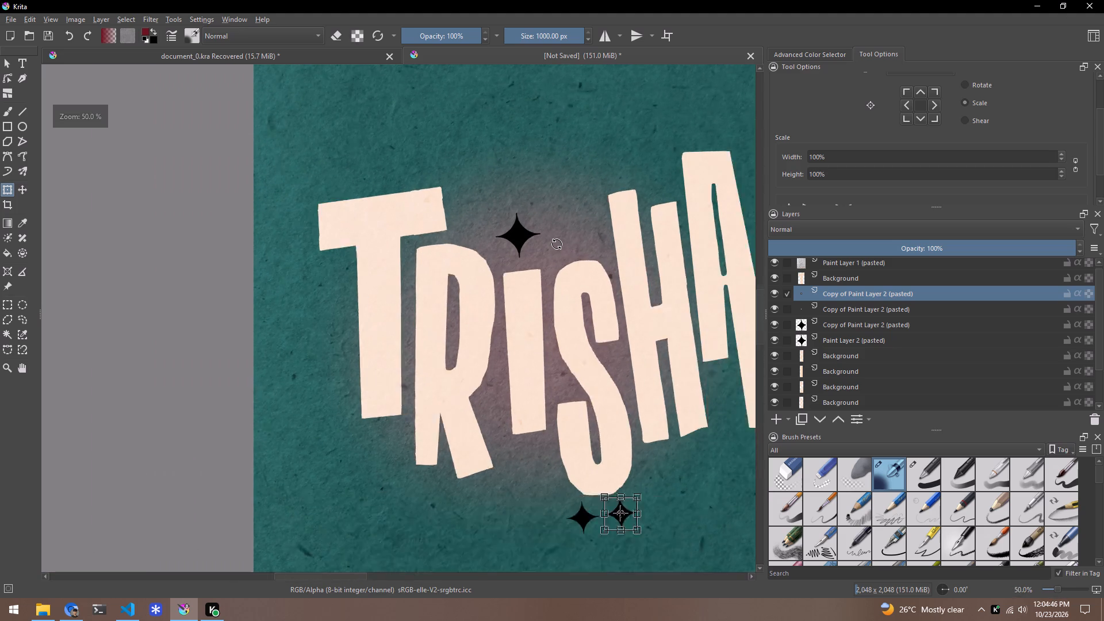
scroll(557, 244, "down", 1)
scroll(555, 243, "up", 1)
Remove the surplus star copy layer directly above the original Paint Layer 2 (pasted).
left_click(872, 325)
right_click(872, 325)
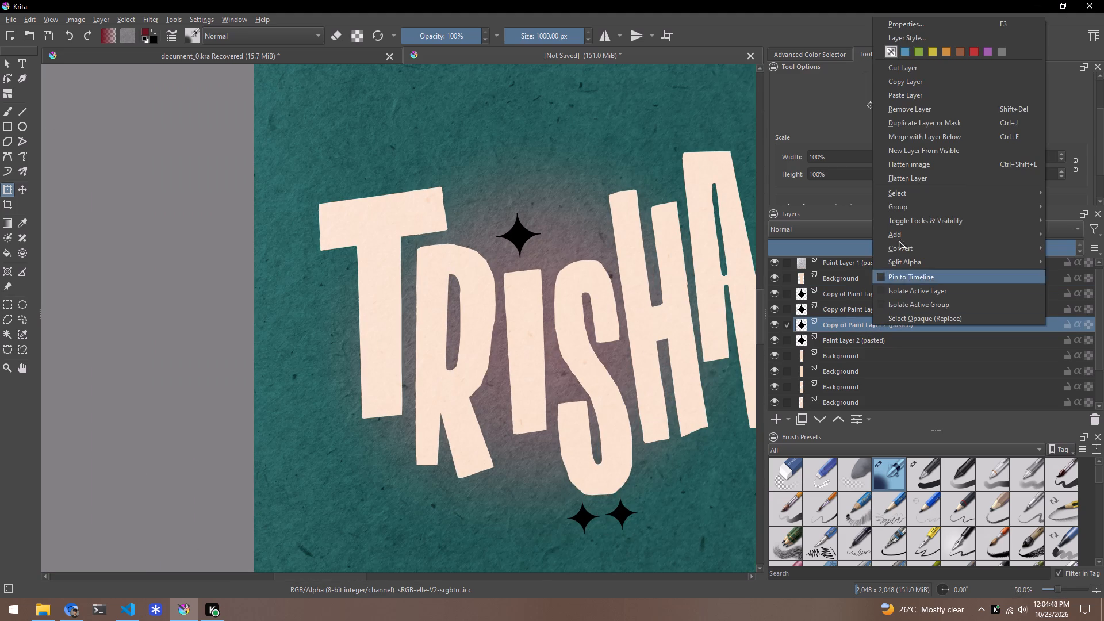
left_click(918, 112)
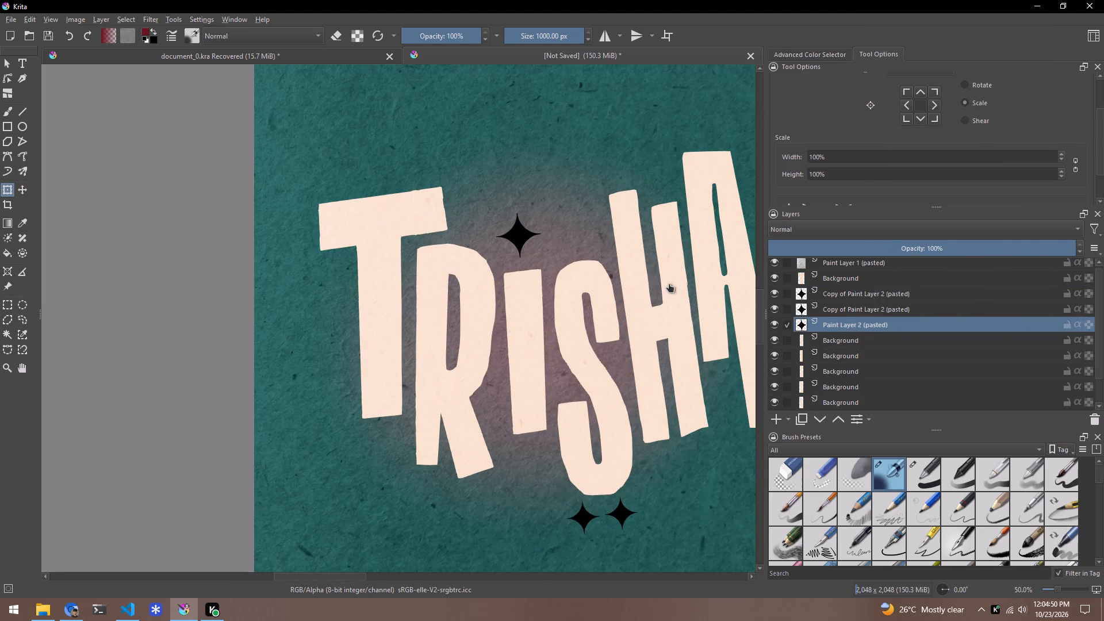
Review the whole lettering with its stars and compare it with the blue TRISHA reference in the recovered document.
scroll(616, 344, "down", 2)
scroll(668, 323, "up", 1)
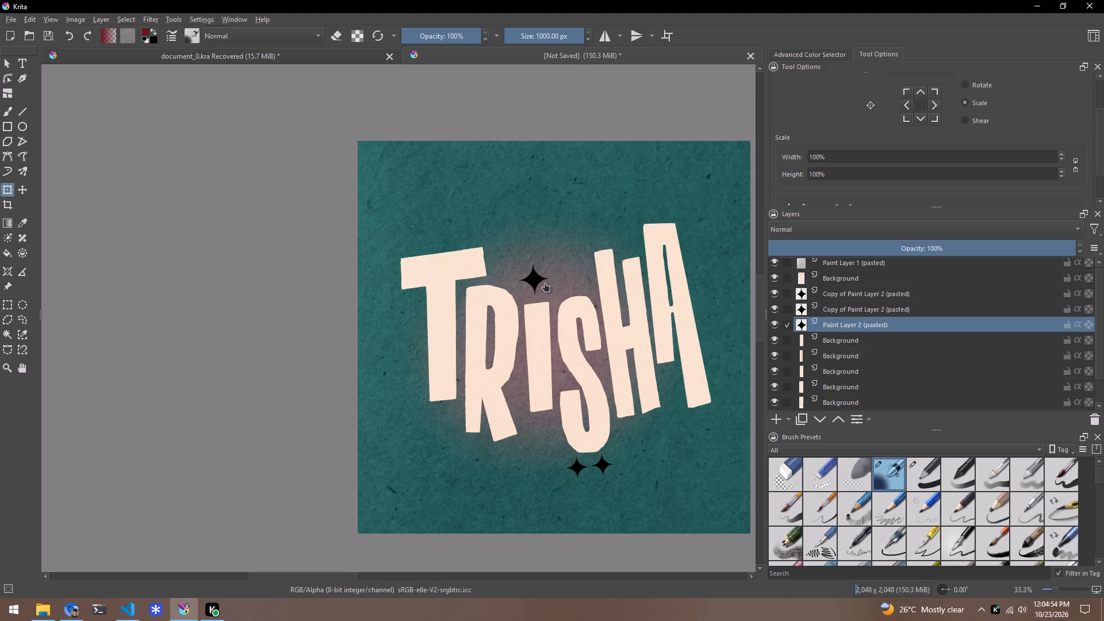
scroll(583, 390, "down", 1)
scroll(583, 390, "up", 1)
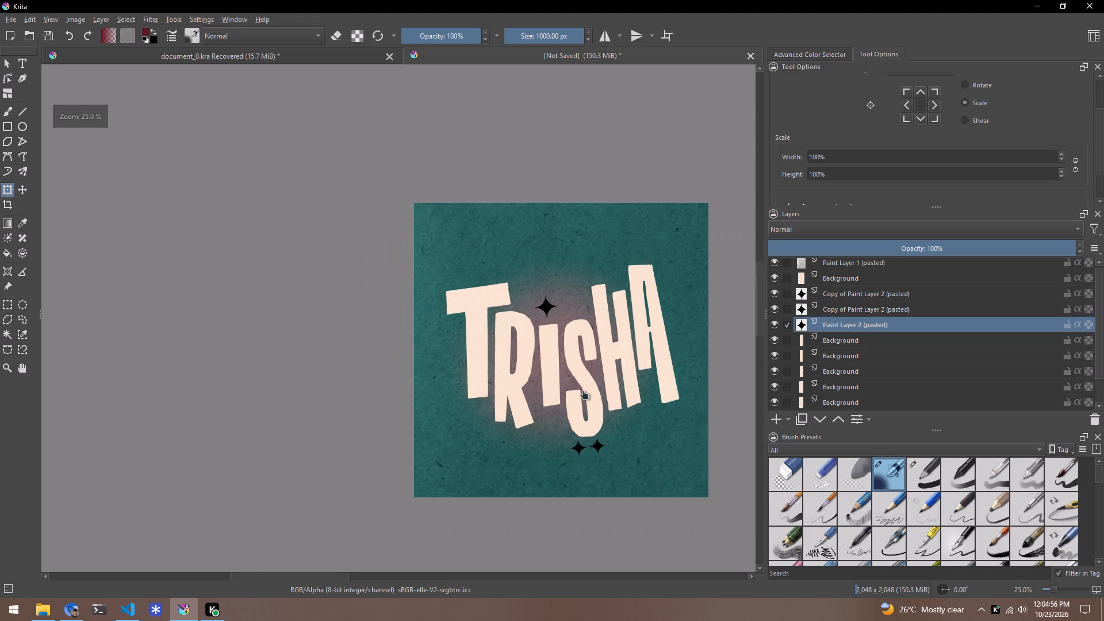
scroll(583, 390, "up", 2)
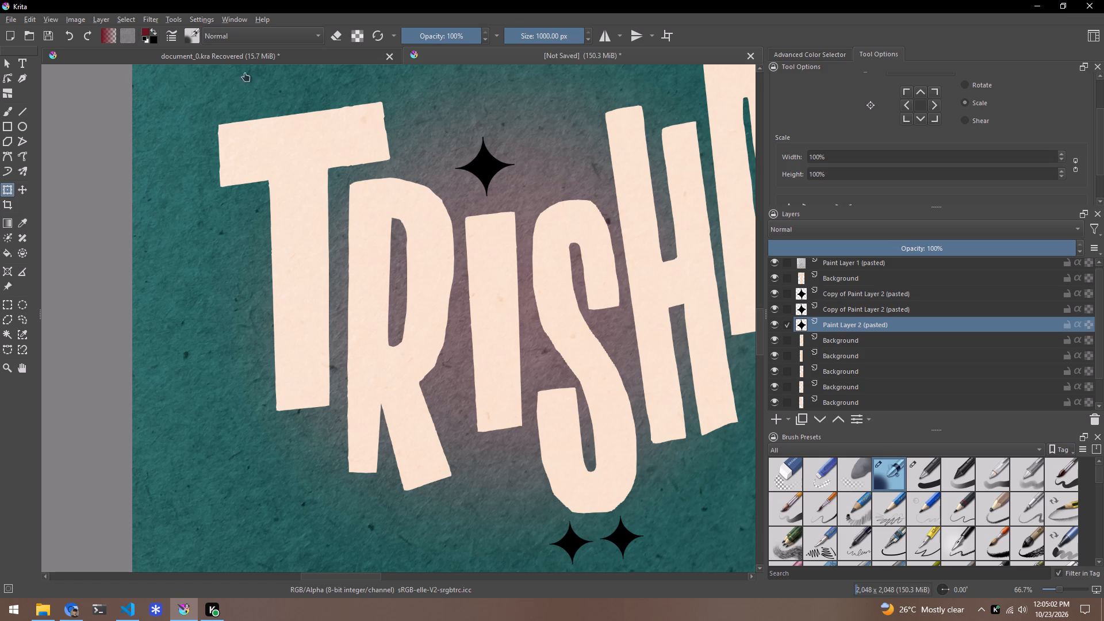
left_click(280, 56)
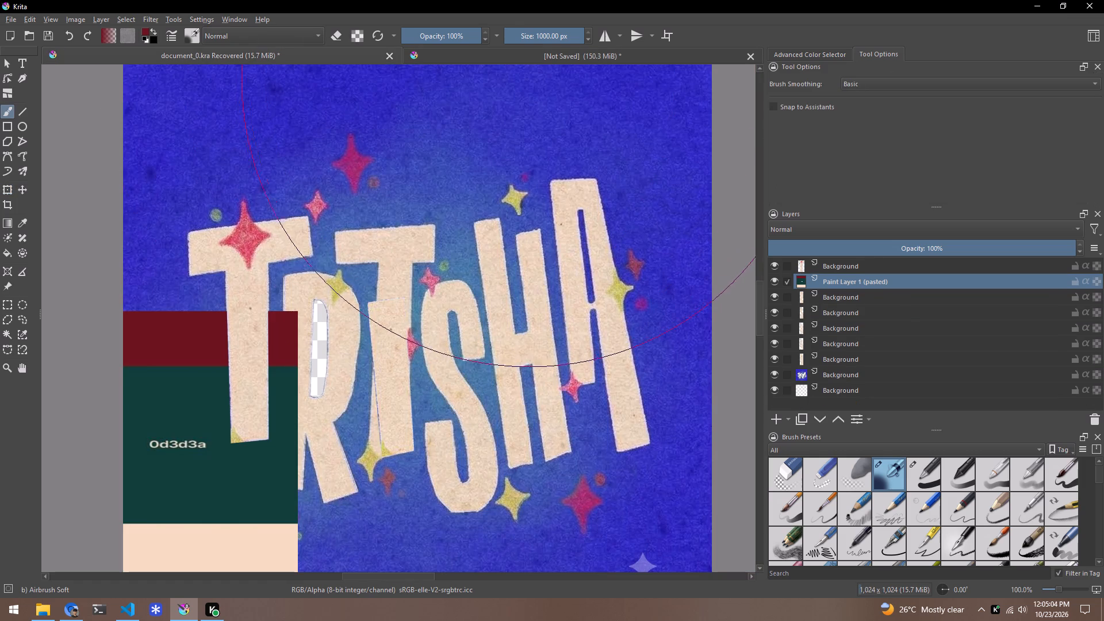
left_click(575, 57)
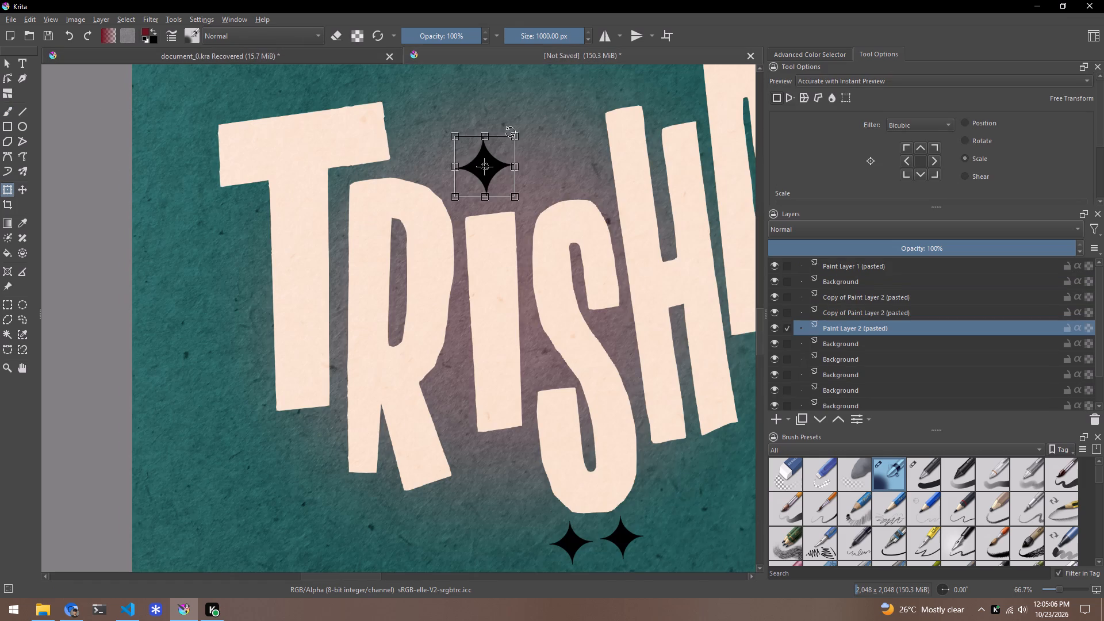
Rotate the star above the I slightly counterclockwise and nudge it a little to the left.
left_click(483, 128)
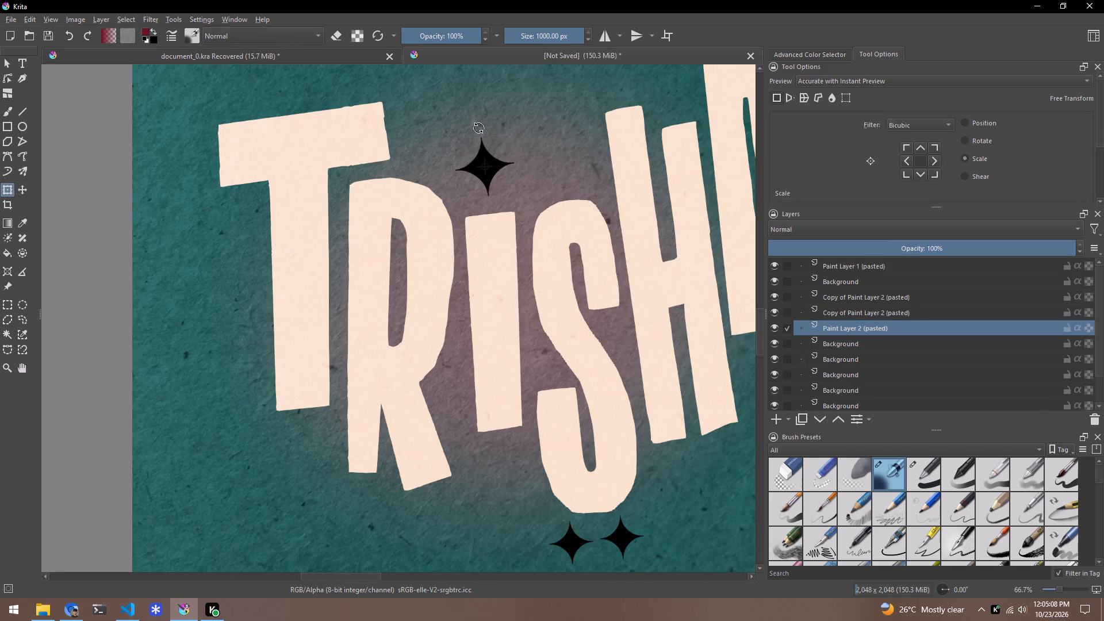
left_click(485, 153)
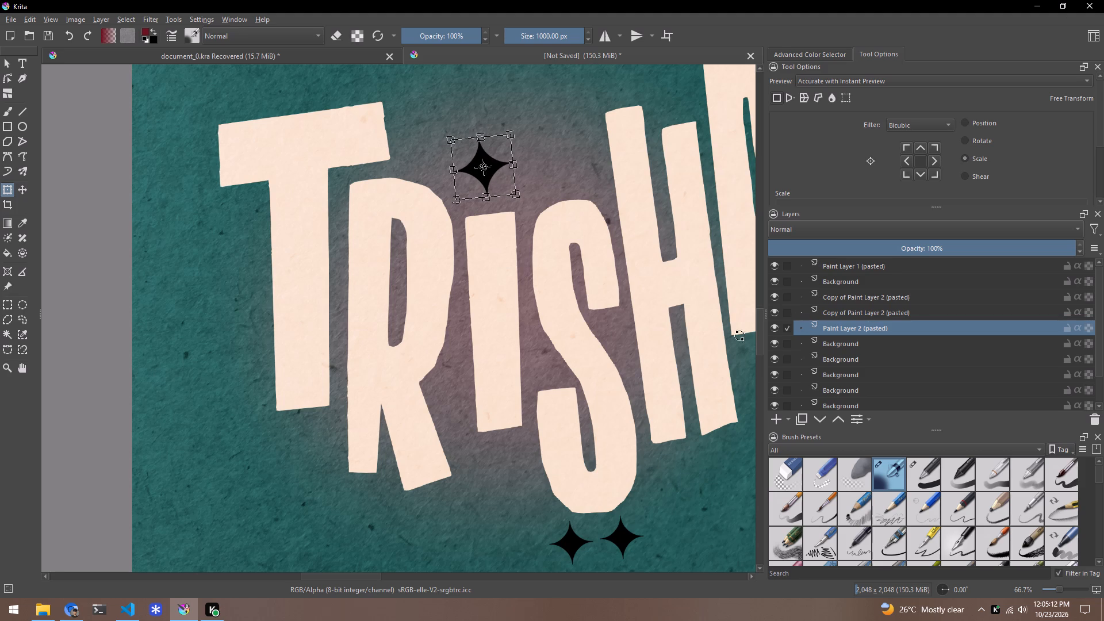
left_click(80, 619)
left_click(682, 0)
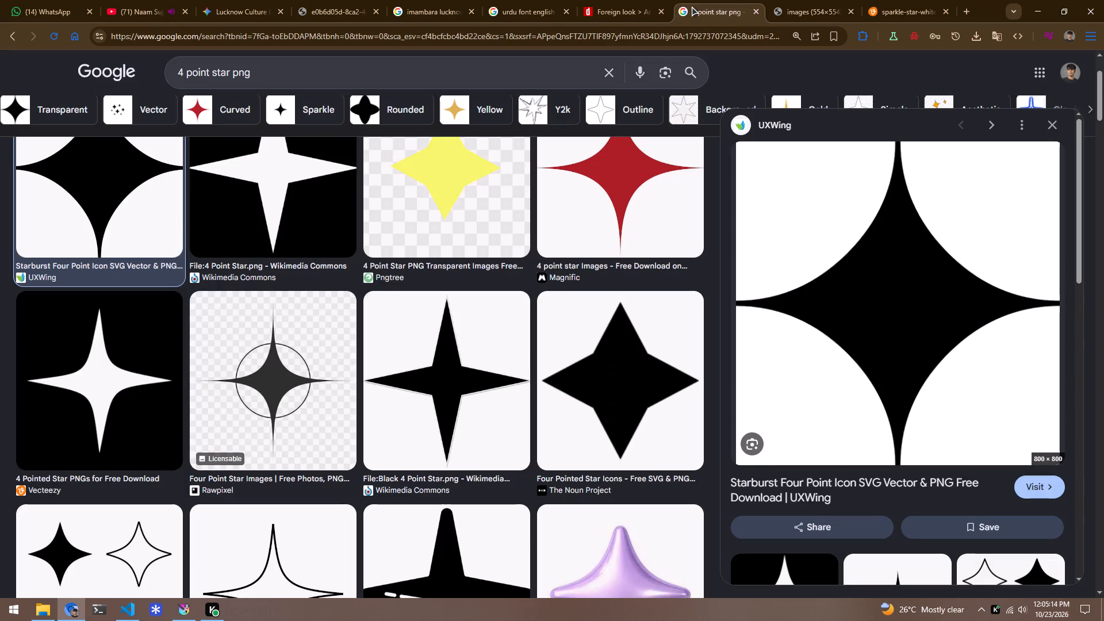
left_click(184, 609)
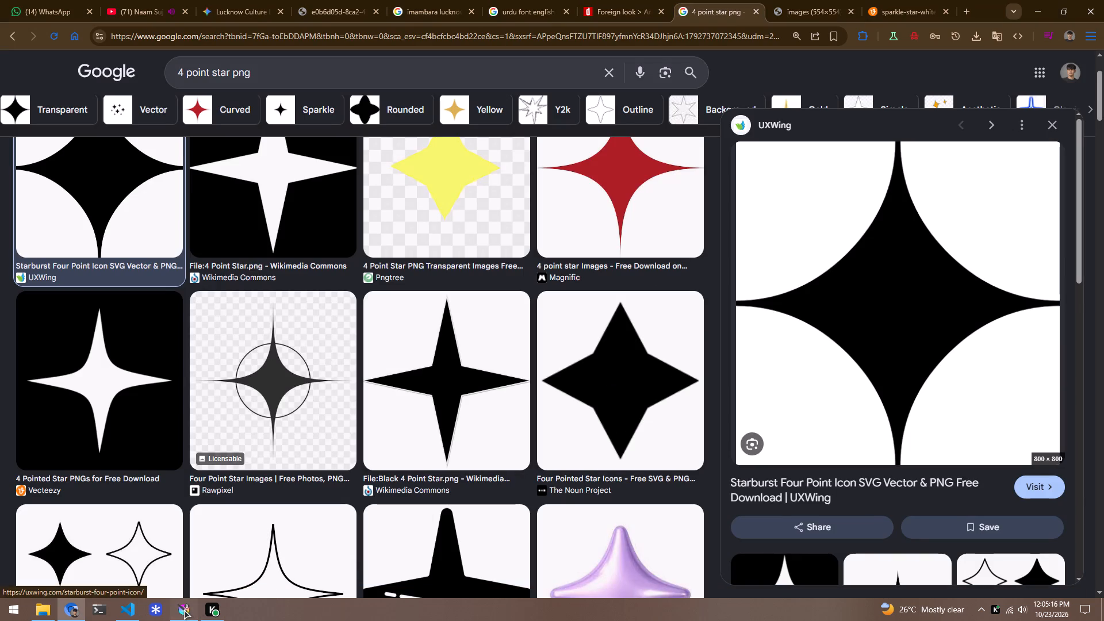
Select the star above the I, rotate it slightly clockwise and move it a little higher over the letter.
left_click(876, 311)
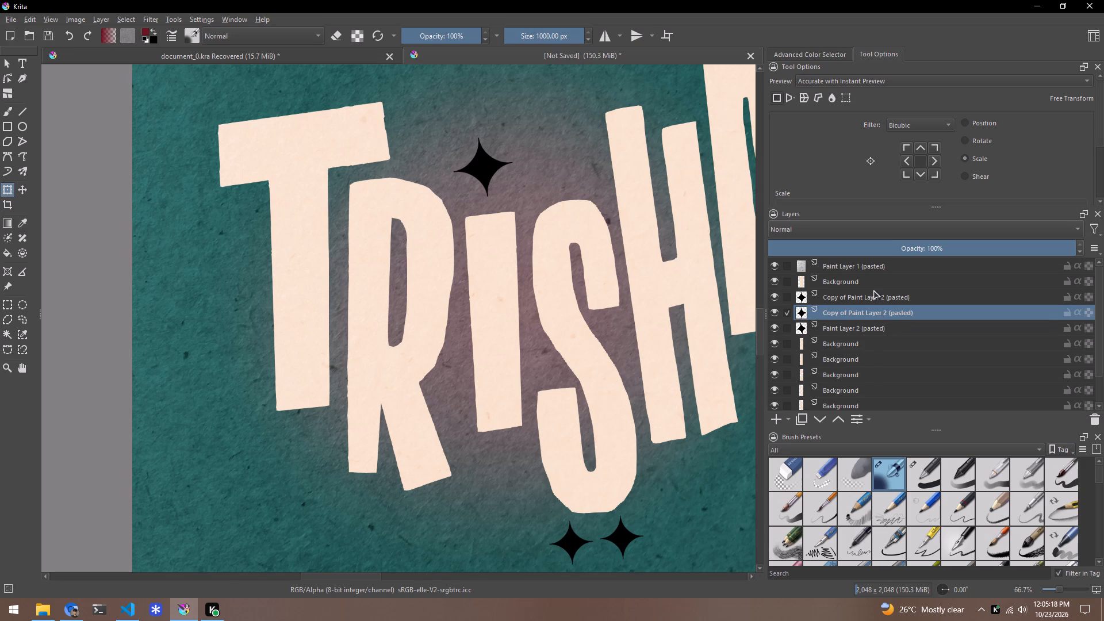
left_click(868, 294)
scroll(596, 400, "down", 3)
scroll(596, 339, "up", 1)
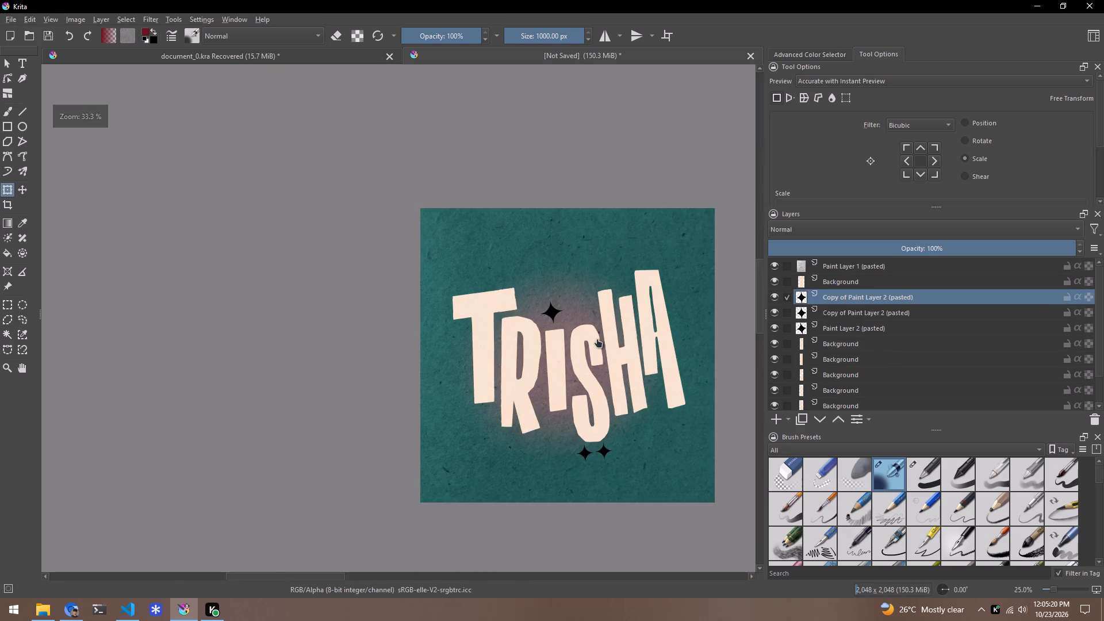
scroll(597, 339, "up", 1)
scroll(477, 296, "down", 2)
scroll(551, 318, "up", 4)
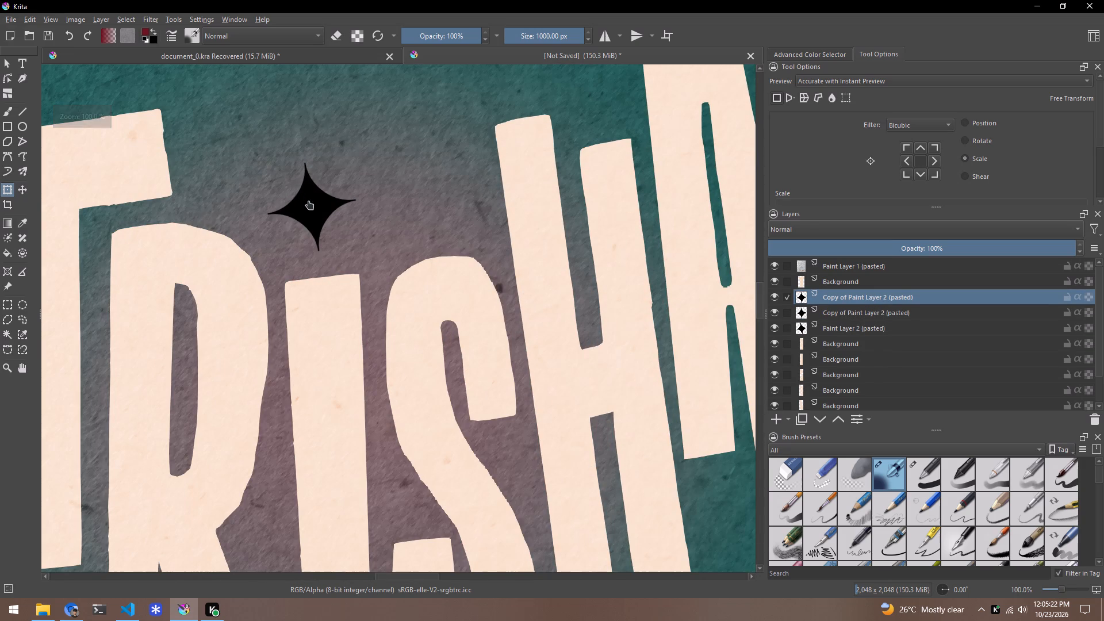
left_click(308, 201)
left_click(846, 333)
left_click(324, 198)
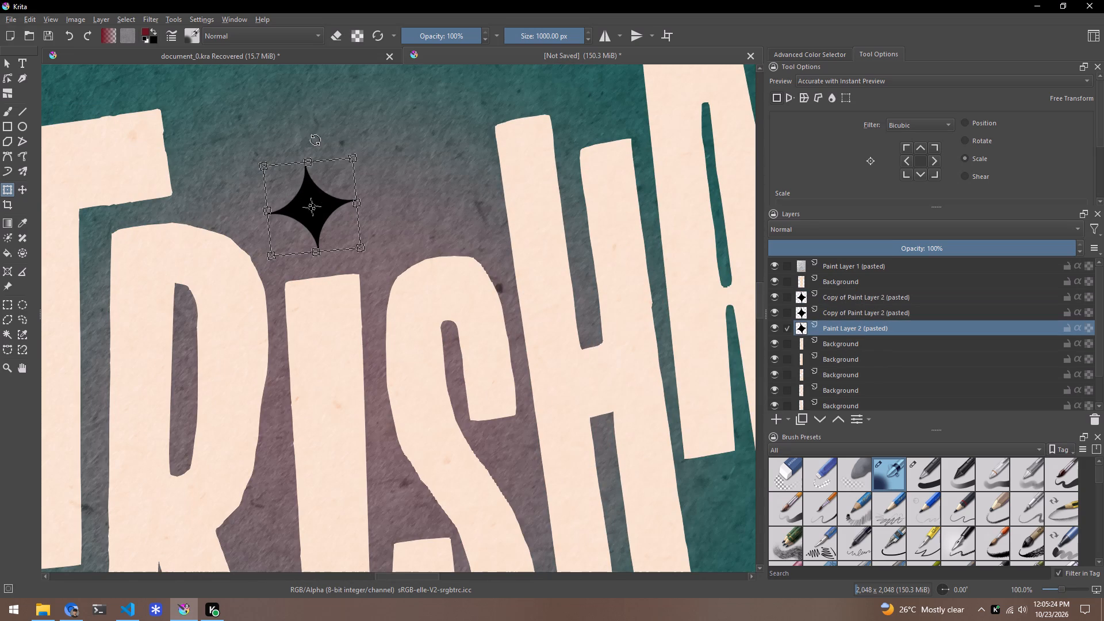
left_click(315, 133)
left_click_drag(321, 176, 327, 195)
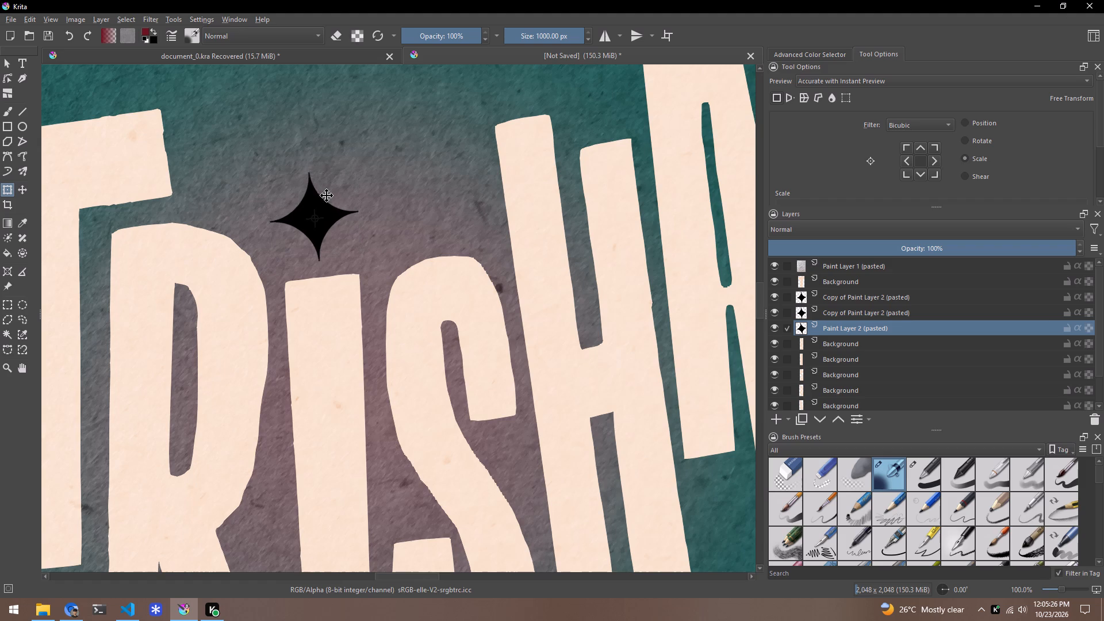
left_click_drag(327, 195, 328, 209)
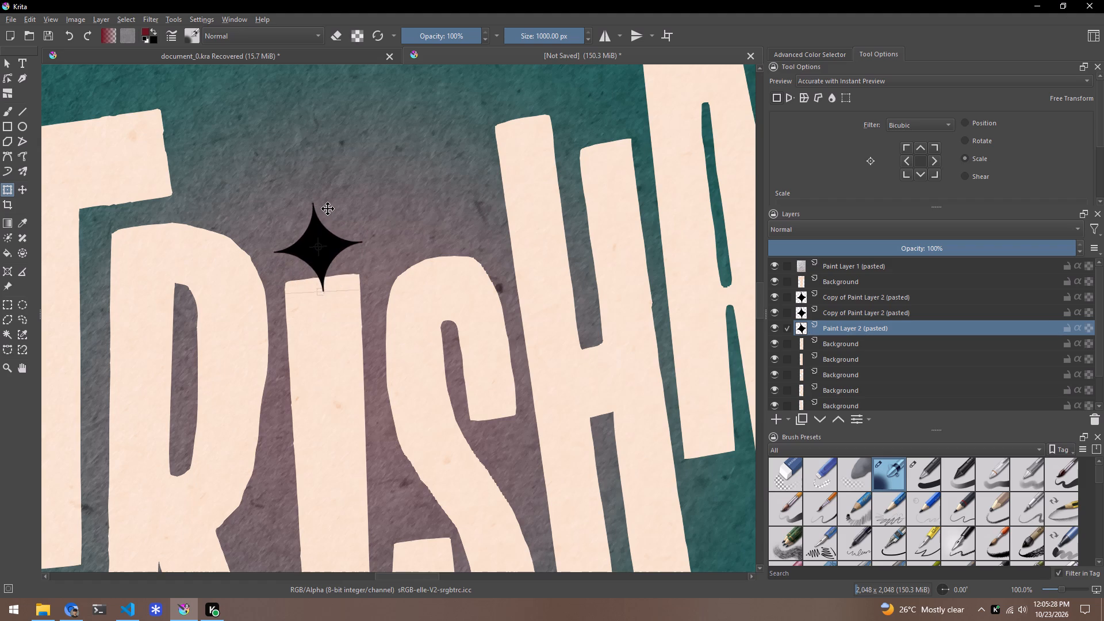
left_click_drag(328, 209, 321, 154)
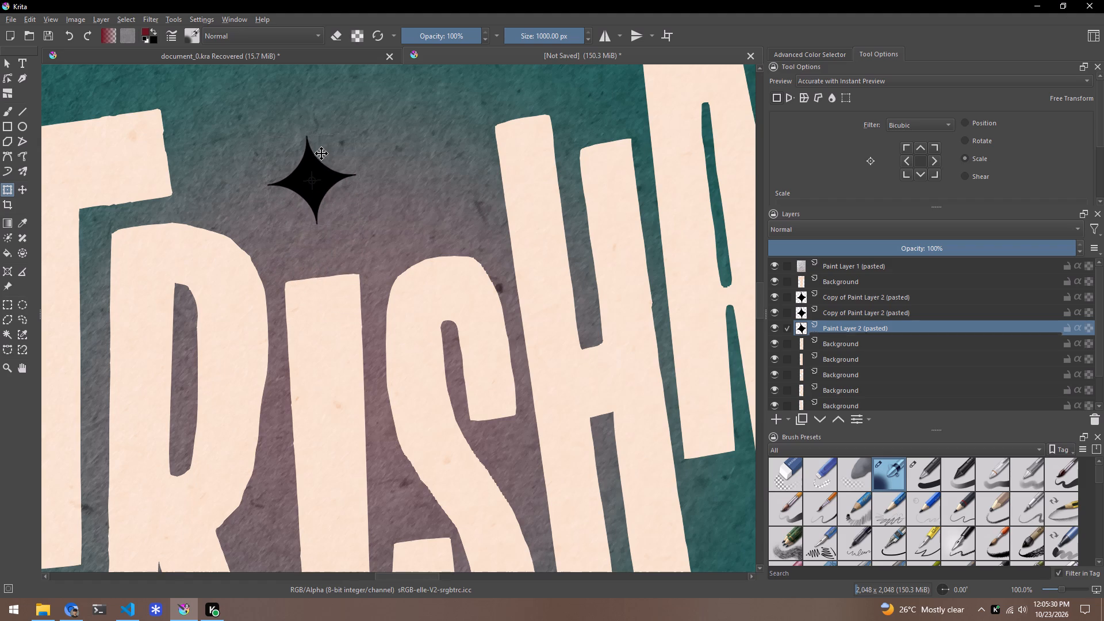
left_click_drag(321, 154, 321, 164)
Enlarge the star above the I proportionally and recentre it in the gap over the letter.
left_click_drag(354, 145, 370, 127)
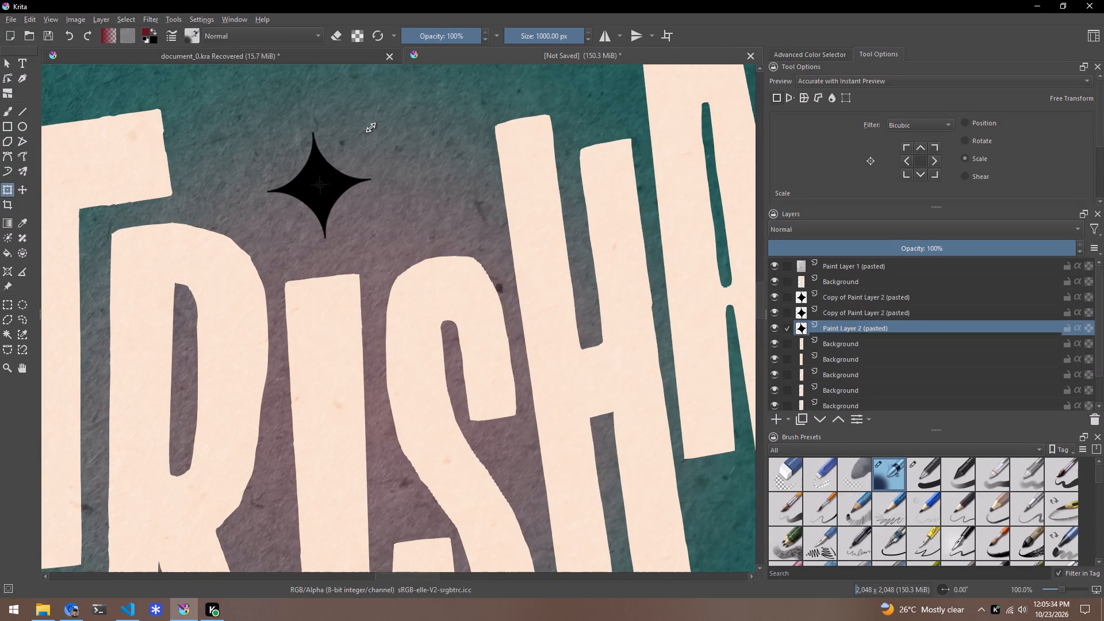
left_click_drag(370, 127, 374, 124)
left_click_drag(346, 152, 339, 166)
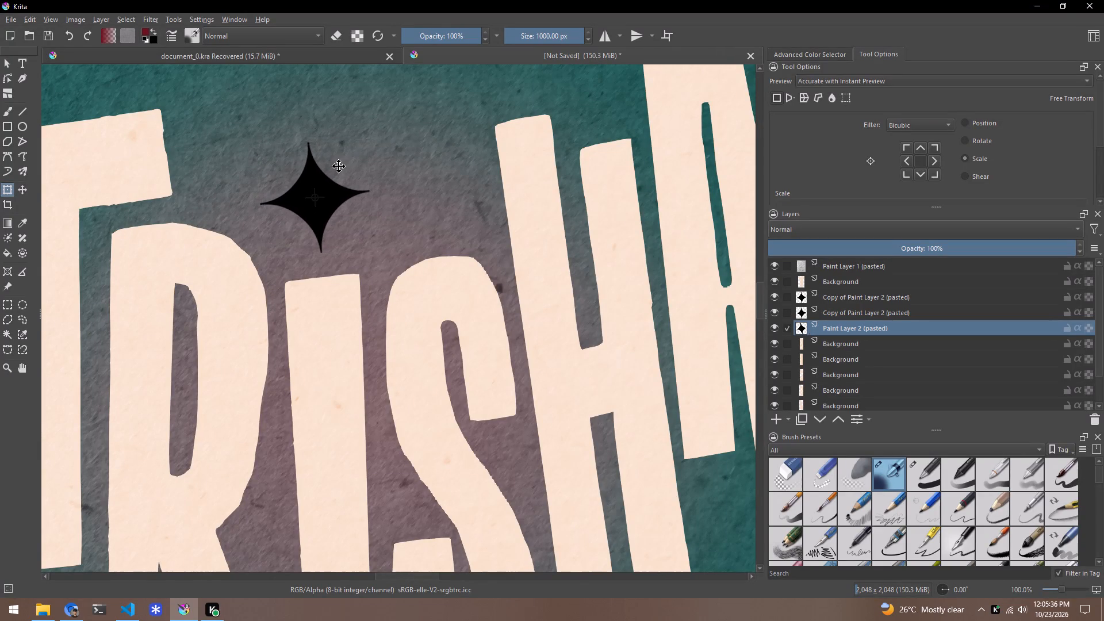
left_click_drag(339, 166, 338, 162)
left_click_drag(366, 133, 373, 121)
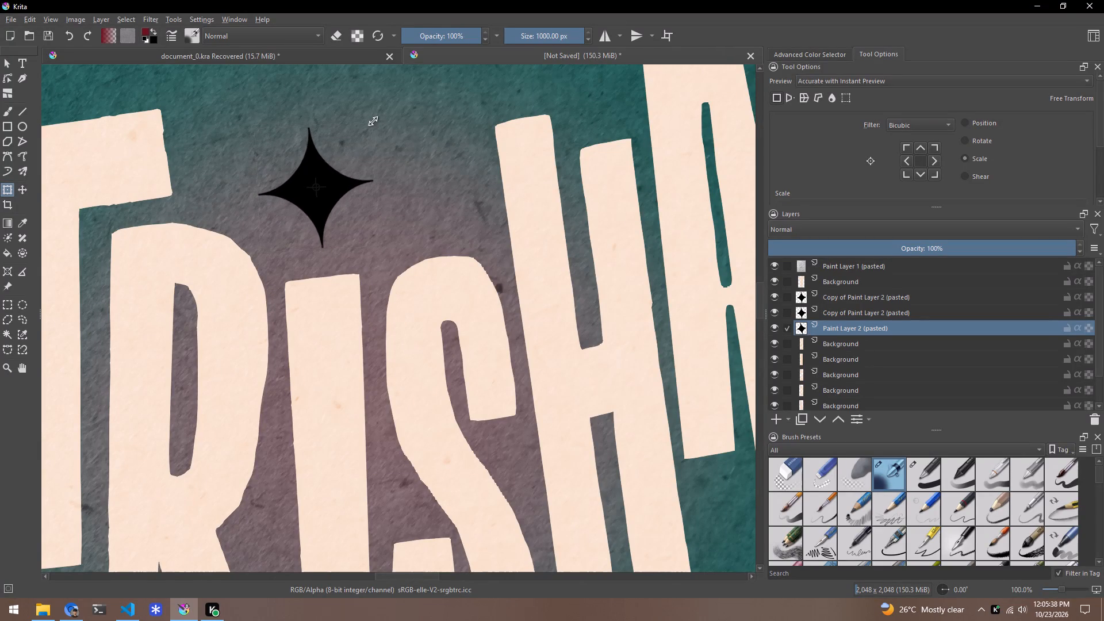
left_click_drag(373, 121, 378, 116)
left_click_drag(356, 137, 347, 143)
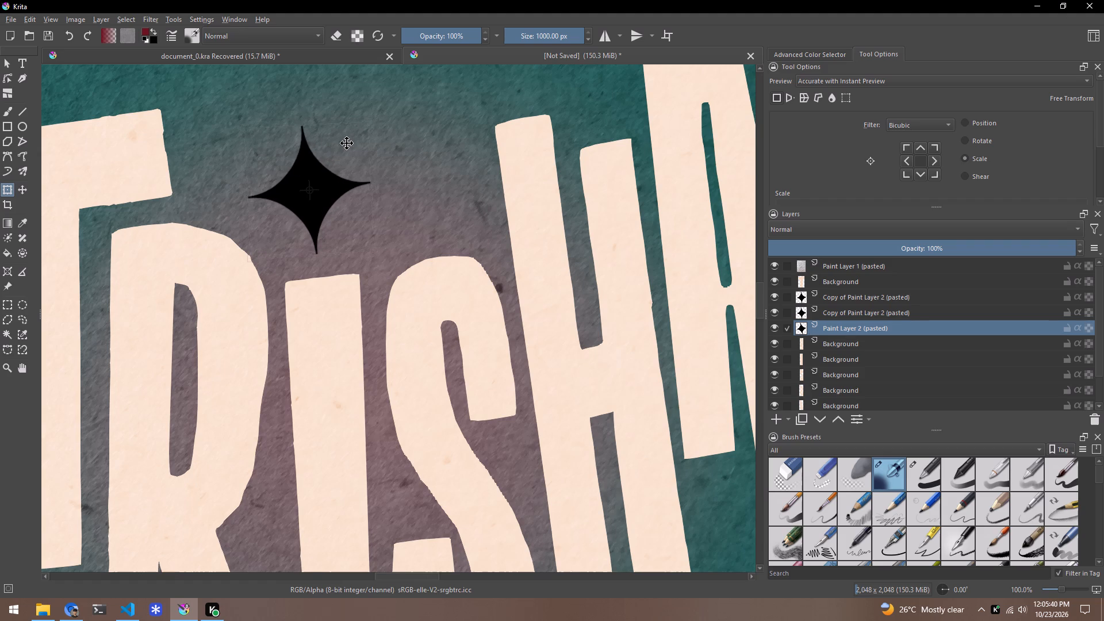
left_click_drag(347, 143, 354, 167)
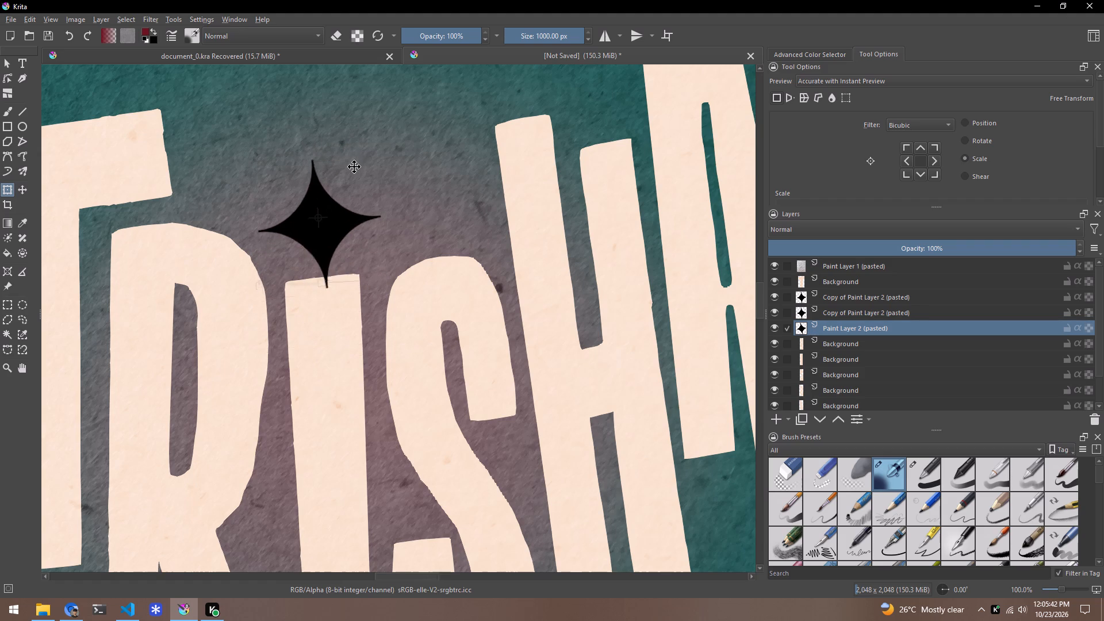
left_click_drag(354, 167, 348, 143)
left_click(348, 143)
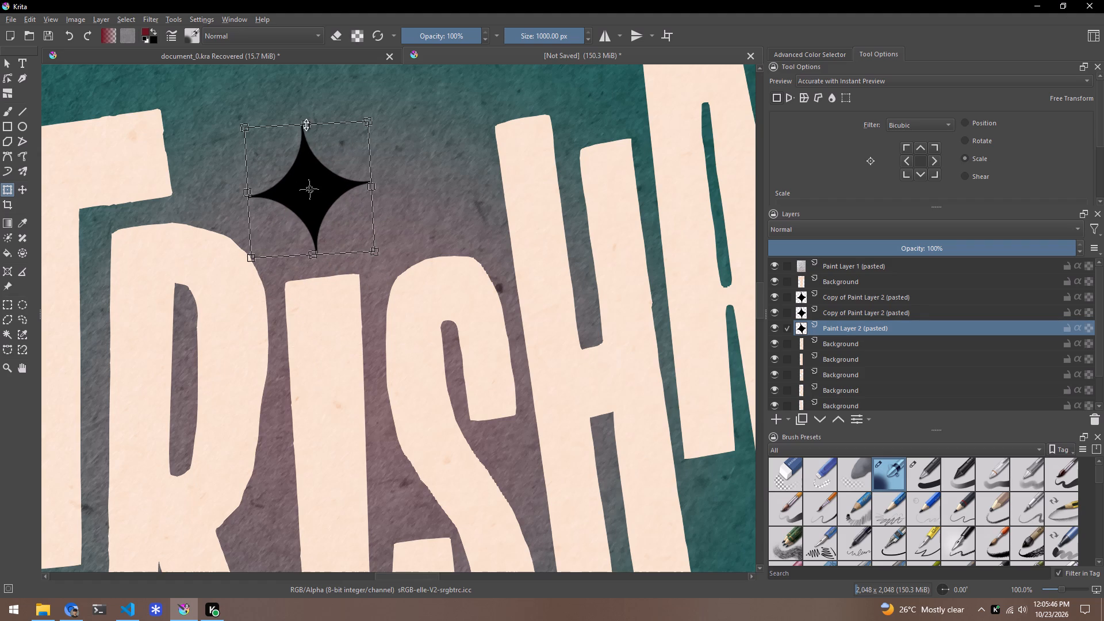
Stretch the star above the I slightly taller and raise it to leave more space over the letter.
left_click_drag(306, 125, 306, 117)
left_click_drag(308, 134, 309, 139)
left_click_drag(308, 121, 307, 118)
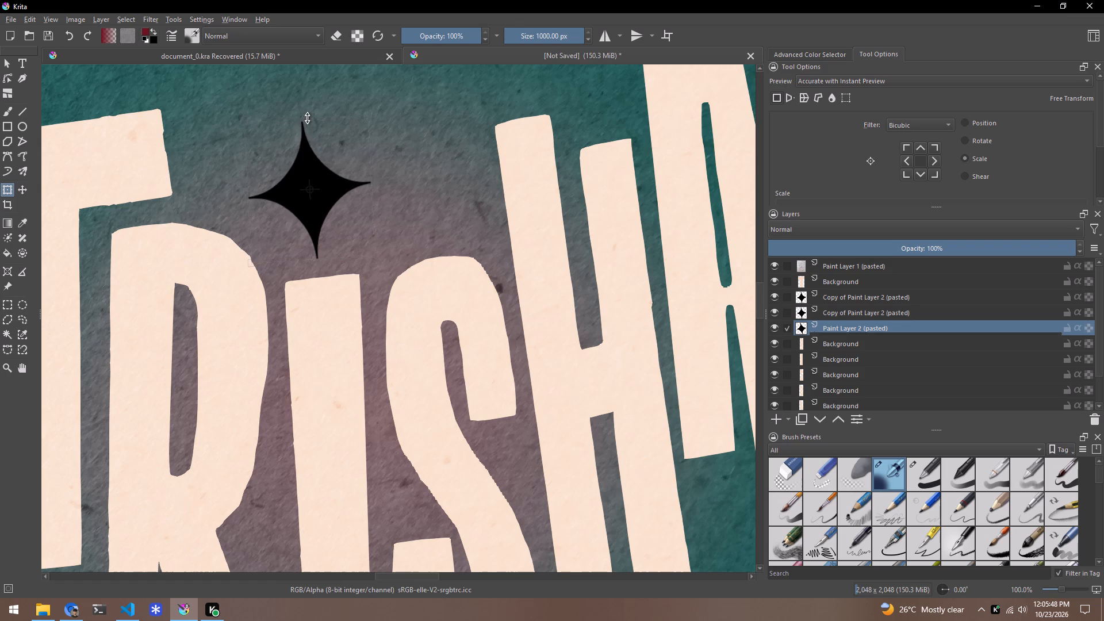
left_click_drag(307, 118, 306, 116)
left_click_drag(306, 138, 305, 133)
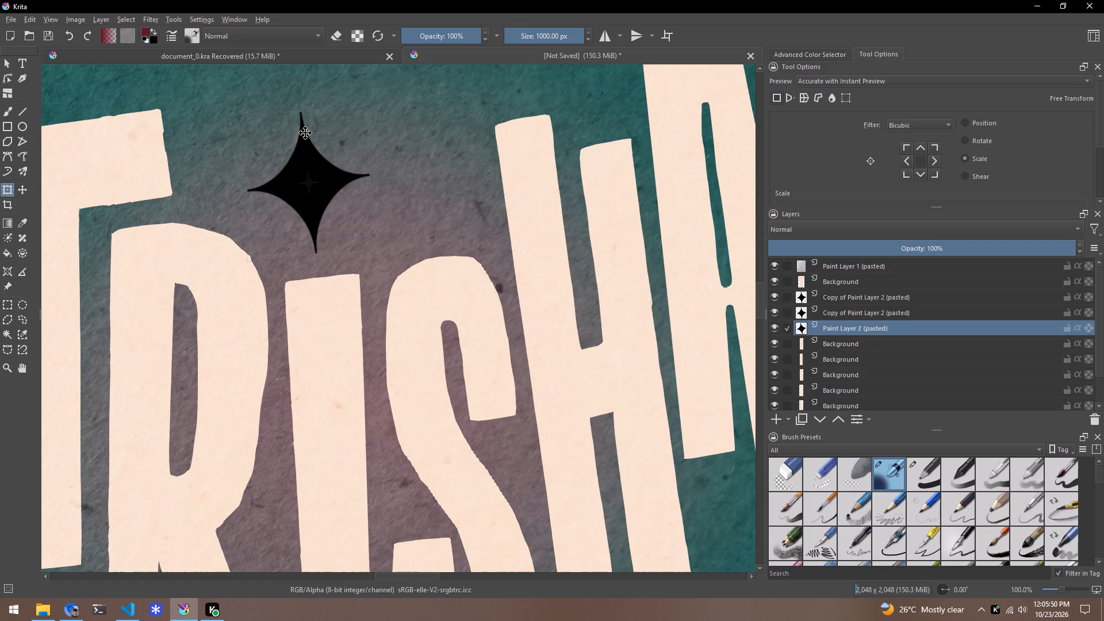
left_click_drag(305, 133, 304, 122)
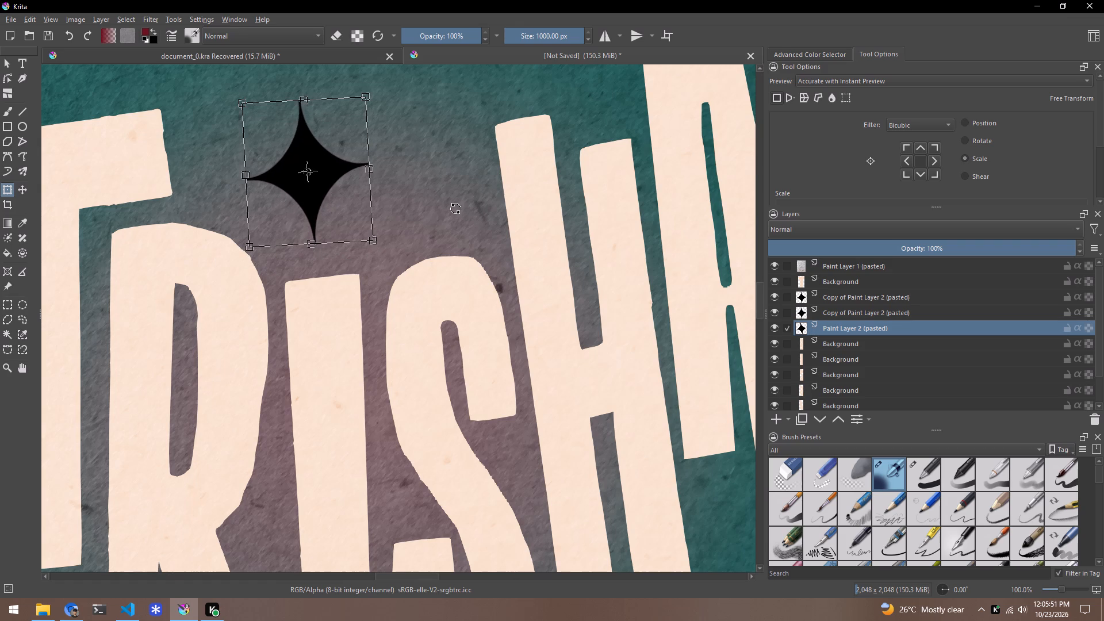
scroll(455, 208, "down", 3)
scroll(488, 275, "up", 2)
left_click(873, 354)
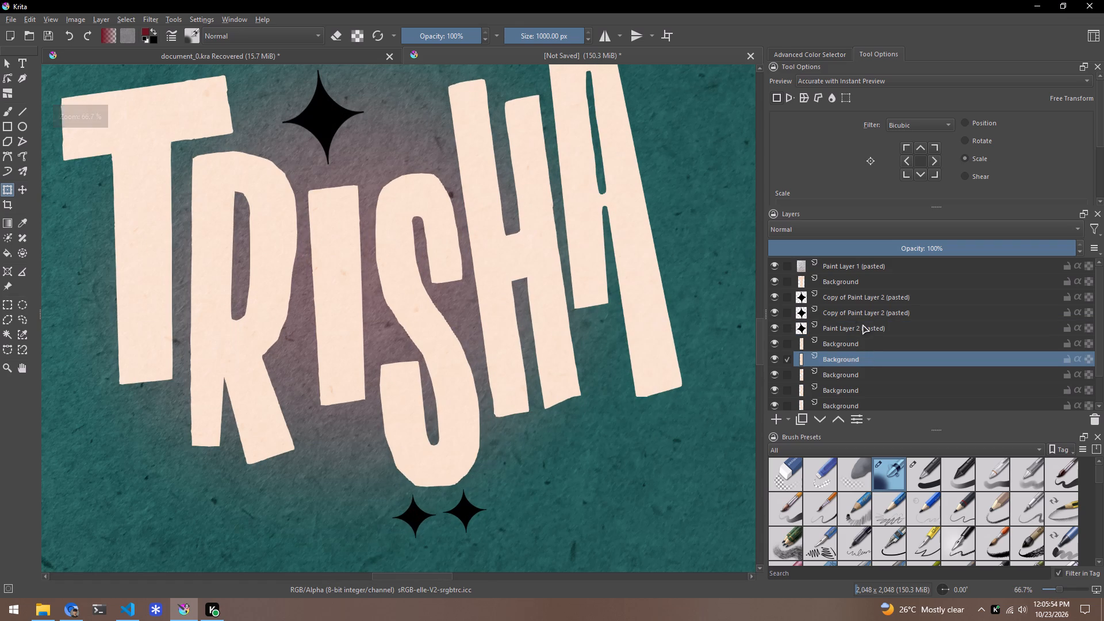
scroll(353, 243, "down", 2)
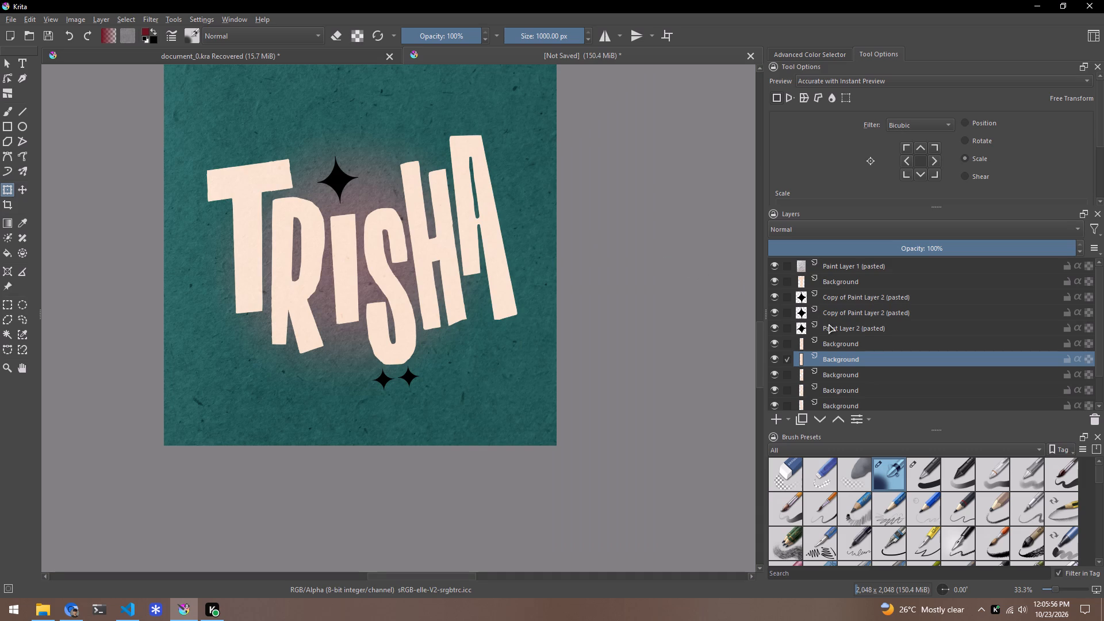
Fill the star above the I with the dark red from the colour swatches in the recovered document.
left_click(853, 327)
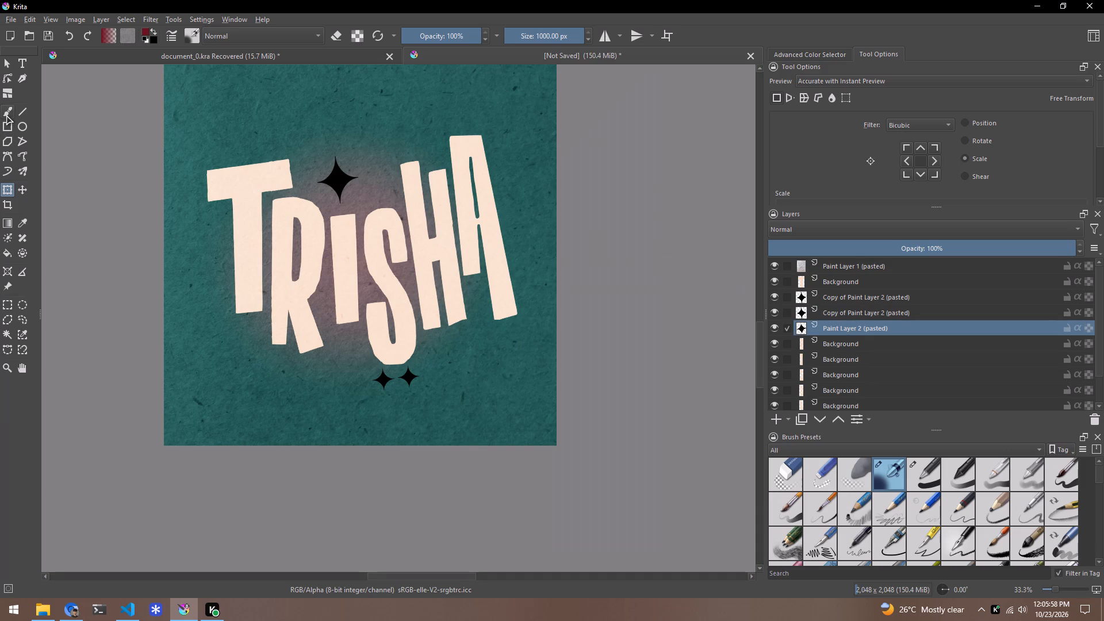
left_click(9, 256)
scroll(277, 210, "up", 3)
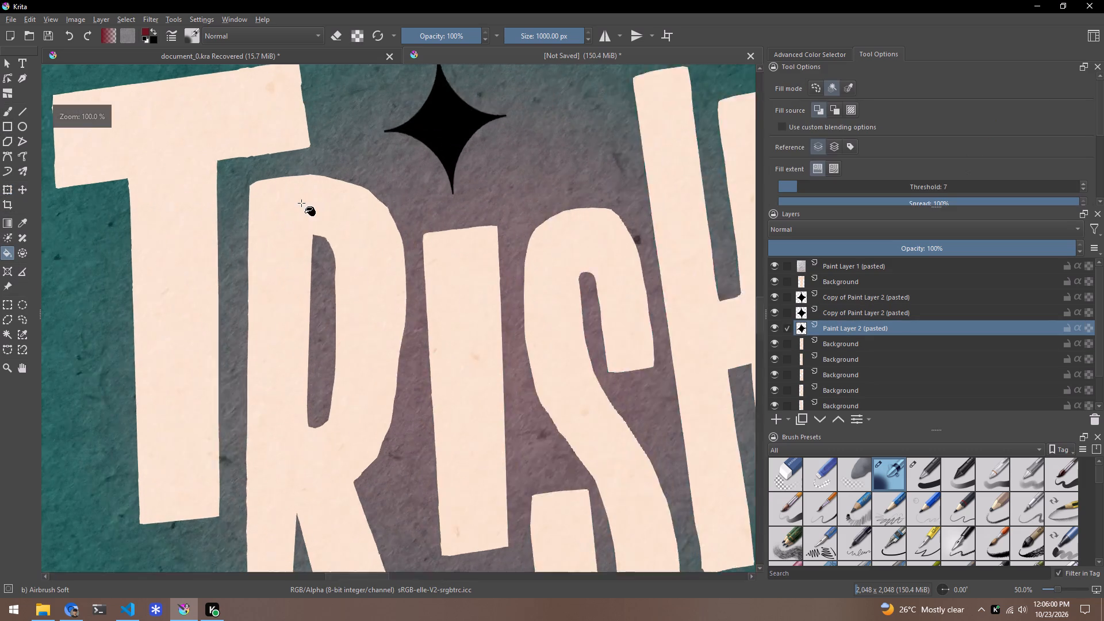
scroll(301, 203, "up", 1)
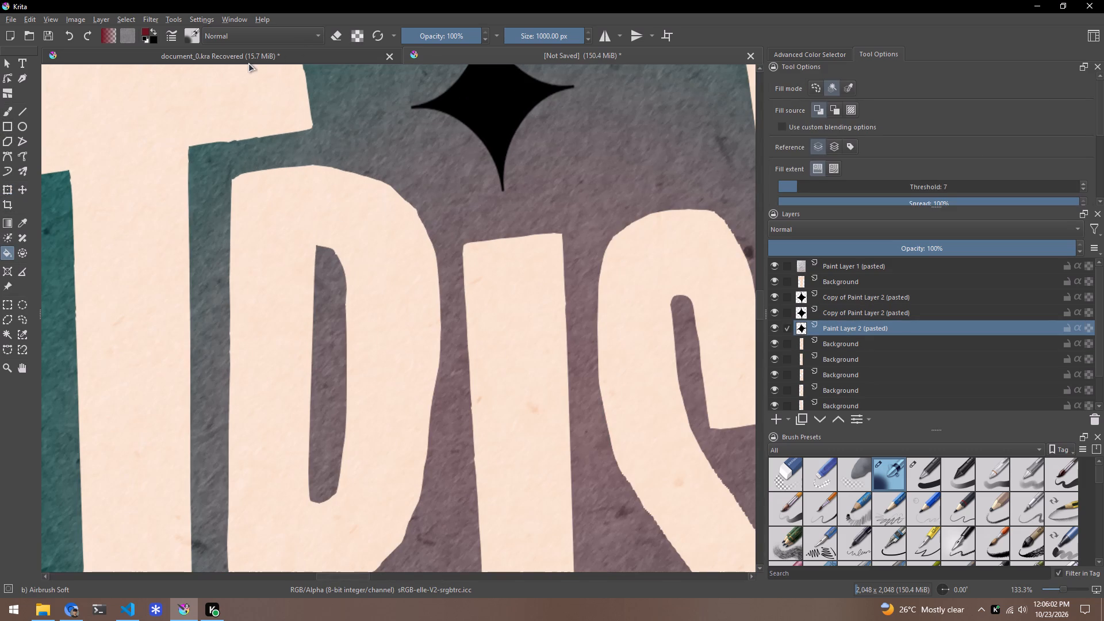
left_click(248, 63)
left_click(185, 339, "ctrl")
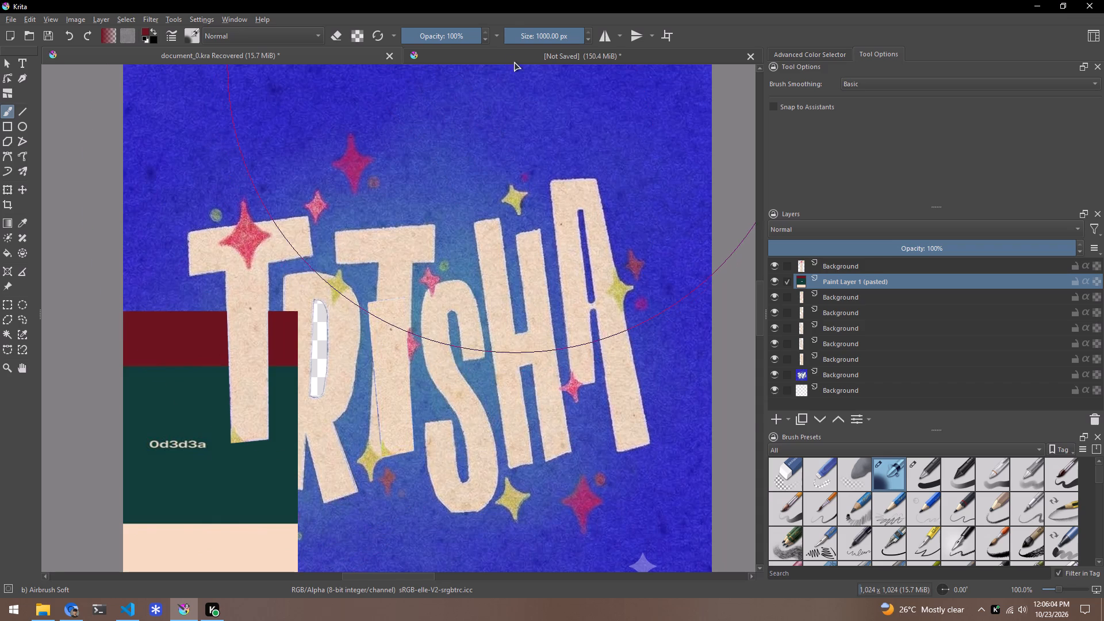
left_click(506, 51)
left_click(496, 93)
Fill the remaining black tips on both sides of the star above the I with the same dark red.
scroll(490, 125, "down", 3)
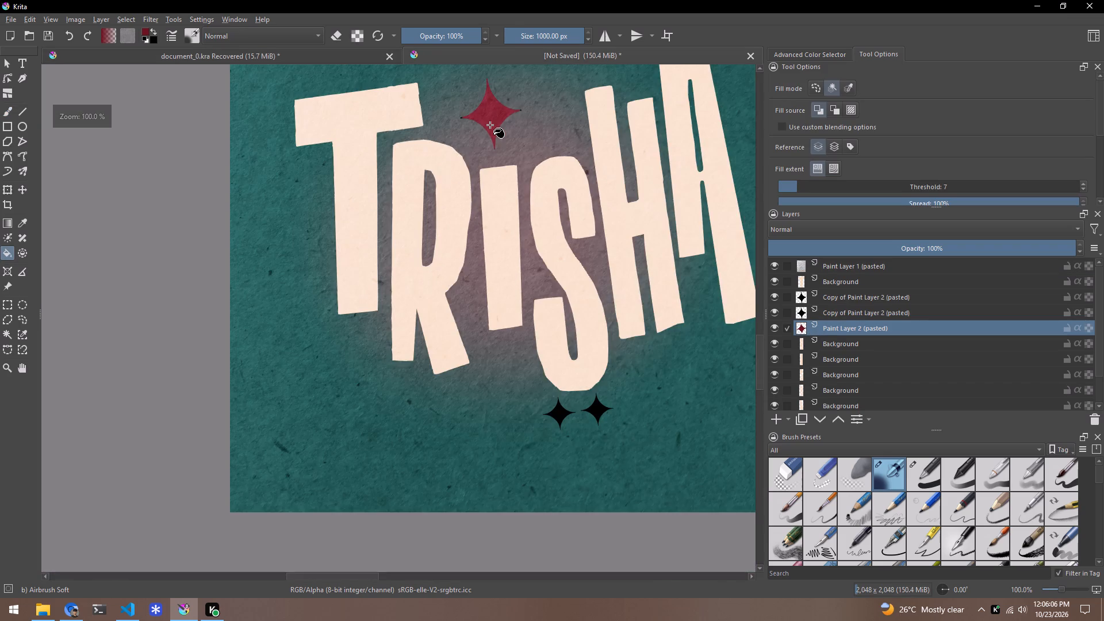
scroll(512, 100, "up", 3)
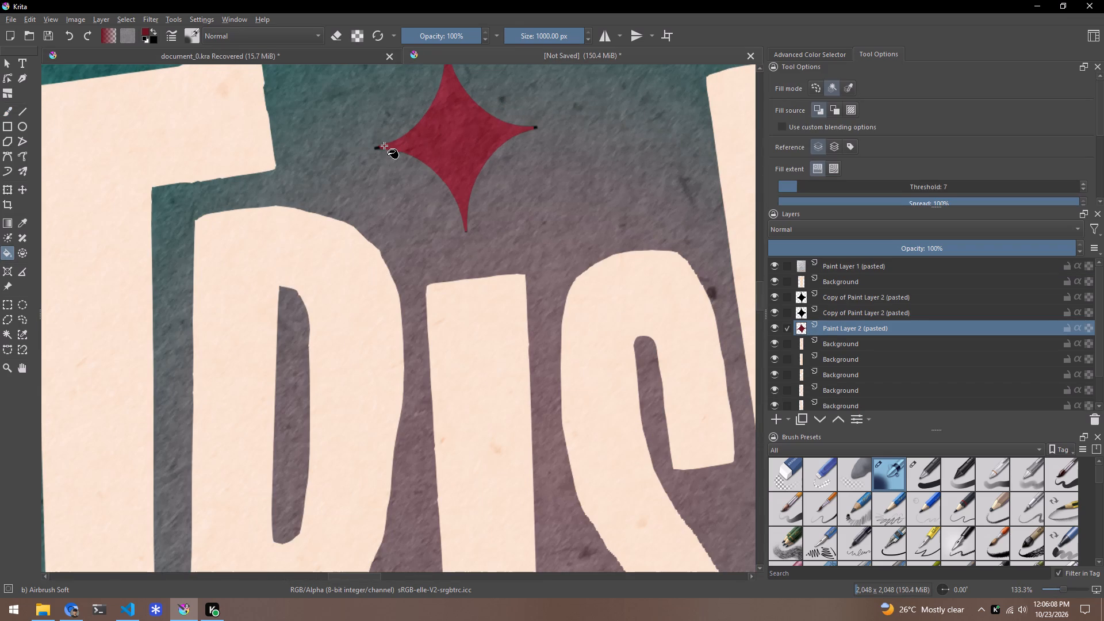
left_click(379, 147)
left_click(537, 127)
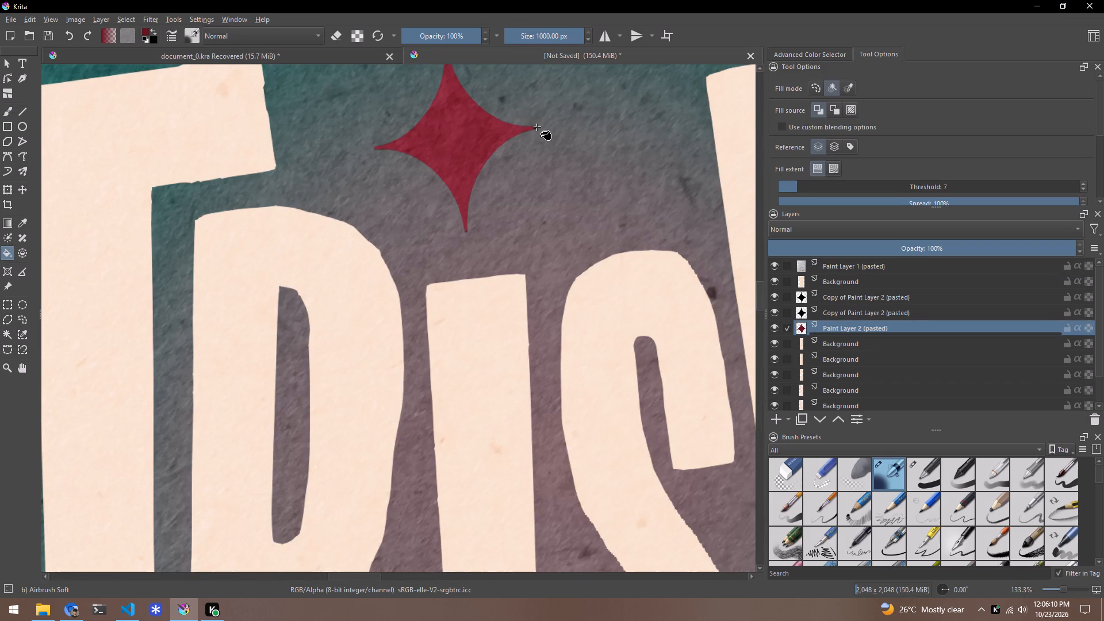
left_click(535, 128)
scroll(444, 162, "down", 2)
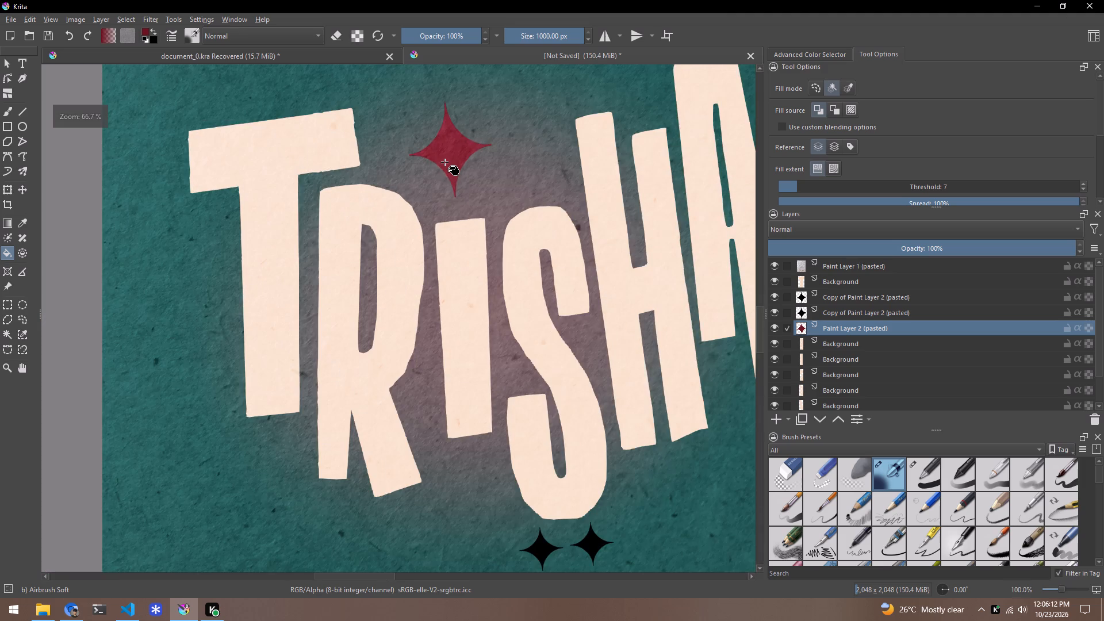
scroll(448, 198, "up", 1)
scroll(463, 142, "down", 2)
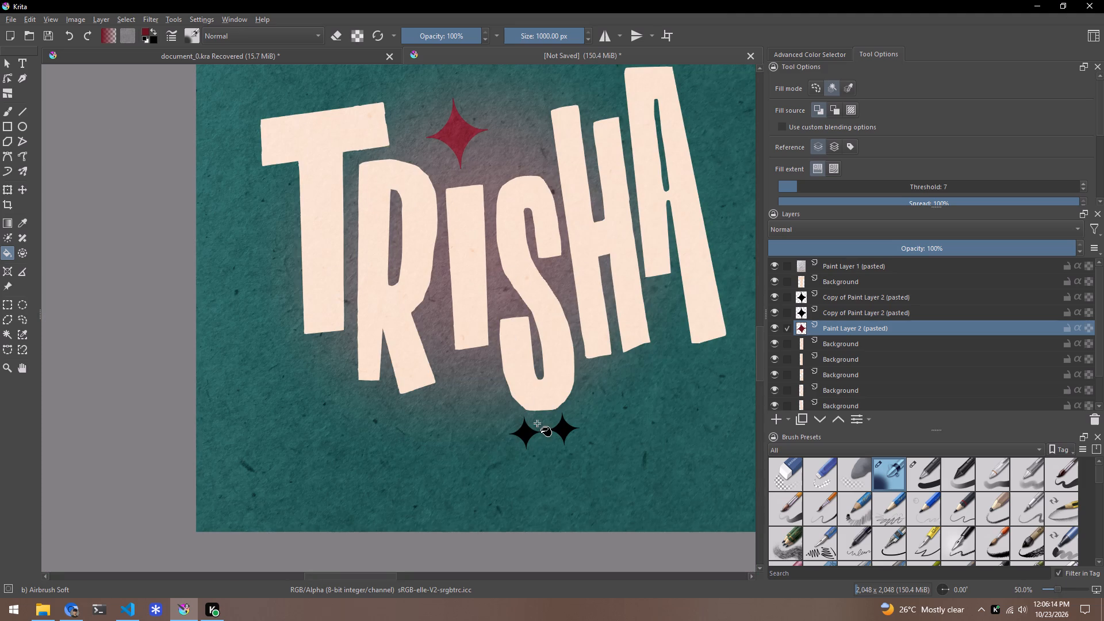
Fill the right-hand small star below the S with the same dark red, working on that star's own layer.
scroll(537, 435, "up", 3)
left_click(511, 420)
key("ctrl+z")
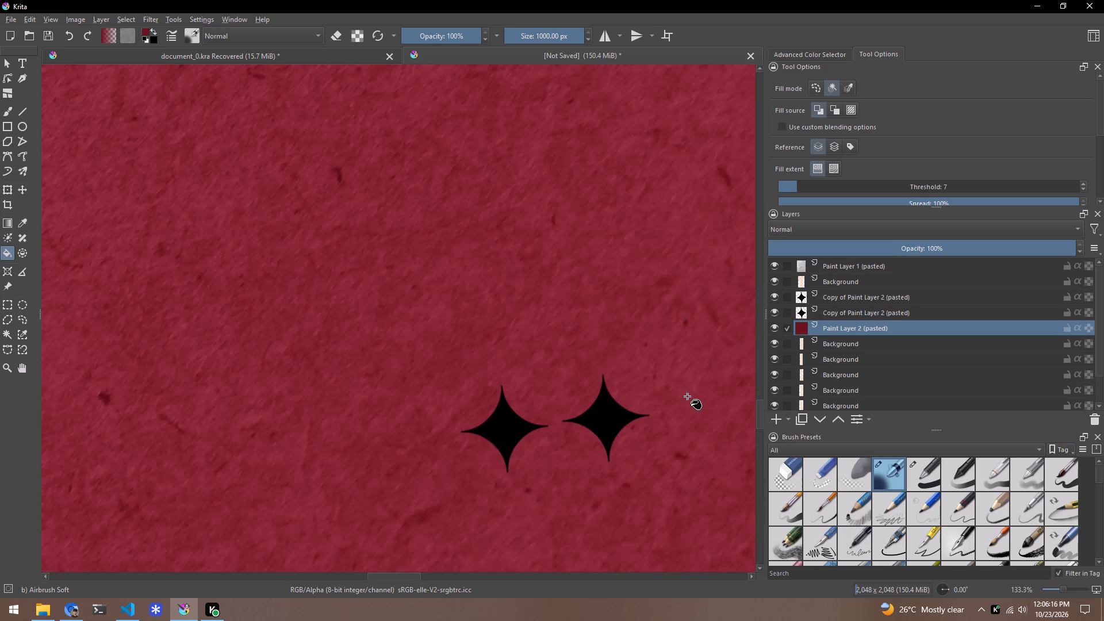
left_click(841, 294)
left_click(508, 430)
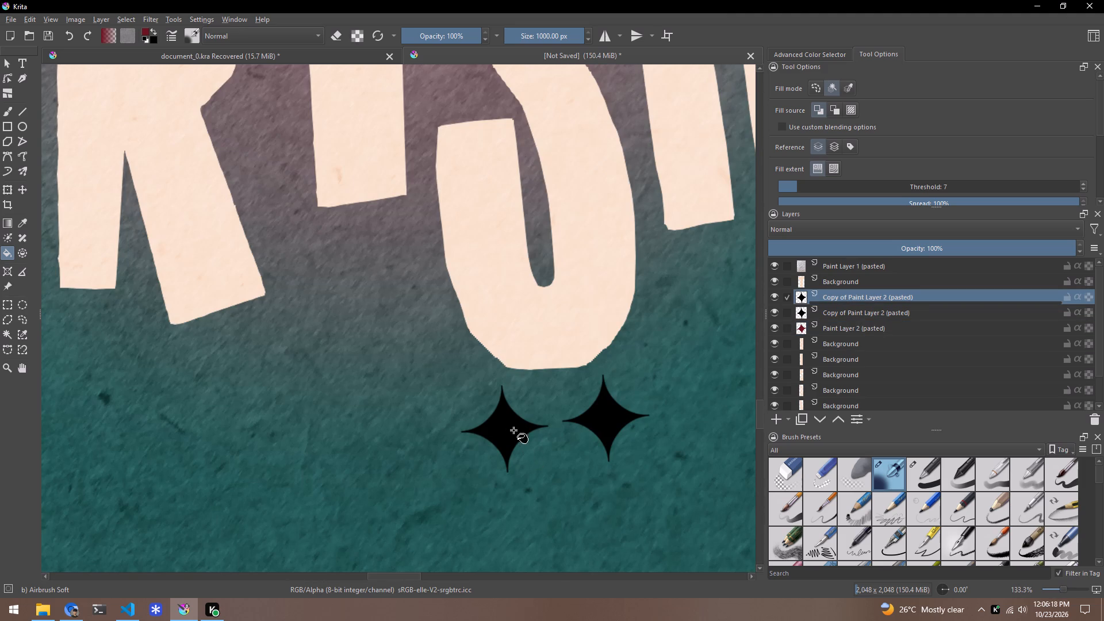
key("ctrl+z")
left_click(614, 416)
Fill the left-hand small star below the S with the same dark red, working on that star's own layer.
left_click(499, 427)
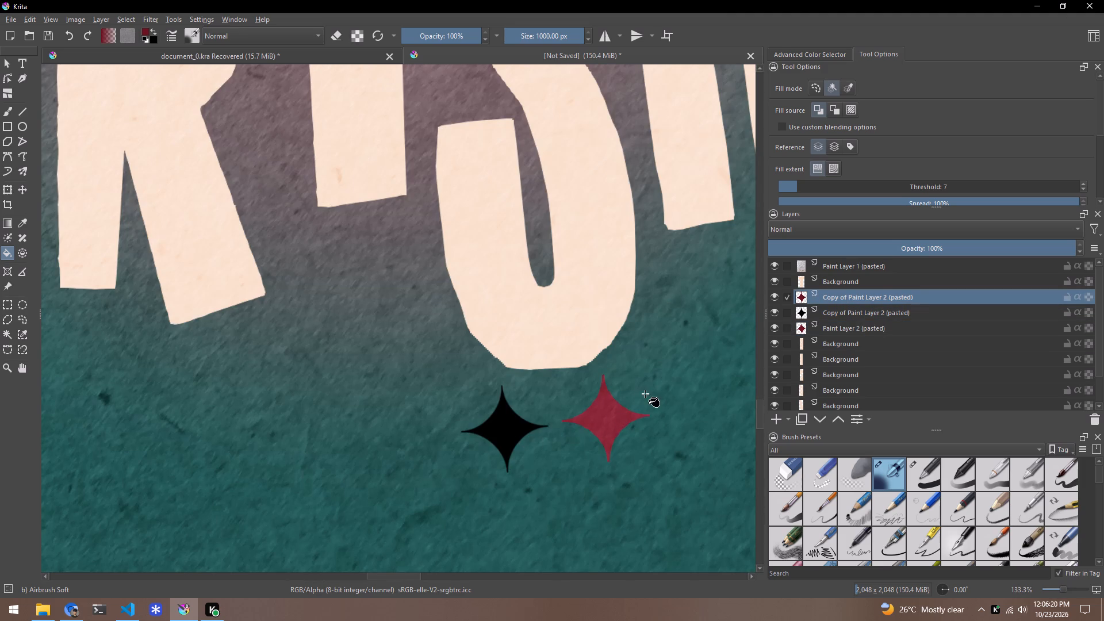
key("ctrl+z")
left_click(860, 312)
left_click(509, 427)
scroll(568, 402, "down", 2)
scroll(507, 330, "down", 3)
scroll(506, 218, "up", 2)
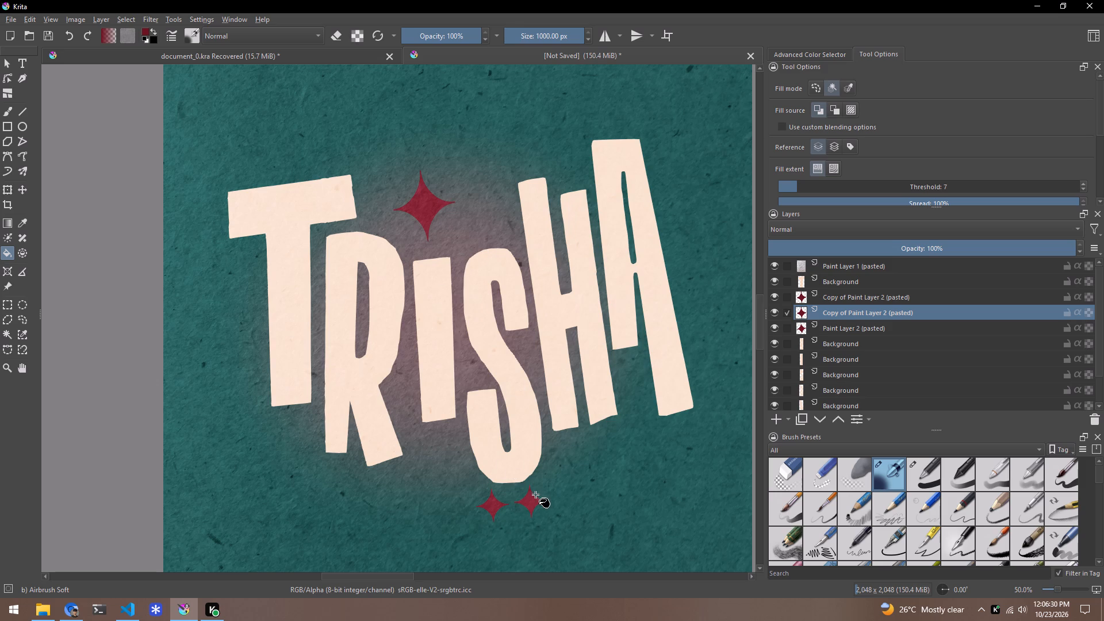
Switch to the browser with the four-point star image search.
left_click(79, 615)
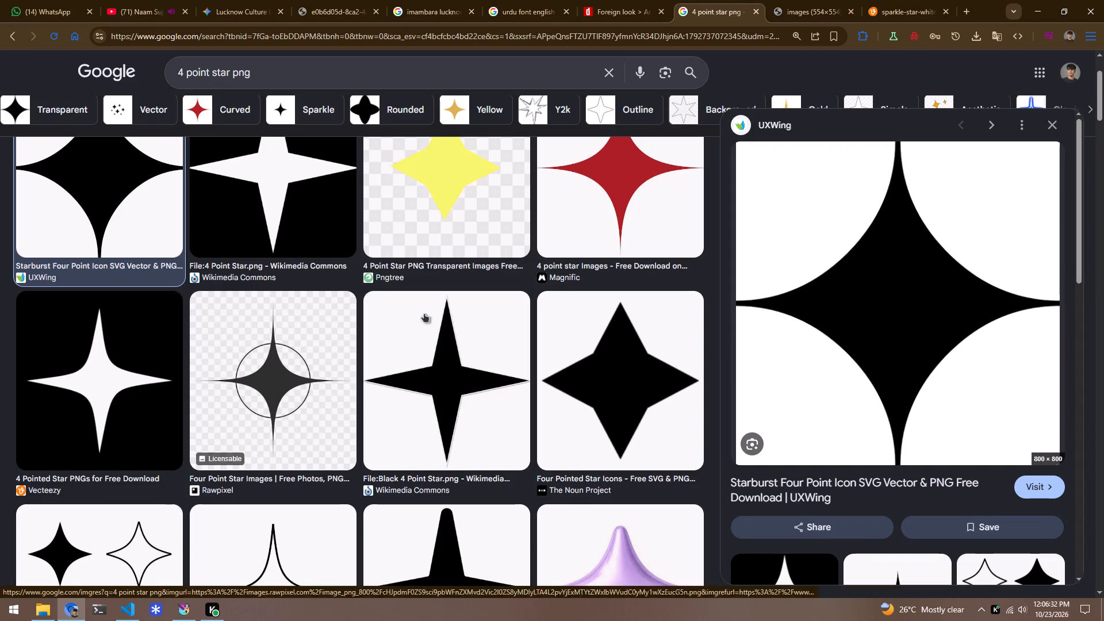
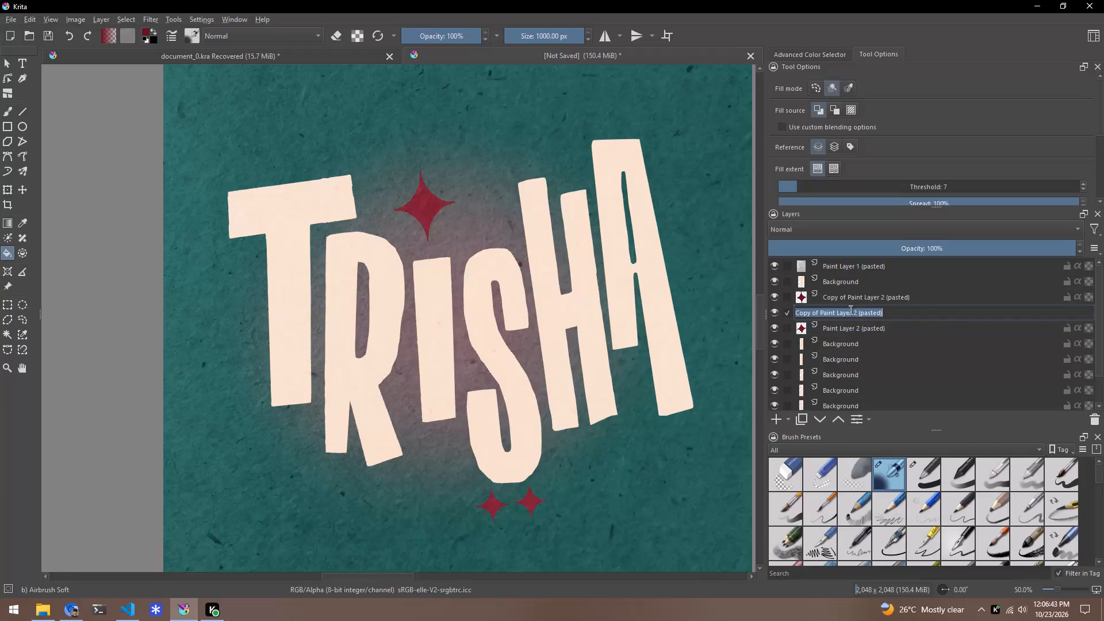
Rename the layers of the two small stars below the S as "S dots".
key("BackSpace")
type("S.")
key("BackSpace")
key("space")
type("s")
key("BackSpace")
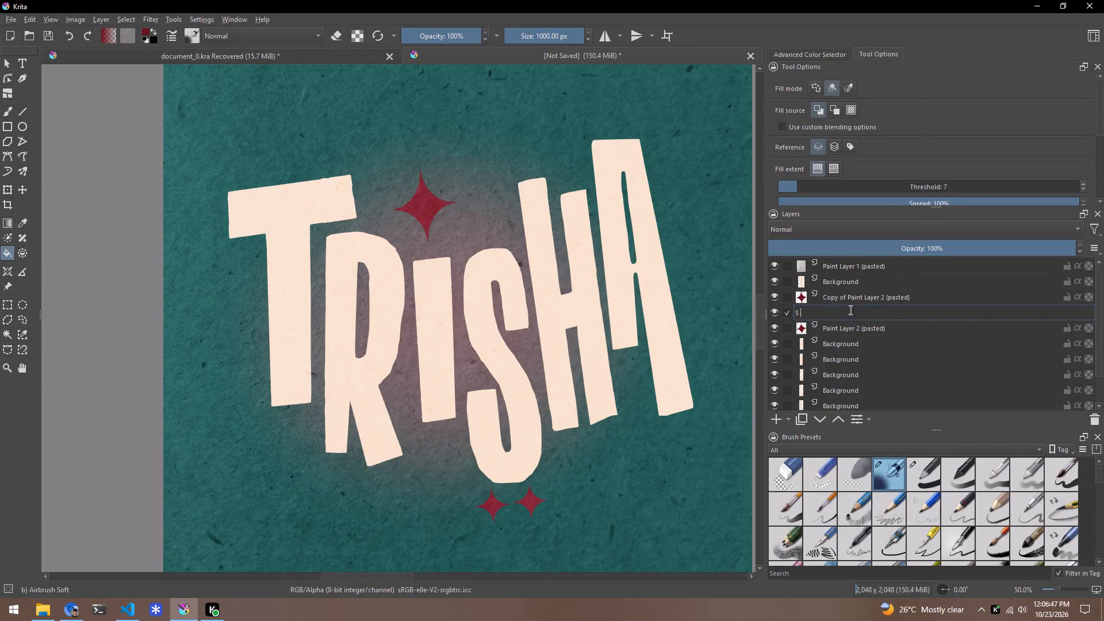
type("dots")
key("Return")
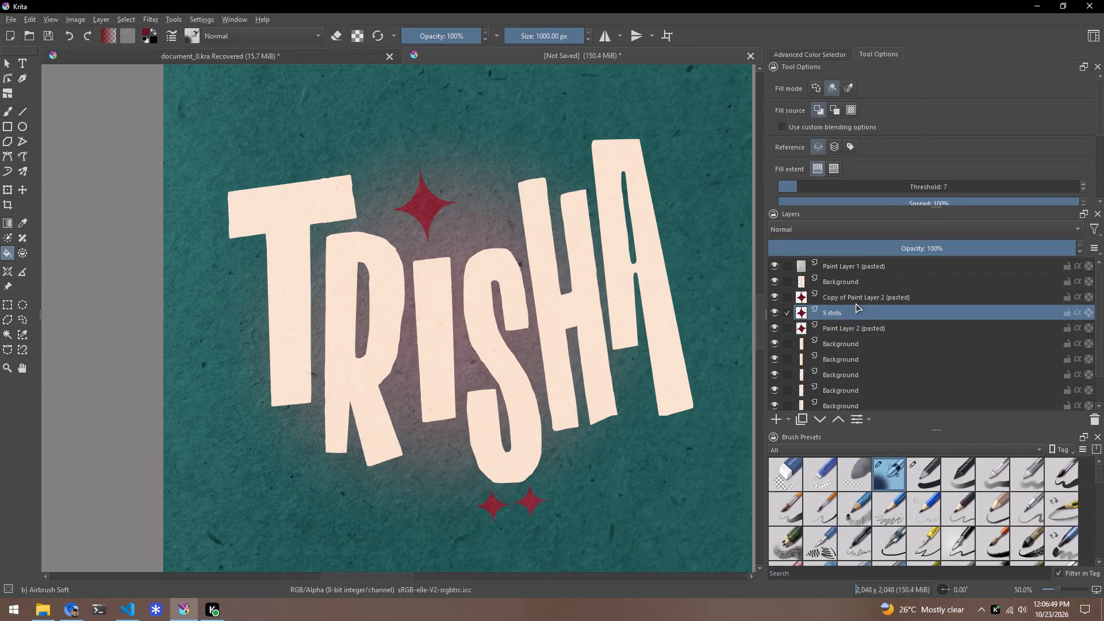
double_click(858, 301)
key("shift+s")
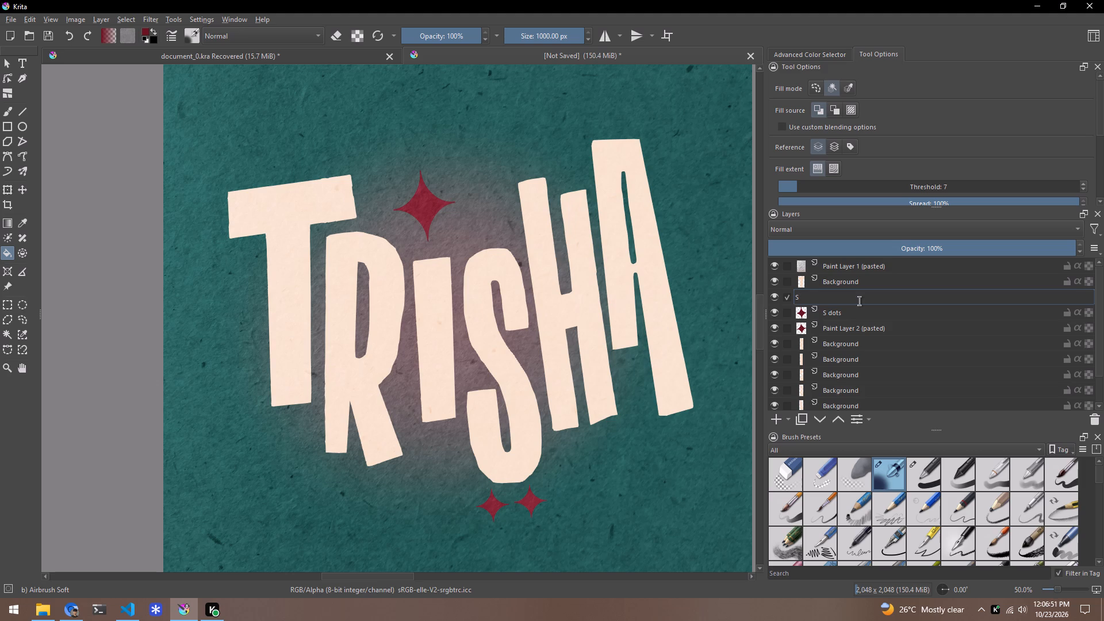
key("space")
type("dots")
key("Return")
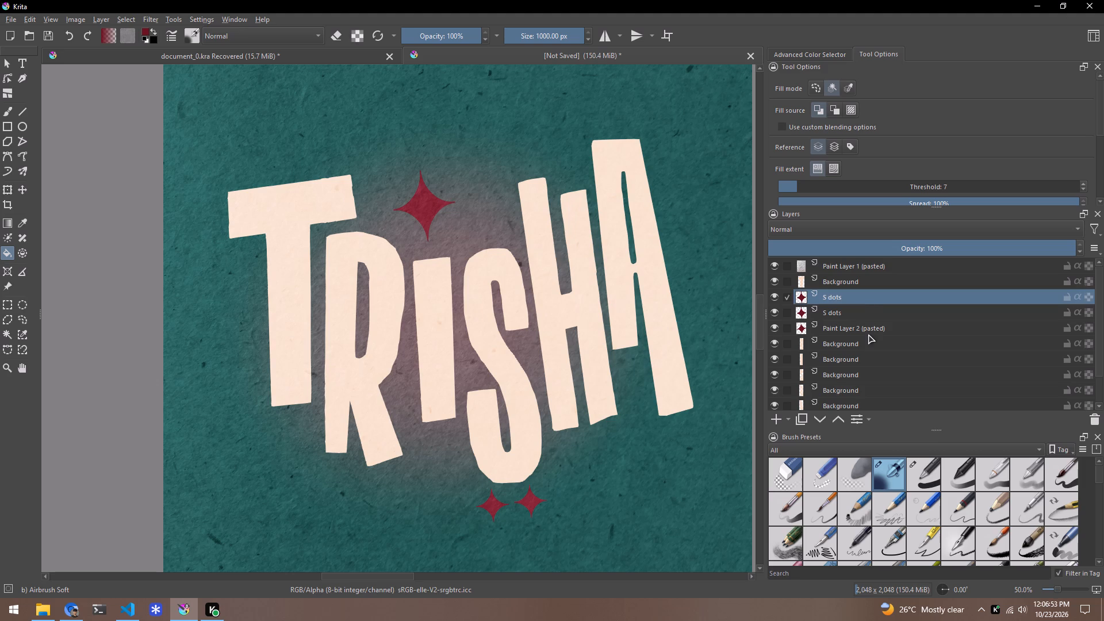
Rename the layer of the star above the I as "i dot".
double_click(869, 334)
key("BackSpace")
type("i dot")
key("Return")
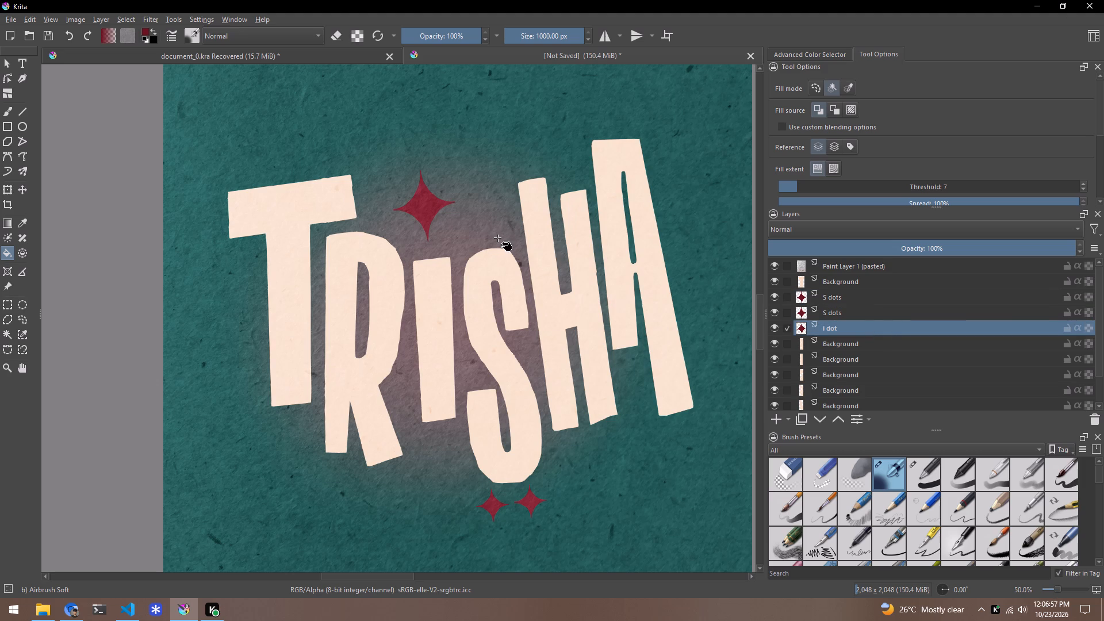
Nudge the star above the I very slightly to the right with the Transform tool.
left_click(6, 191)
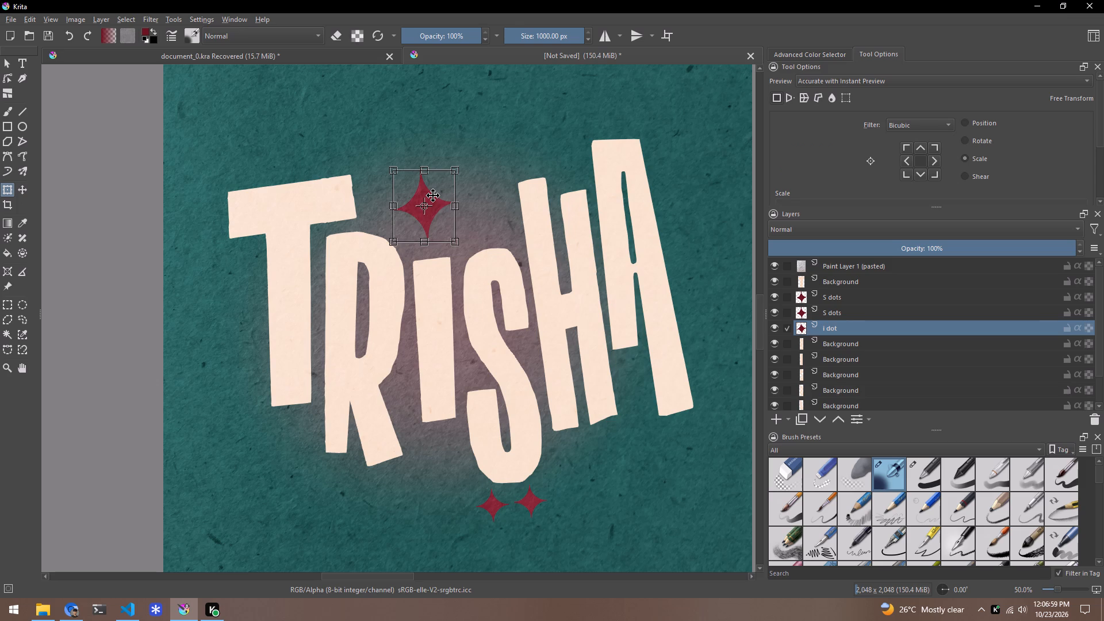
left_click(433, 195)
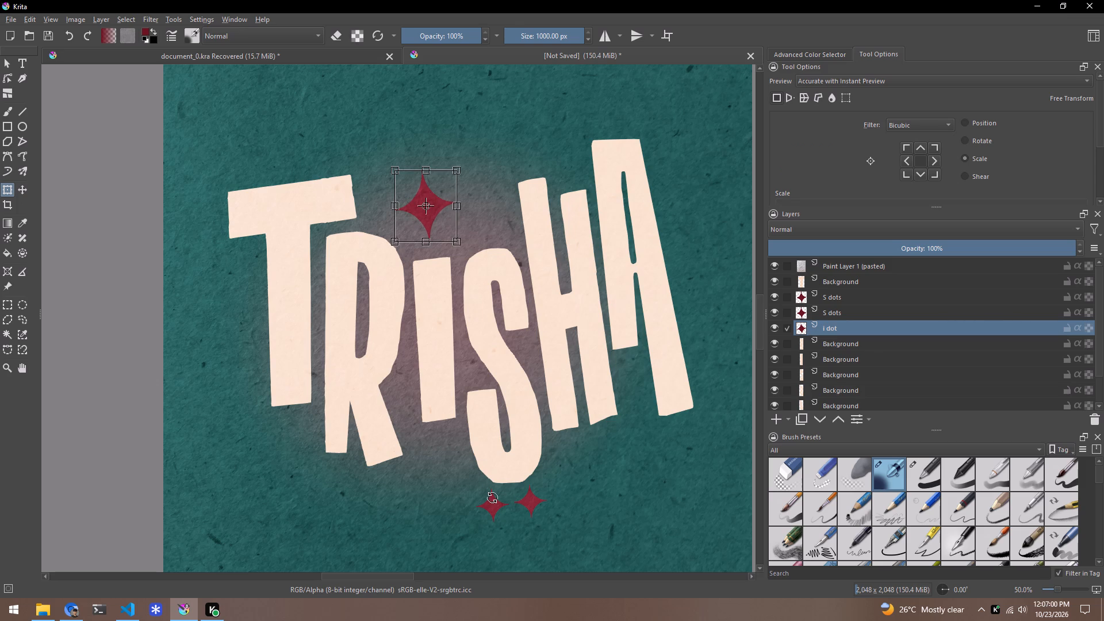
Shorten the left-hand star below the S slightly from its top edge and nudge it up a little.
left_click(845, 313)
left_click(493, 501)
scroll(500, 503, "up", 2)
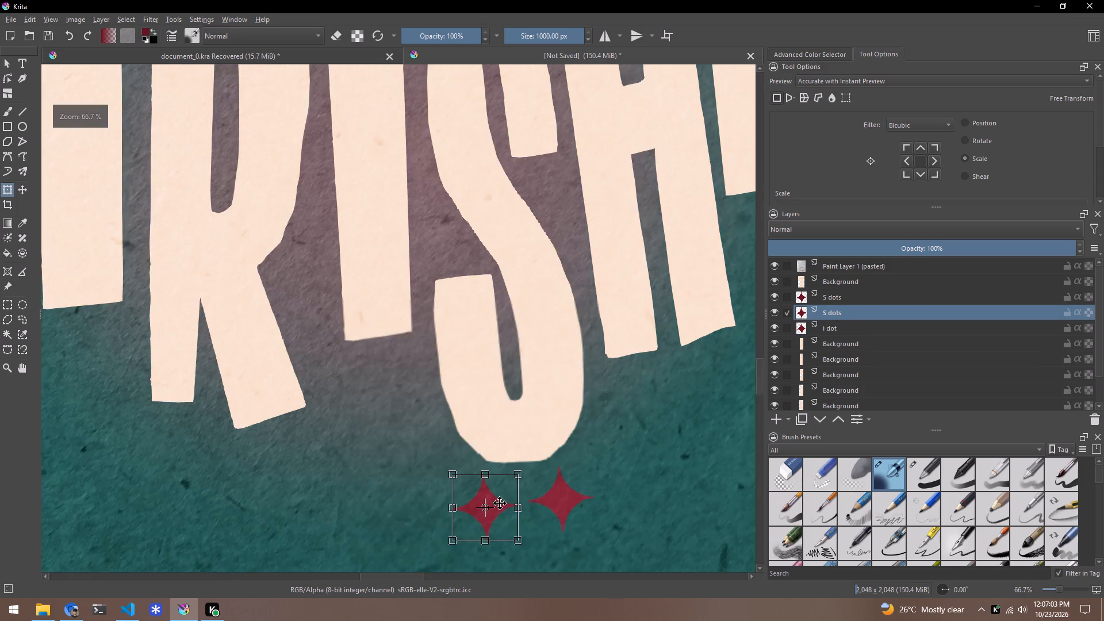
scroll(500, 503, "up", 2)
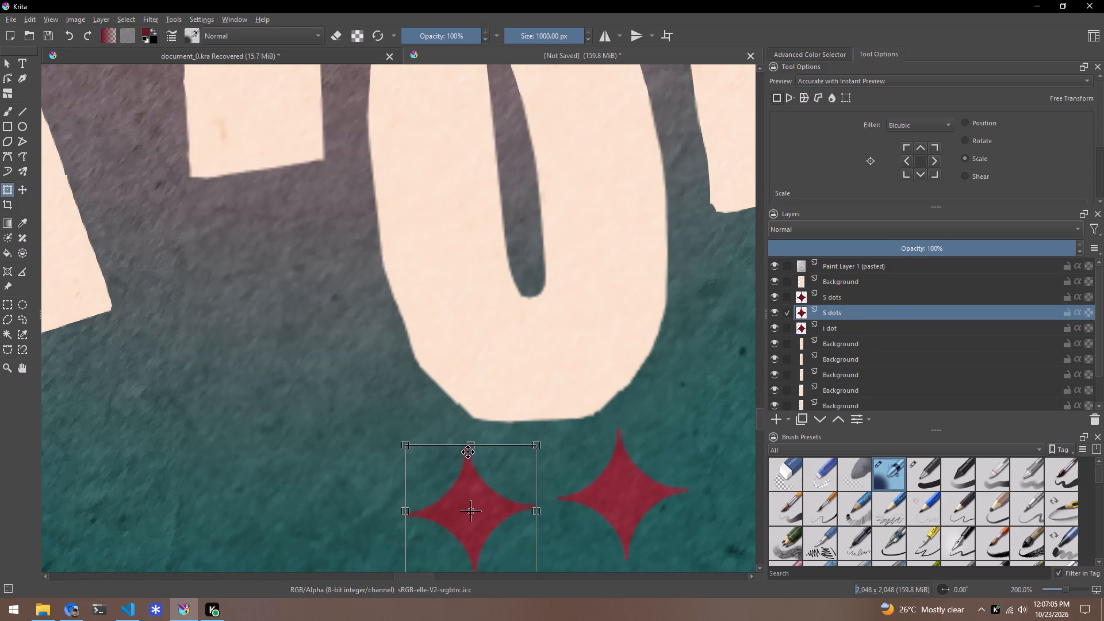
left_click_drag(470, 447, 465, 468)
left_click_drag(476, 496, 478, 474)
Shorten the right-hand star below the S slightly from its top edge and reposition it a little lower.
left_click(852, 294)
left_click(591, 488)
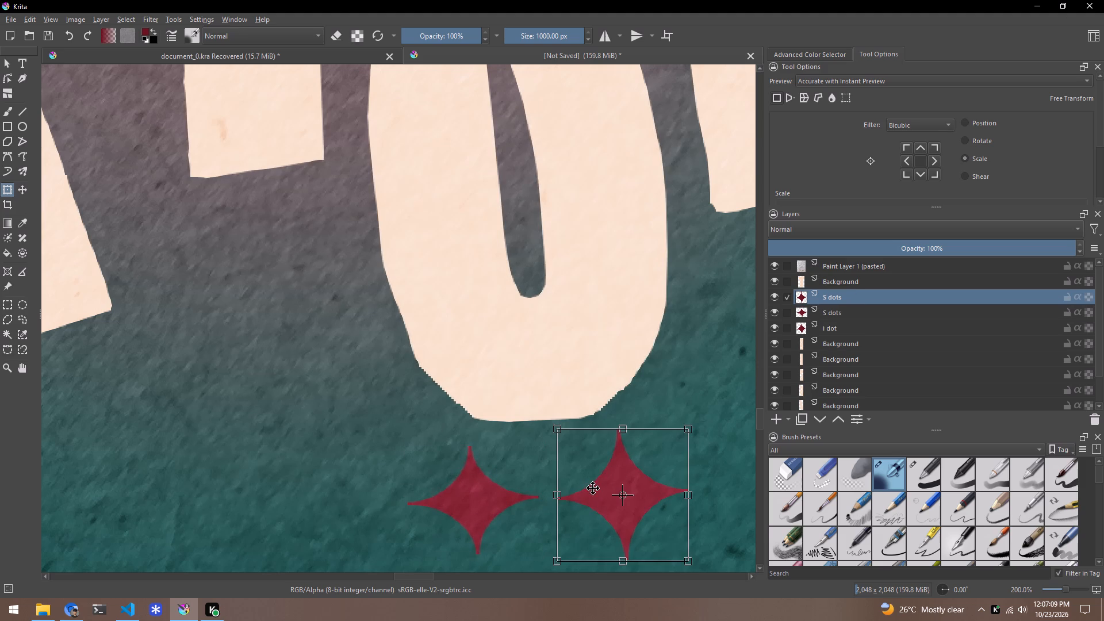
left_click_drag(624, 427, 624, 447)
left_click(632, 483)
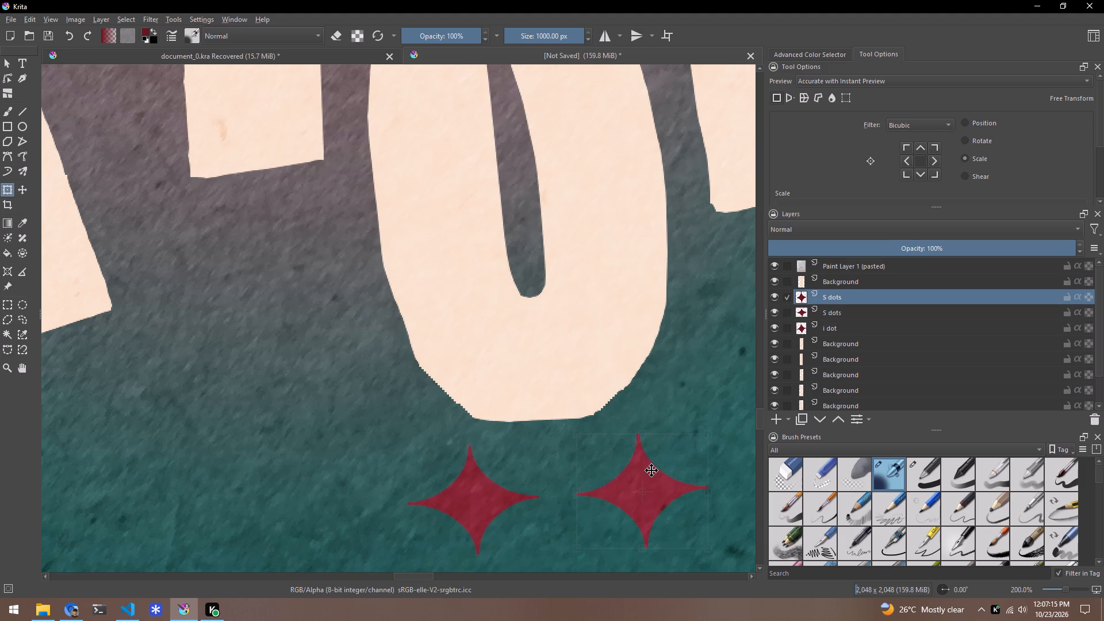
Nudge the left-hand star below the S slightly down and to the right, on its own layer.
left_click(843, 301)
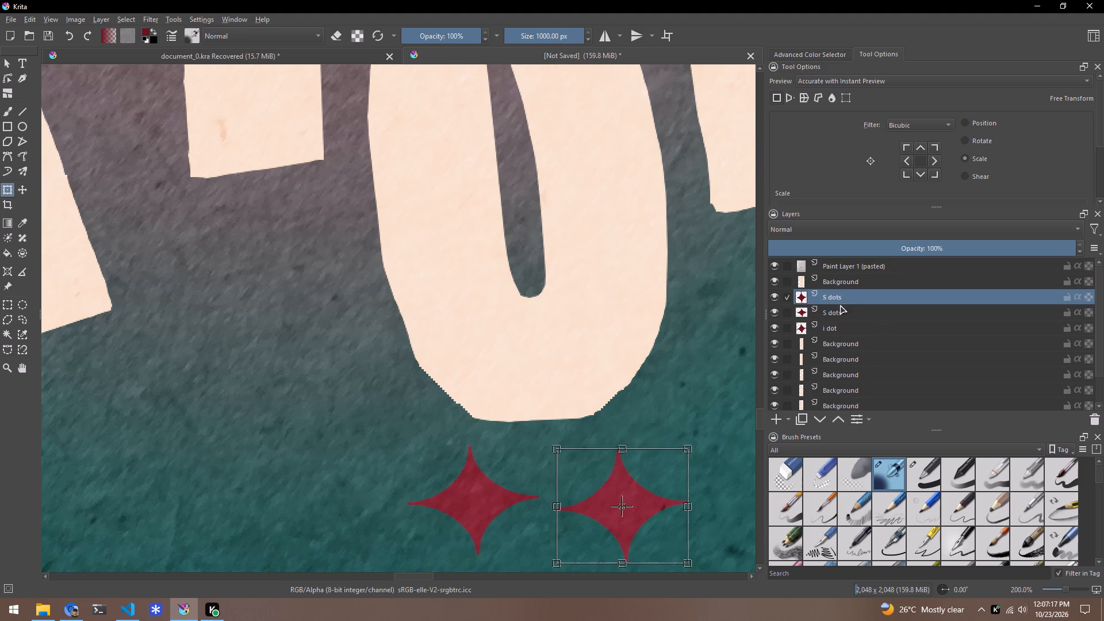
left_click(838, 313)
left_click(508, 493)
left_click_drag(500, 496, 504, 511)
scroll(681, 404, "down", 5)
left_click(630, 320)
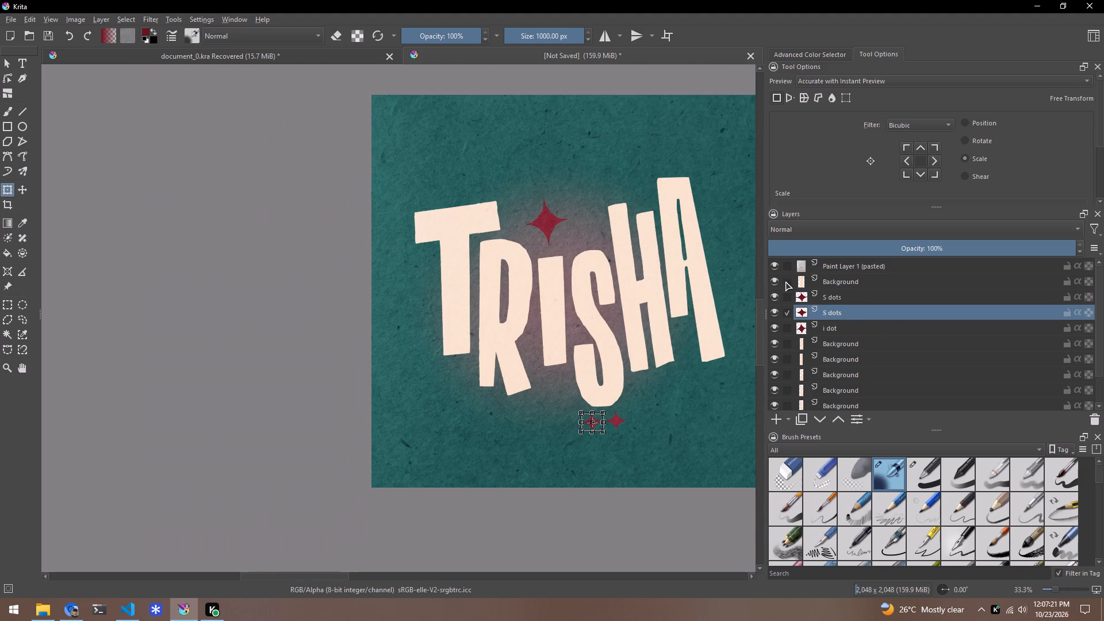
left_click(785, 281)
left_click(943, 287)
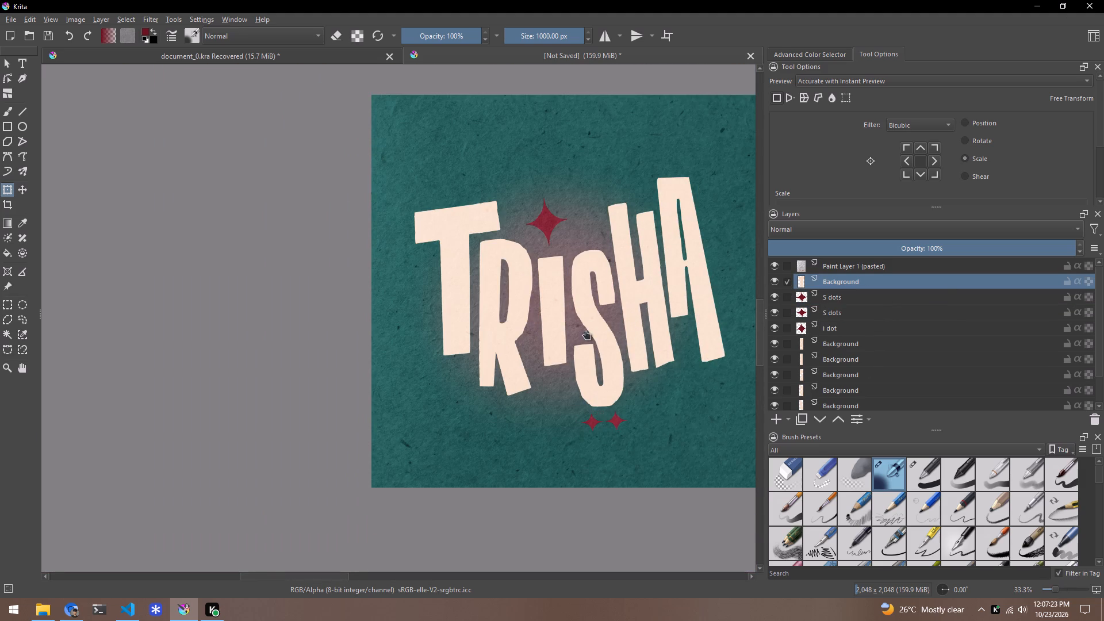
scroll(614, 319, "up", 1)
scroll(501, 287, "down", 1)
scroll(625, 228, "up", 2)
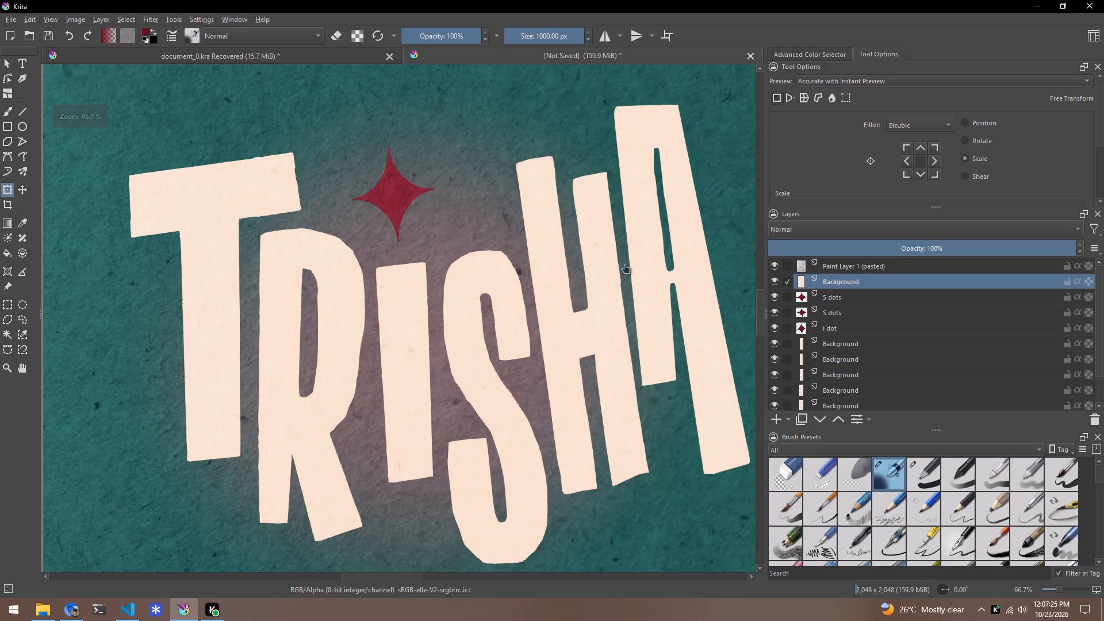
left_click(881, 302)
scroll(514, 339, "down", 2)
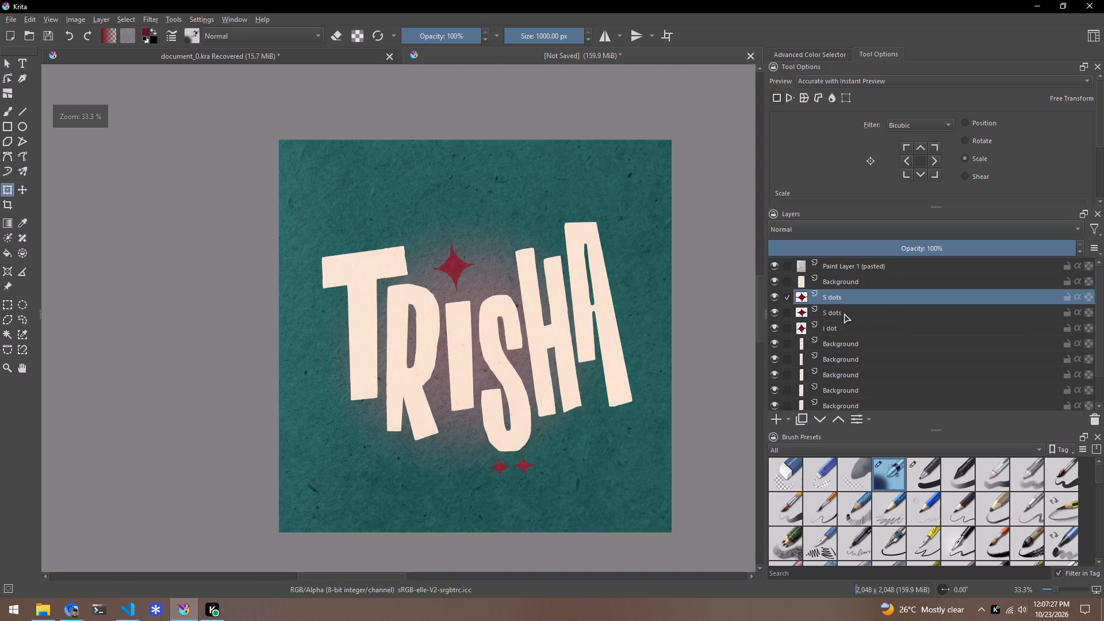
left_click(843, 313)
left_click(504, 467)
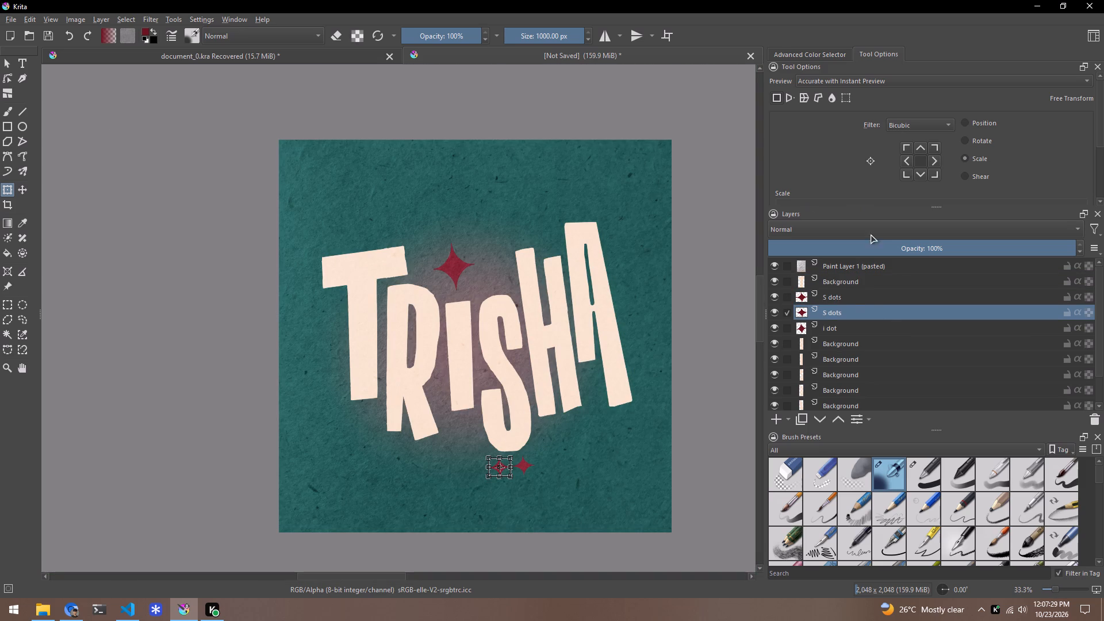
Select both S dots layers together.
left_click(854, 298)
left_click(784, 310, "shift")
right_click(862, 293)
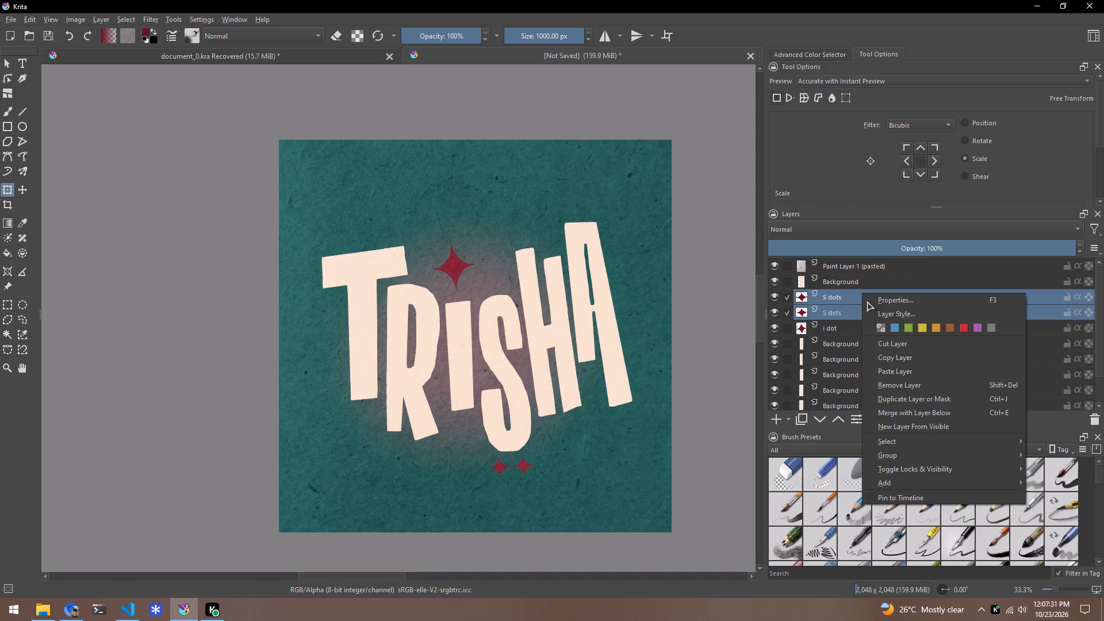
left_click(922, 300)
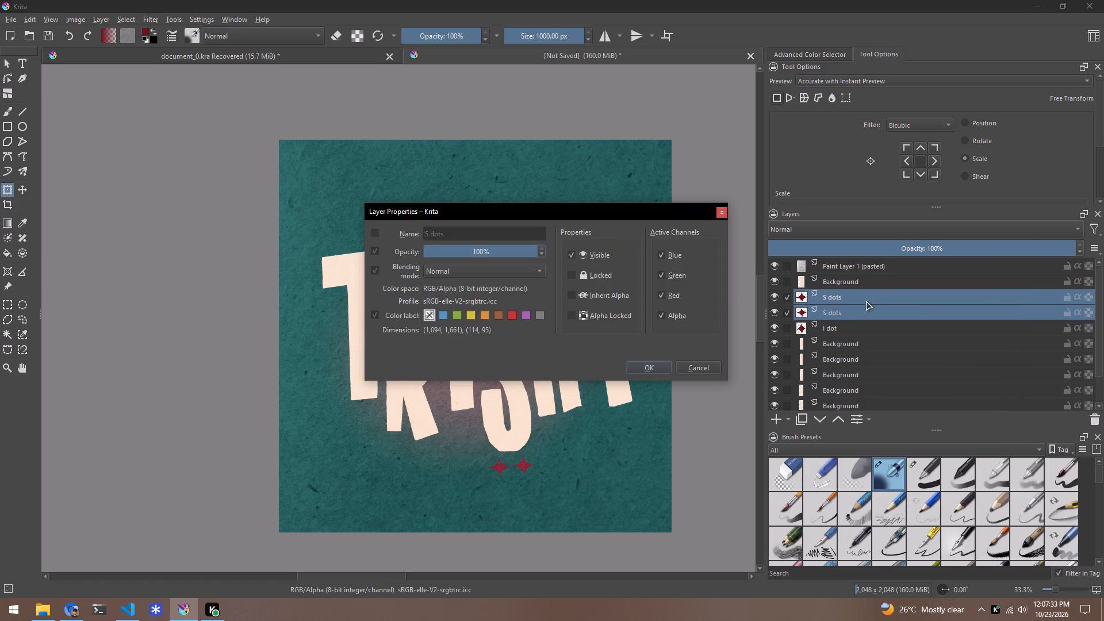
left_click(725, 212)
Open the layer style settings for the selected S dots layers and enable the Outer Glow effect.
right_click(831, 296)
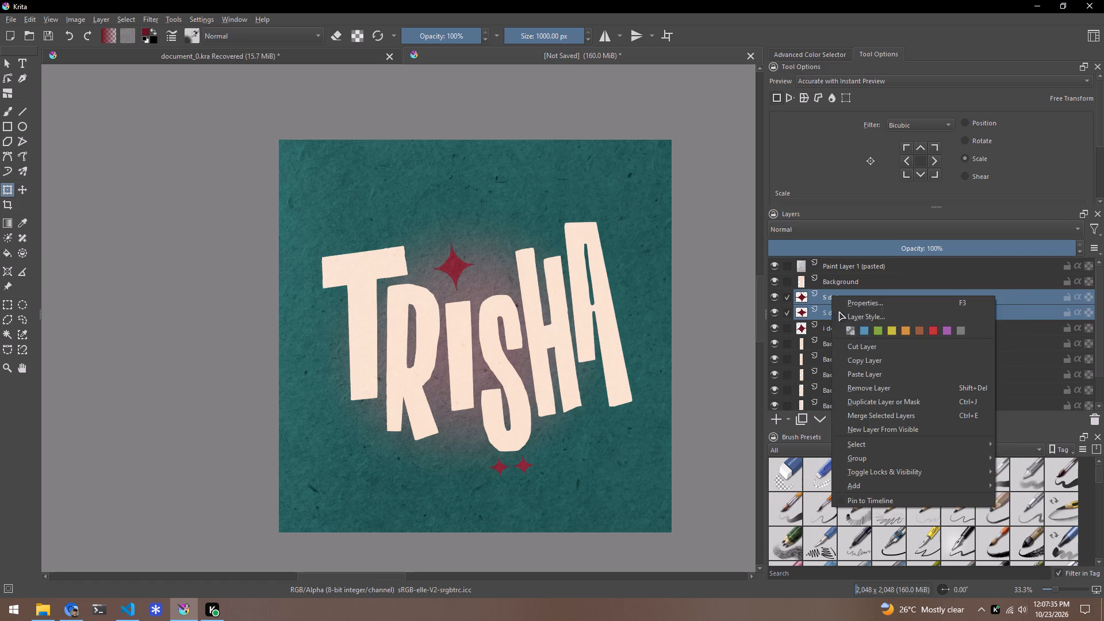
left_click(861, 320)
left_click_drag(476, 85, 741, 105)
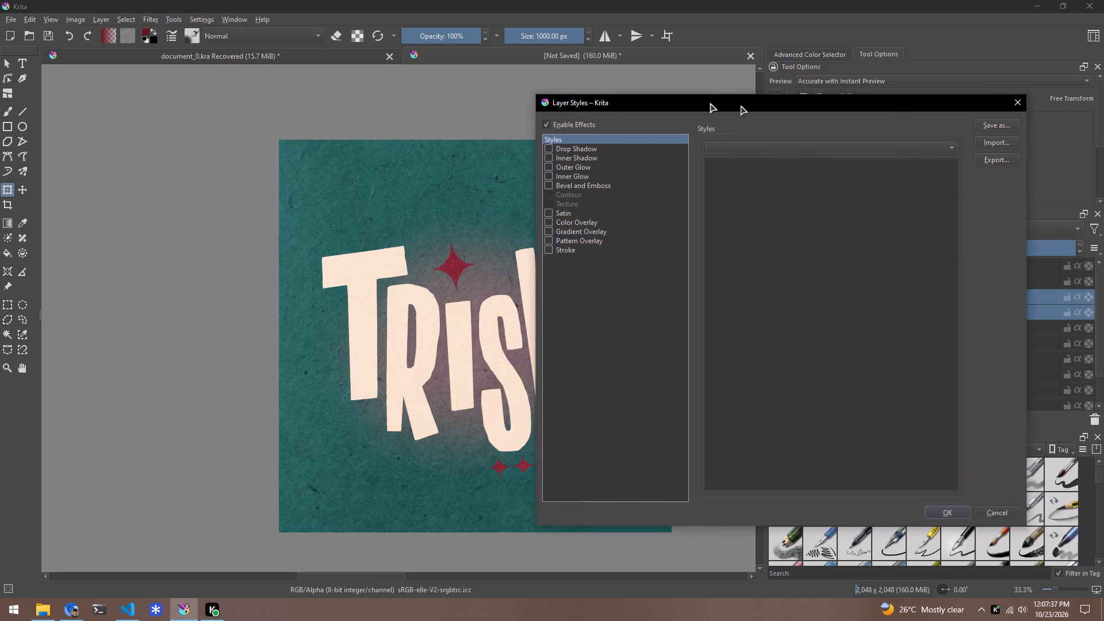
left_click_drag(741, 105, 814, 125)
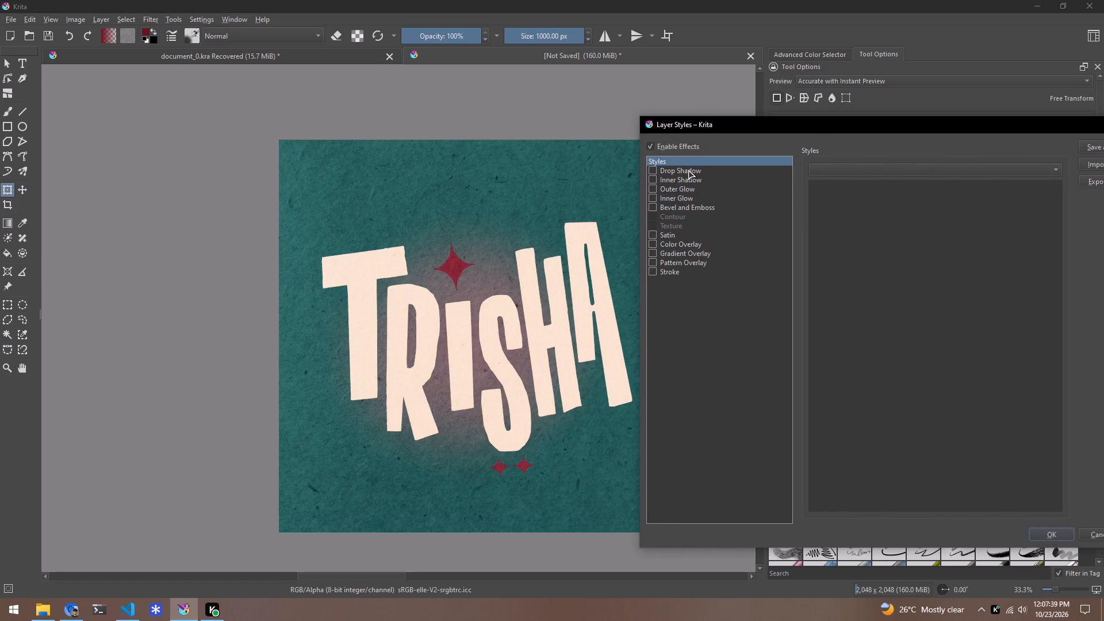
left_click(673, 179)
left_click(680, 174)
left_click(662, 189)
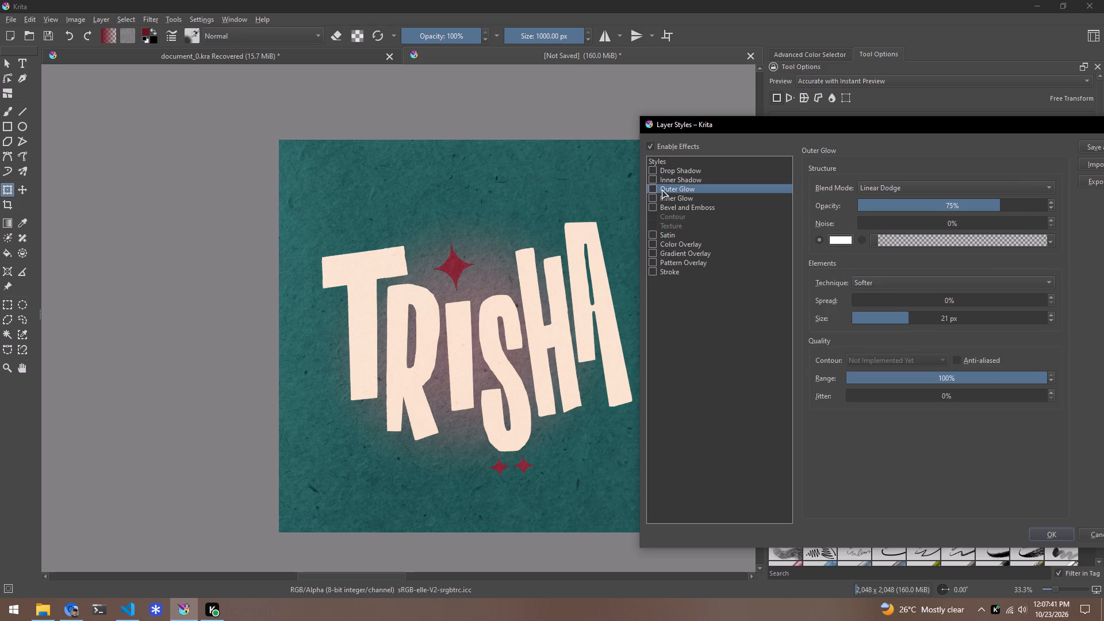
left_click(653, 189)
Set the outer glow's colour to pure red, #ff0000.
left_click(842, 241)
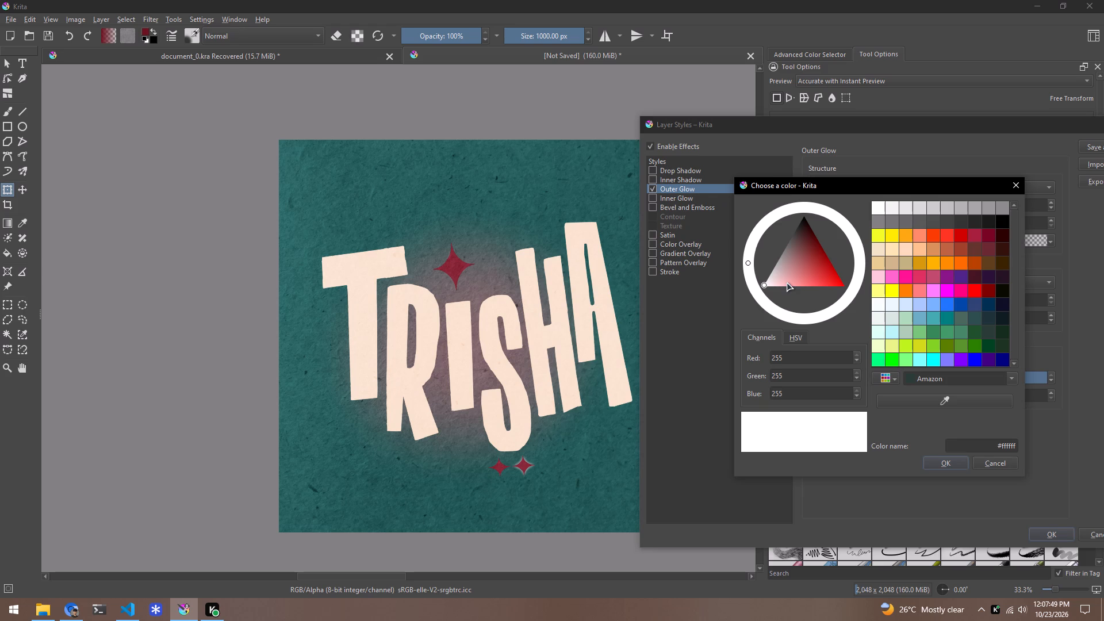
left_click_drag(779, 282, 806, 298)
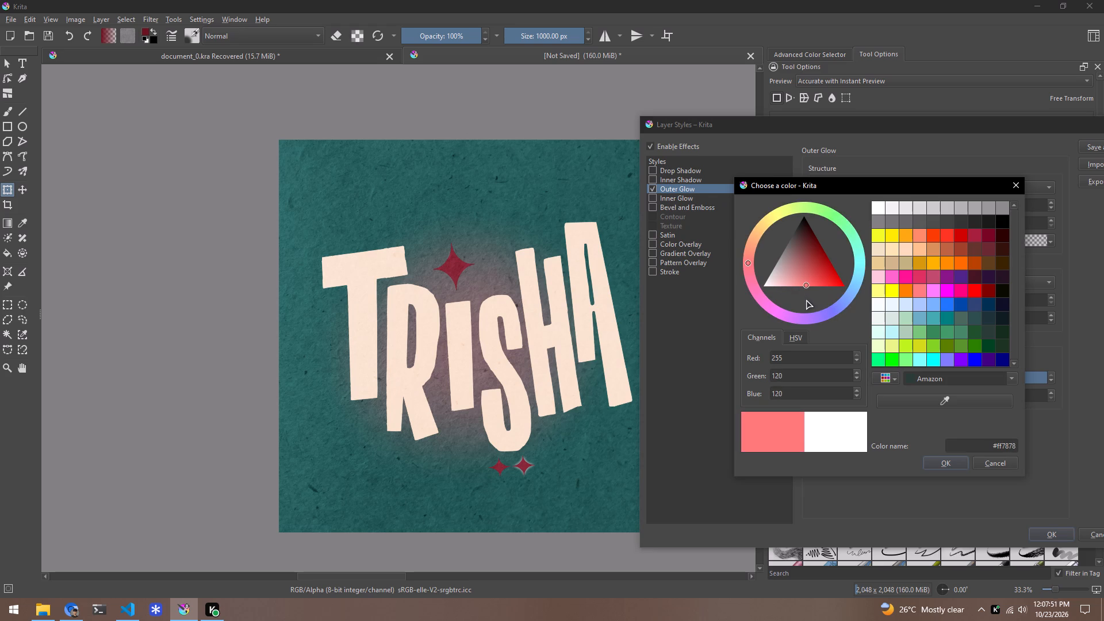
left_click_drag(806, 286, 925, 297)
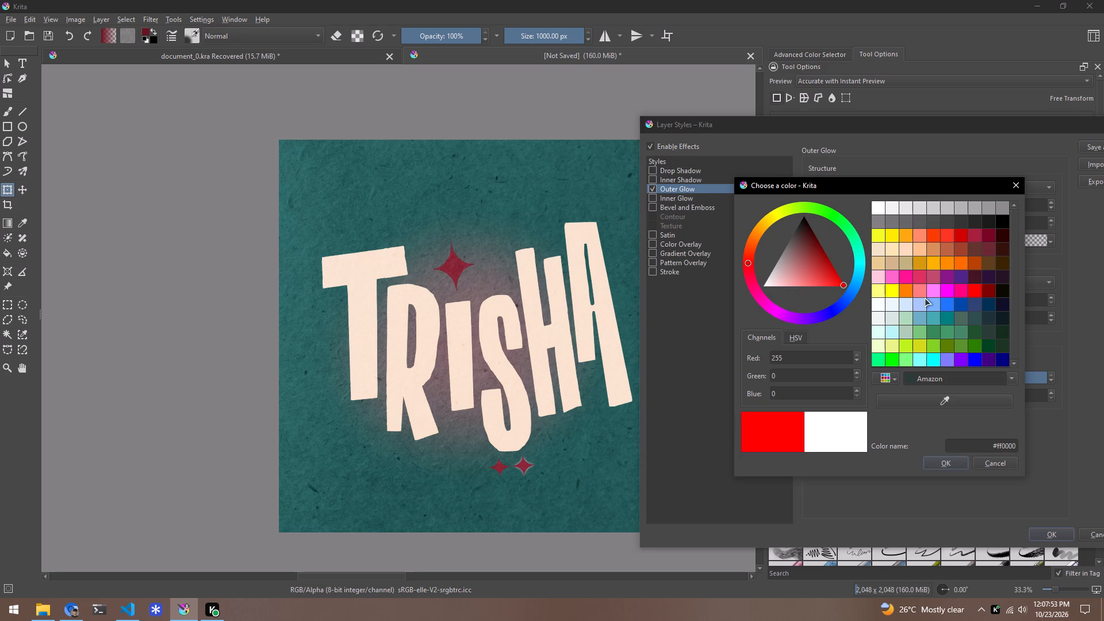
left_click_drag(925, 297, 926, 297)
left_click(941, 468)
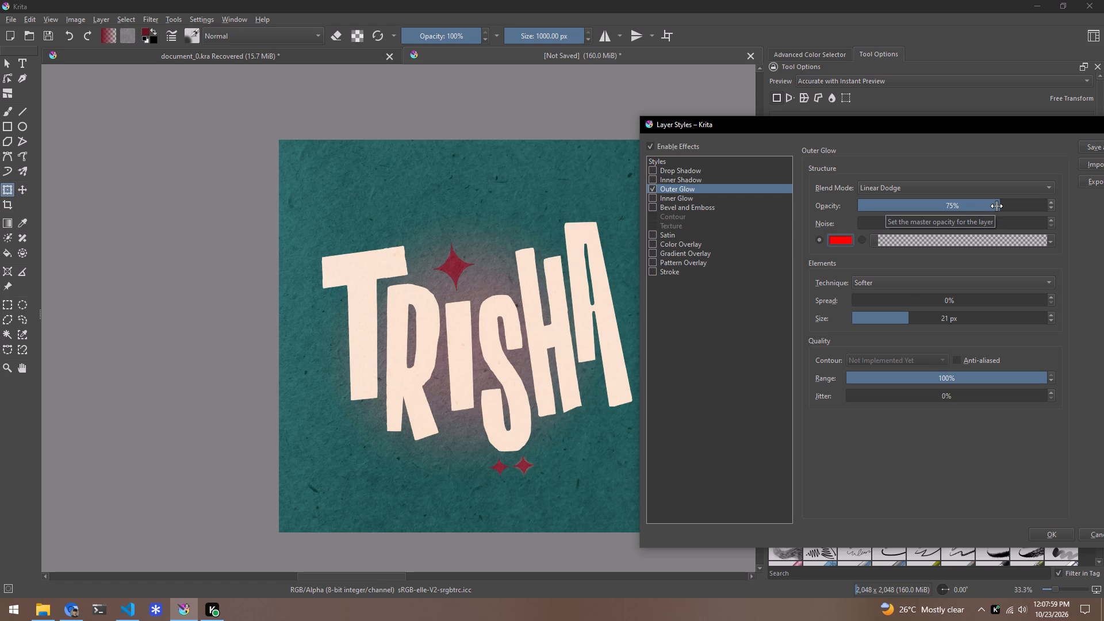
Set the outer glow's opacity to 74%, size to 30 px and spread to 9%.
left_click_drag(1000, 206, 1062, 212)
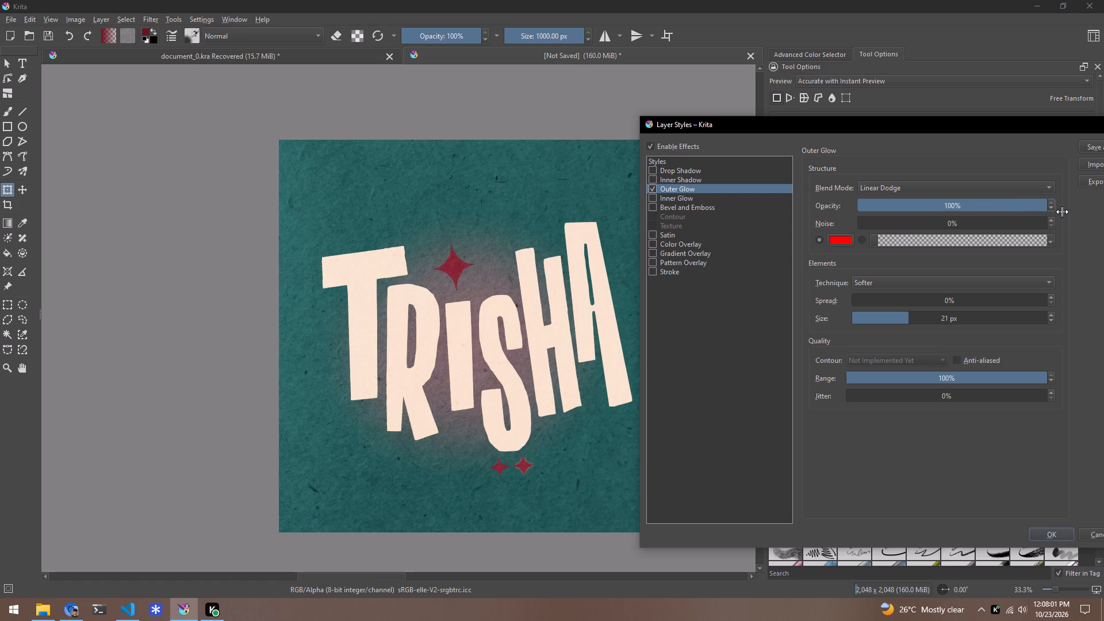
left_click_drag(1062, 212, 992, 218)
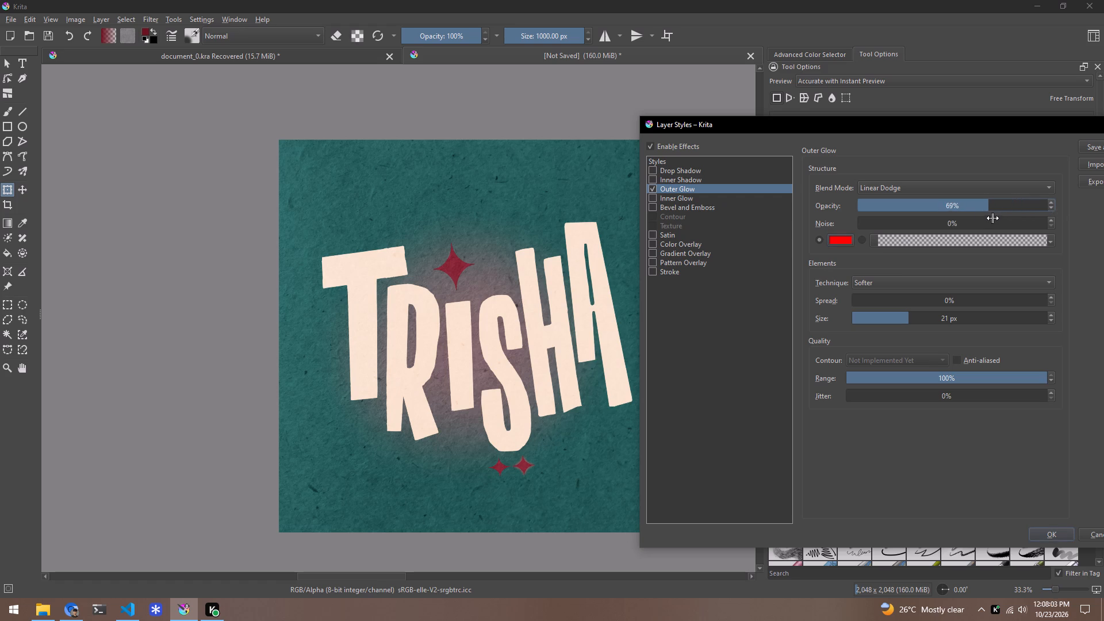
left_click_drag(992, 218, 999, 221)
left_click_drag(916, 324, 923, 324)
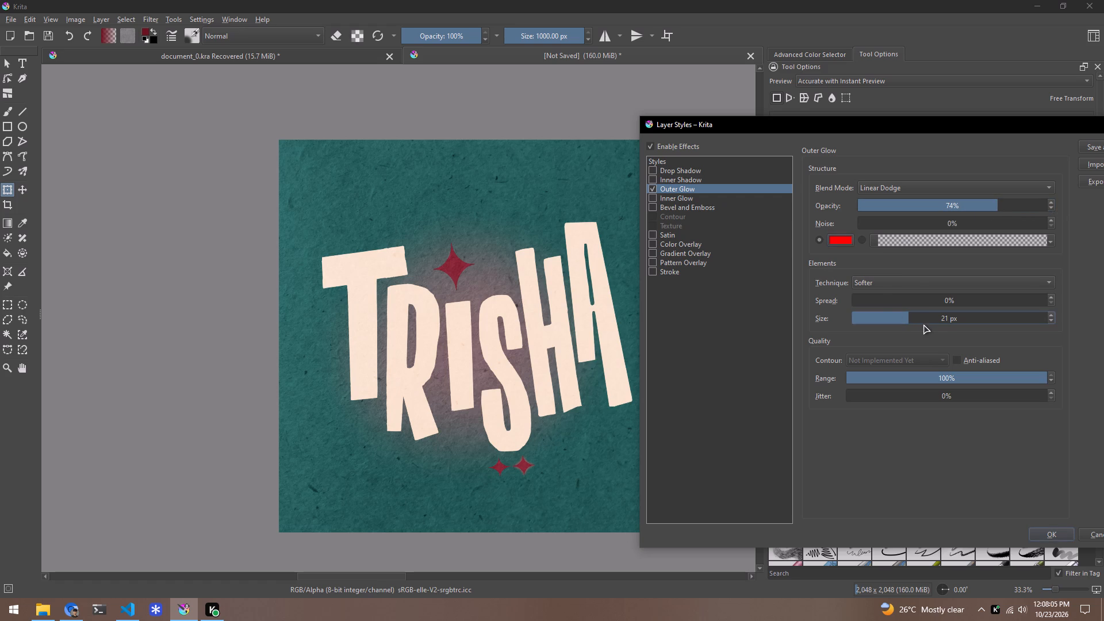
left_click(918, 321)
left_click(872, 302)
left_click(863, 302)
left_click(869, 302)
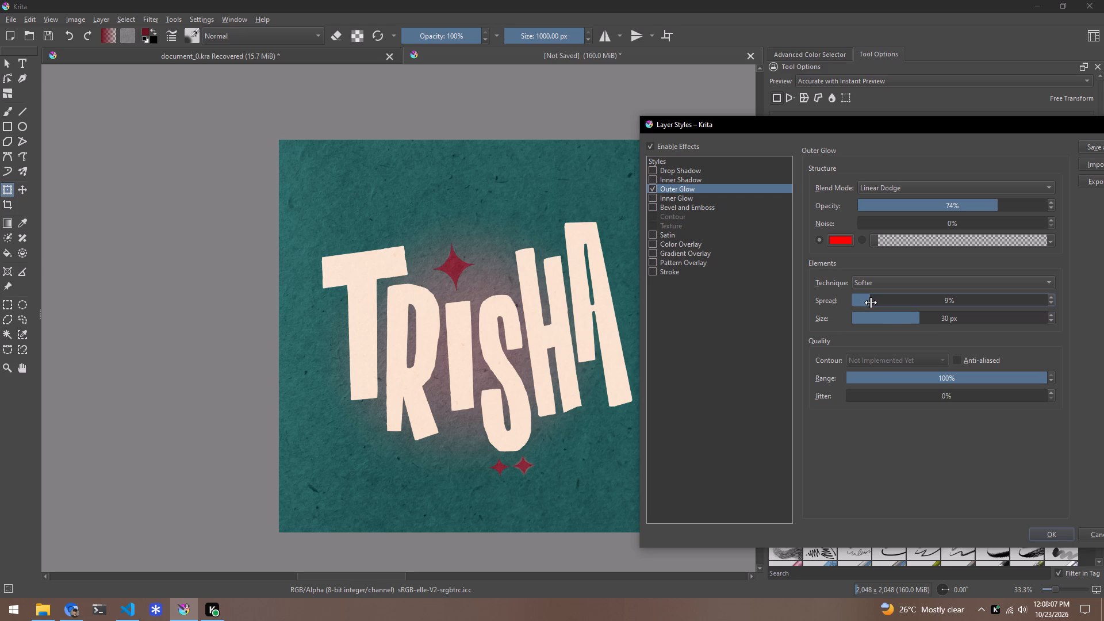
left_click(895, 276)
left_click(831, 269)
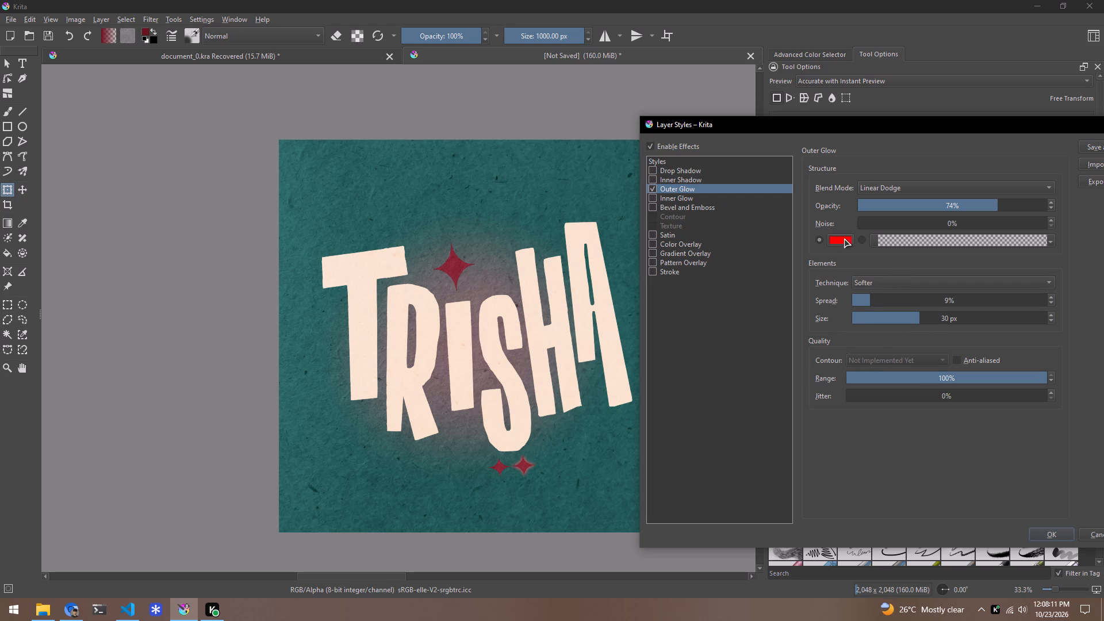
Set the outer glow's colour to the dark red sampled from the star above the I.
left_click(828, 242)
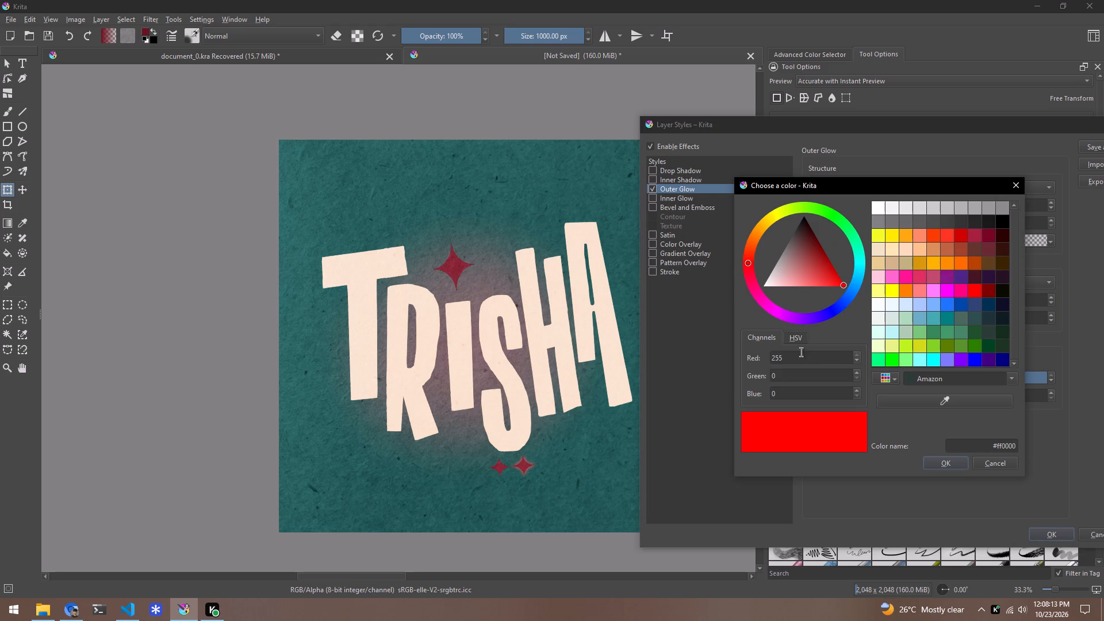
left_click(938, 404)
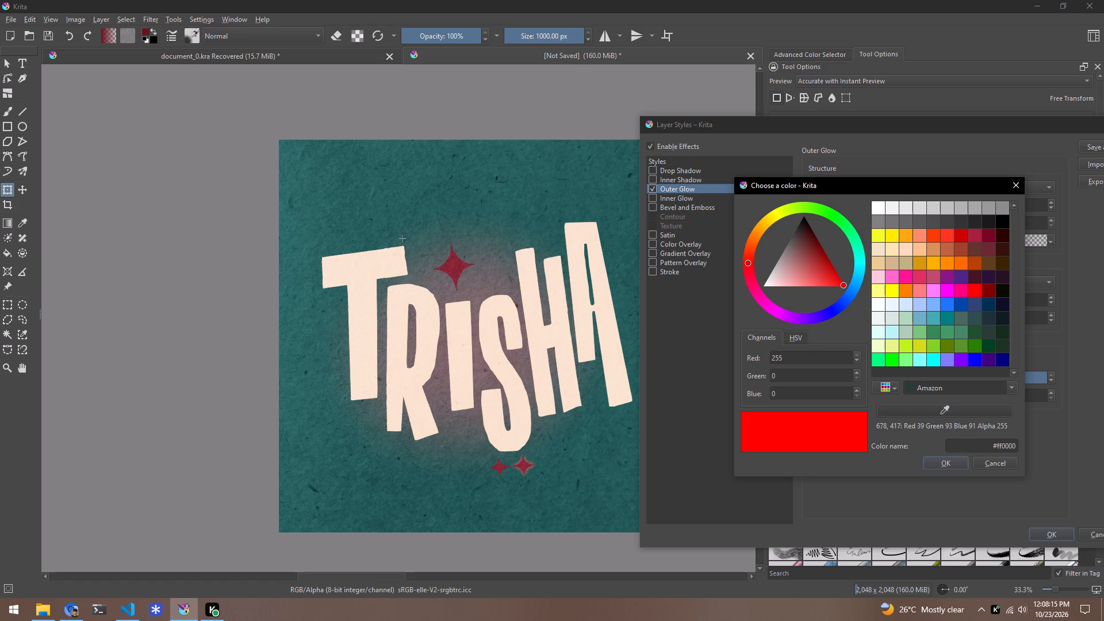
left_click(454, 266)
left_click(943, 463)
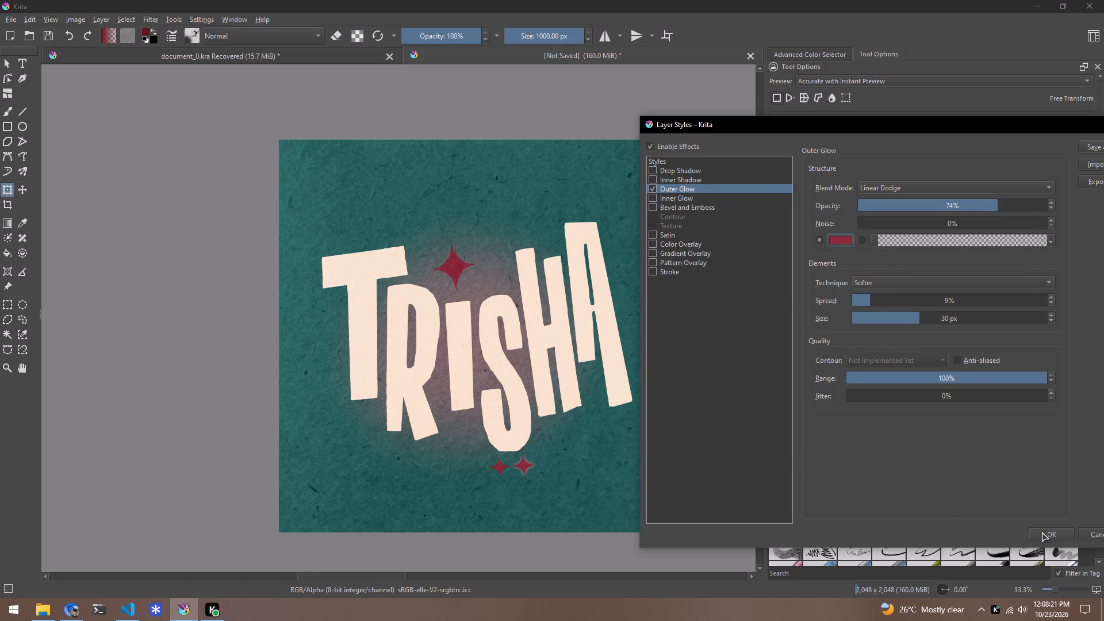
Set the outer glow's size to 60 px, spread to 15% and noise to 5%, and apply the layer style.
scroll(508, 457, "up", 1)
left_click_drag(917, 314, 948, 333)
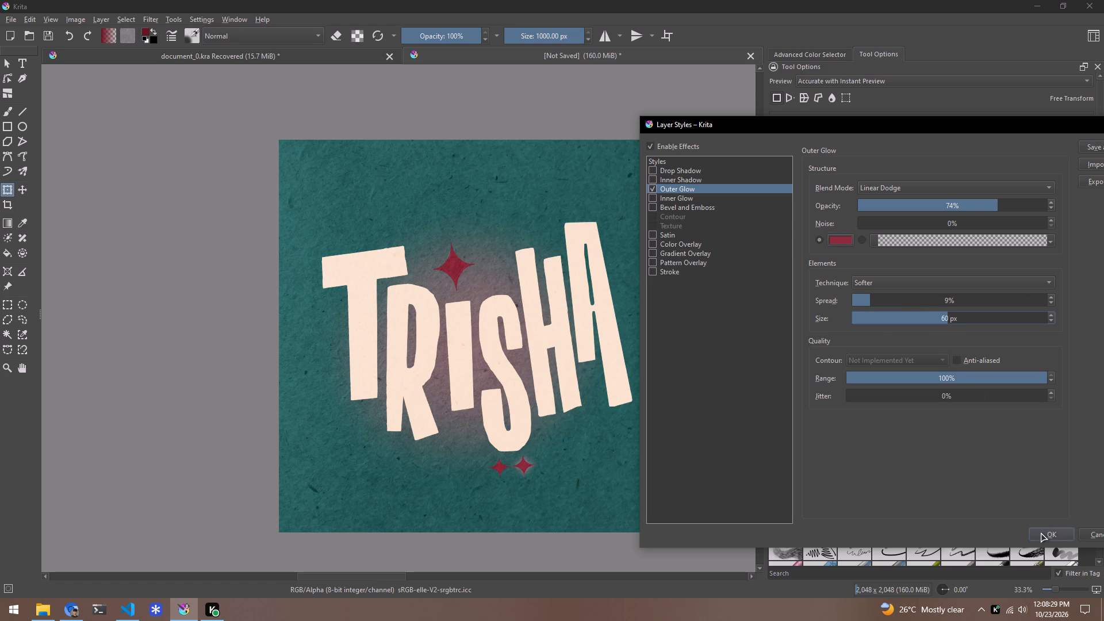
left_click_drag(871, 301, 881, 303)
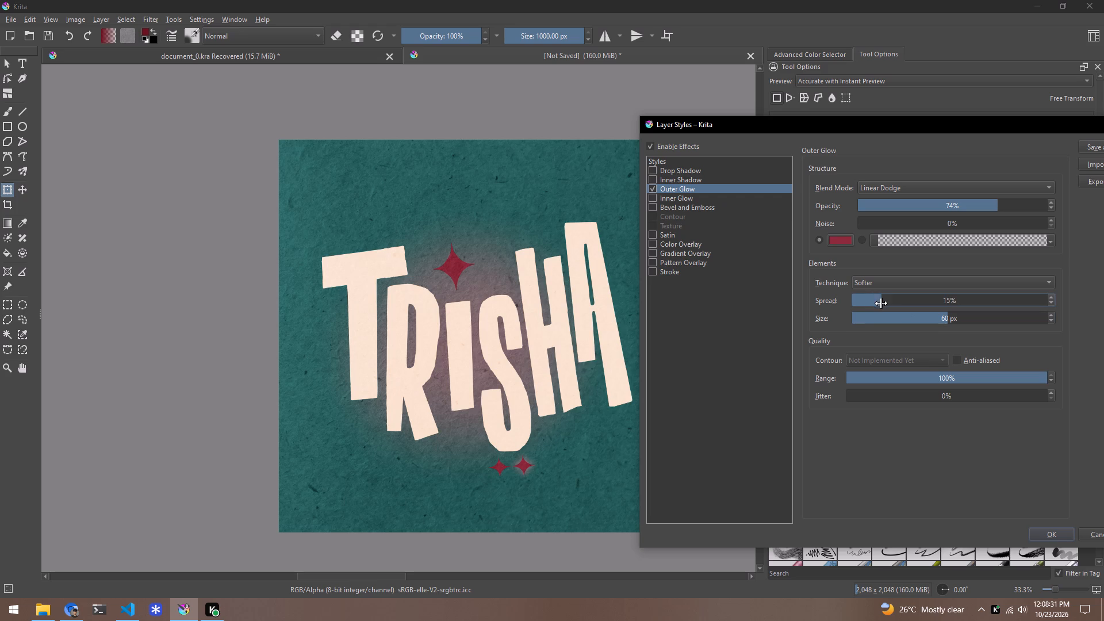
left_click(868, 227)
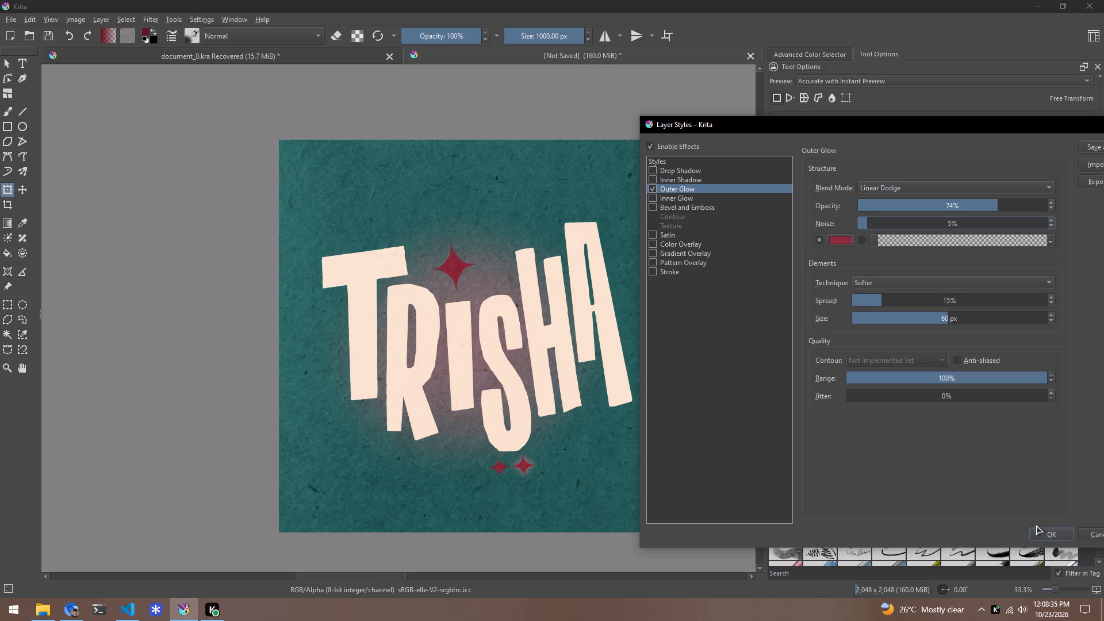
left_click(1053, 534)
Remove the S dots layer holding the star without a glow below the S.
scroll(578, 469, "up", 6)
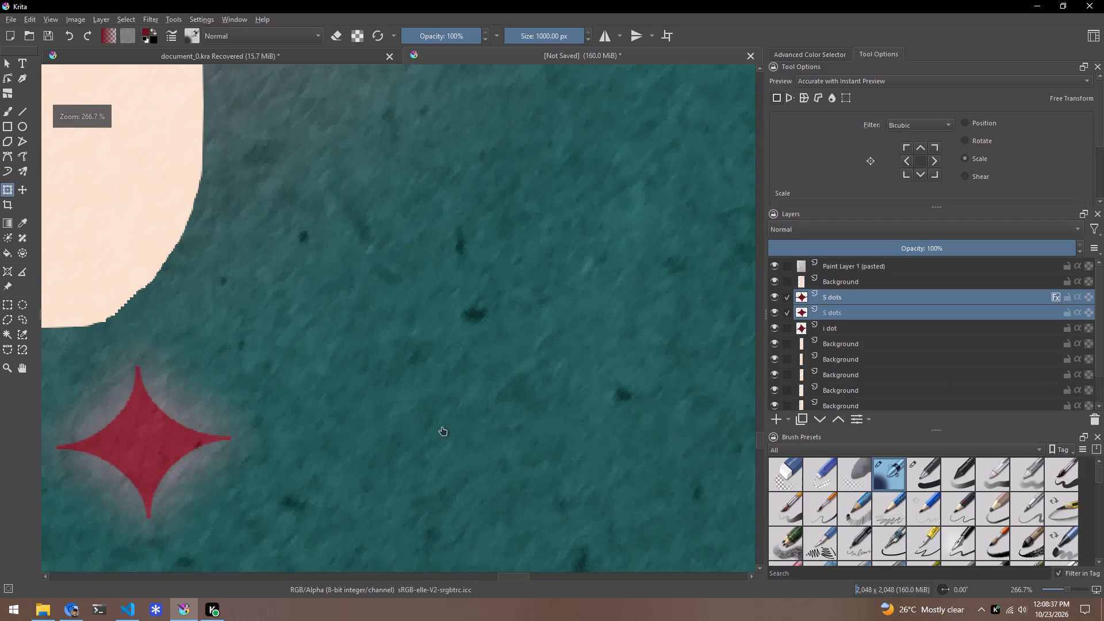
scroll(290, 423, "down", 3)
scroll(260, 435, "up", 1)
scroll(304, 428, "down", 1)
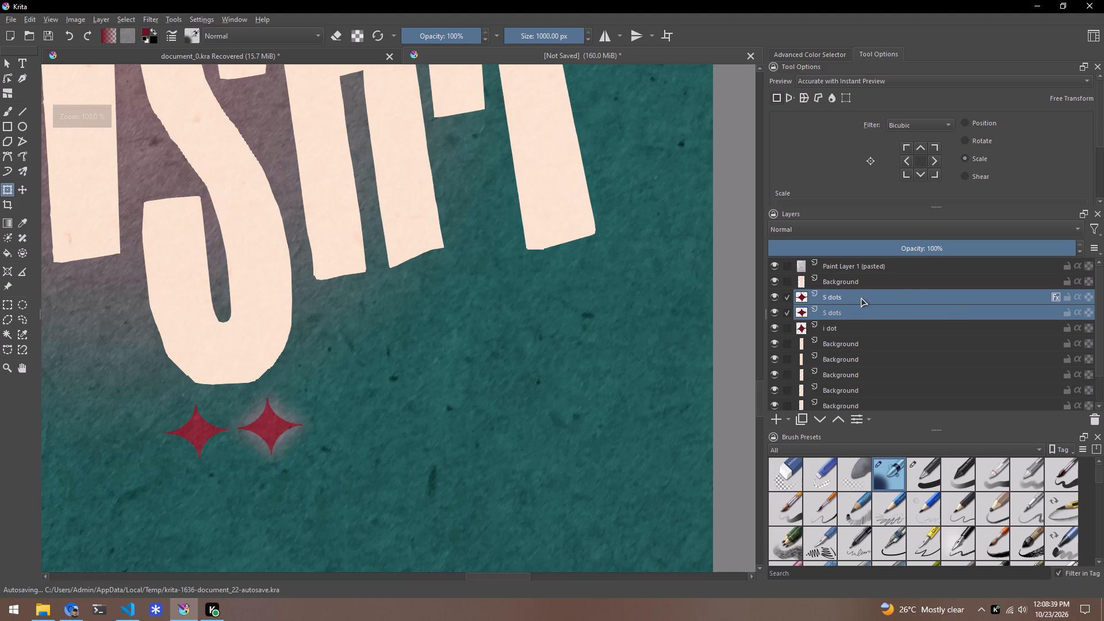
left_click(849, 308)
left_click(789, 309)
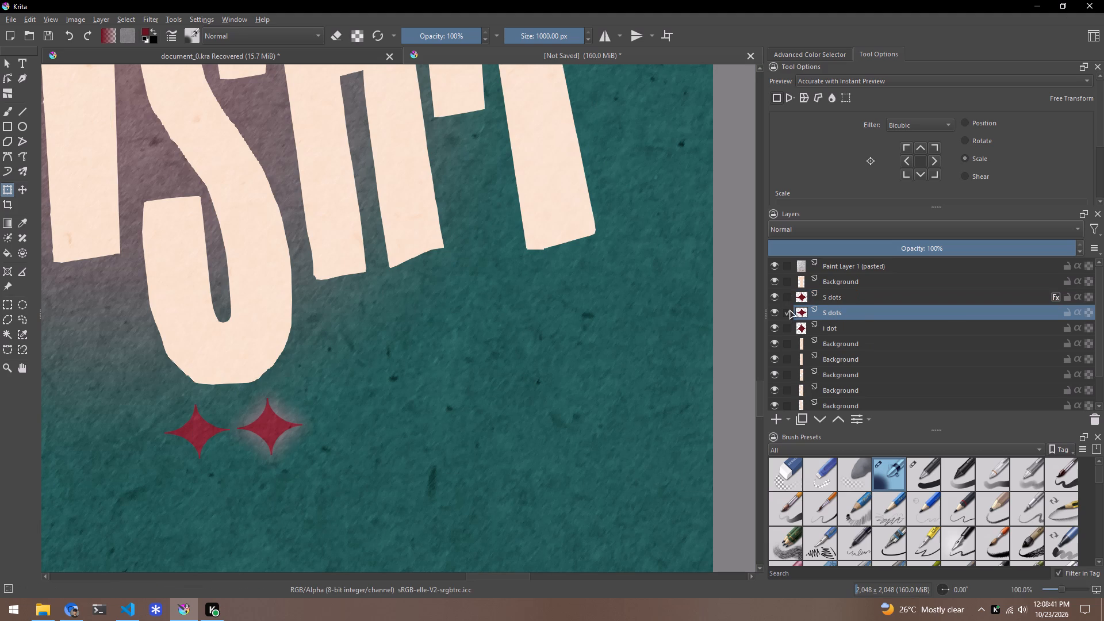
left_click(787, 315)
right_click(841, 309)
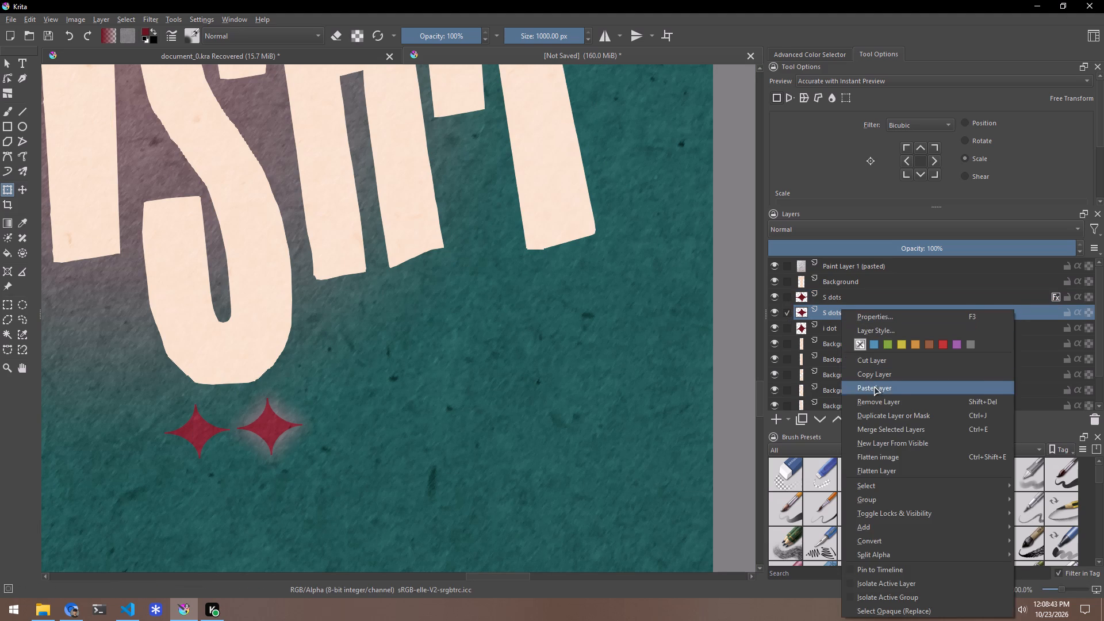
left_click(885, 399)
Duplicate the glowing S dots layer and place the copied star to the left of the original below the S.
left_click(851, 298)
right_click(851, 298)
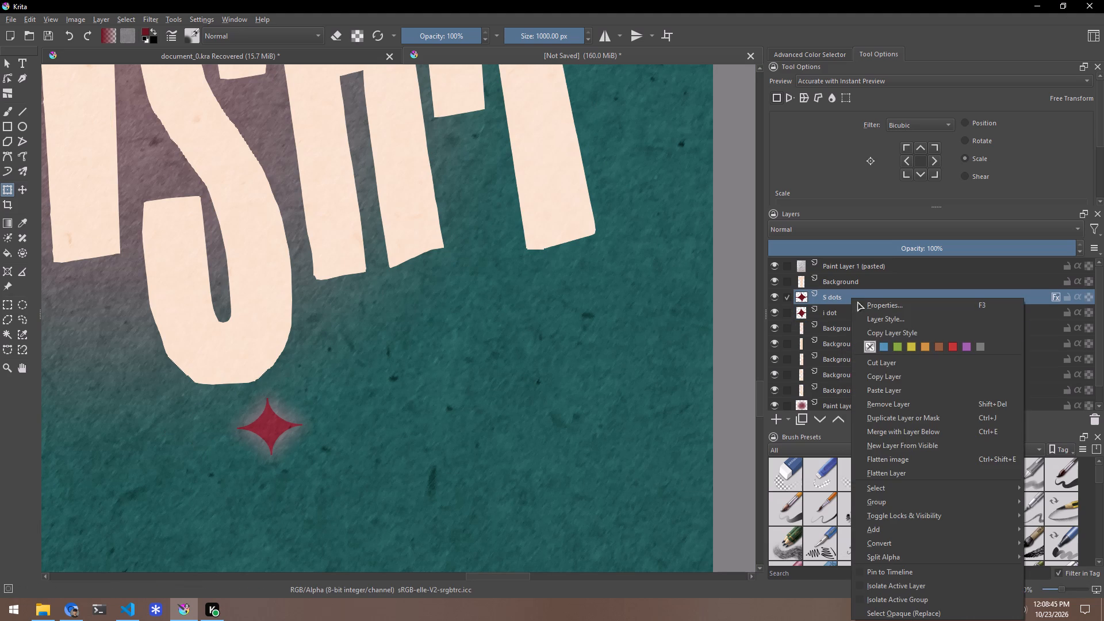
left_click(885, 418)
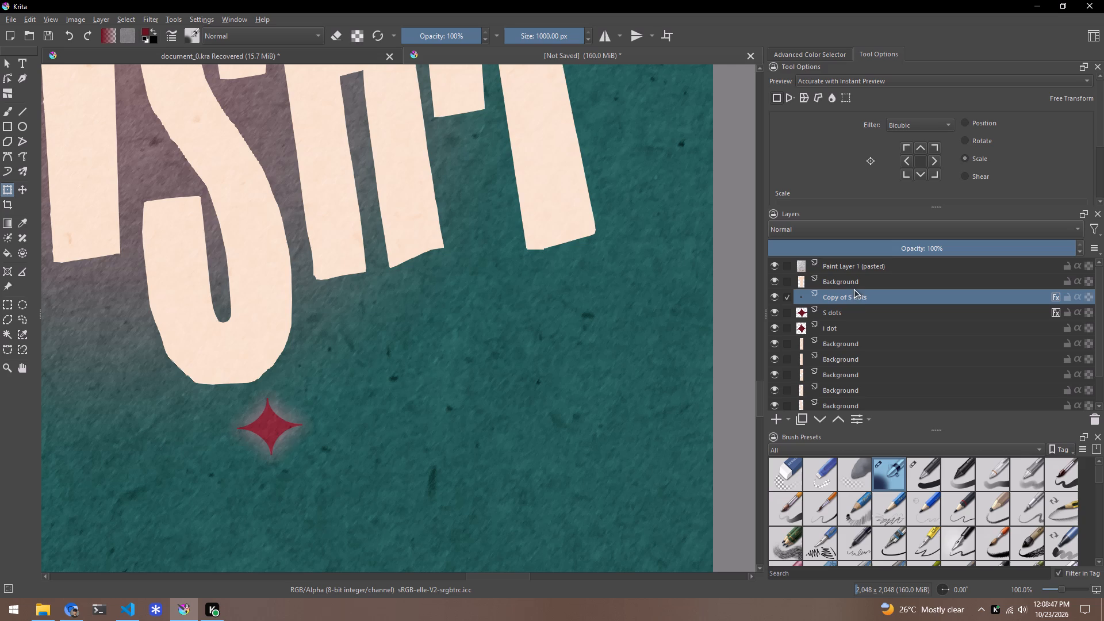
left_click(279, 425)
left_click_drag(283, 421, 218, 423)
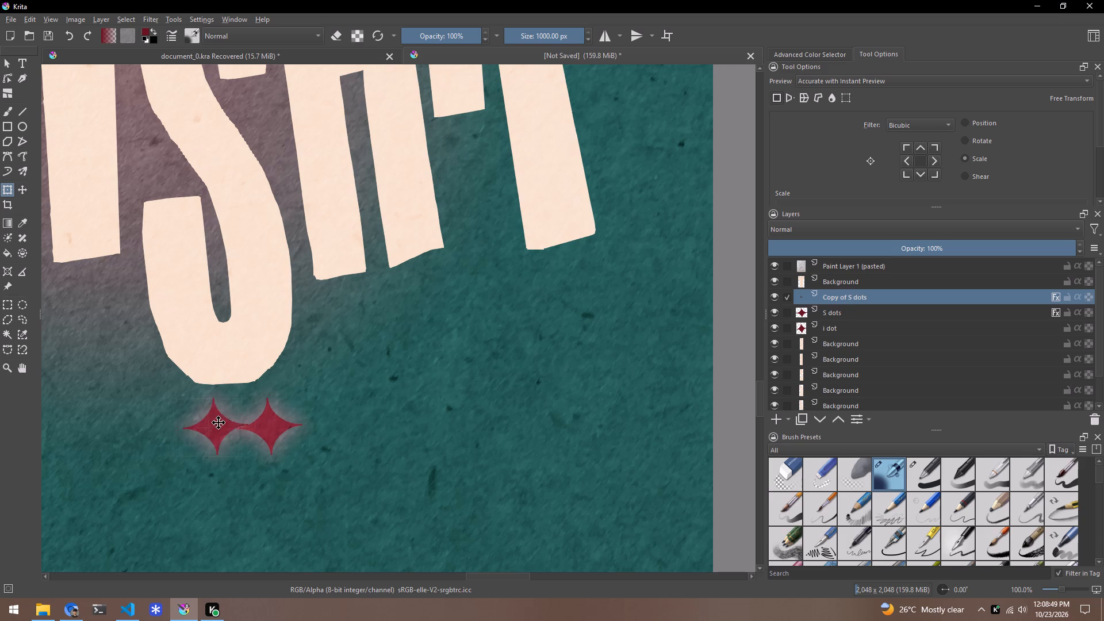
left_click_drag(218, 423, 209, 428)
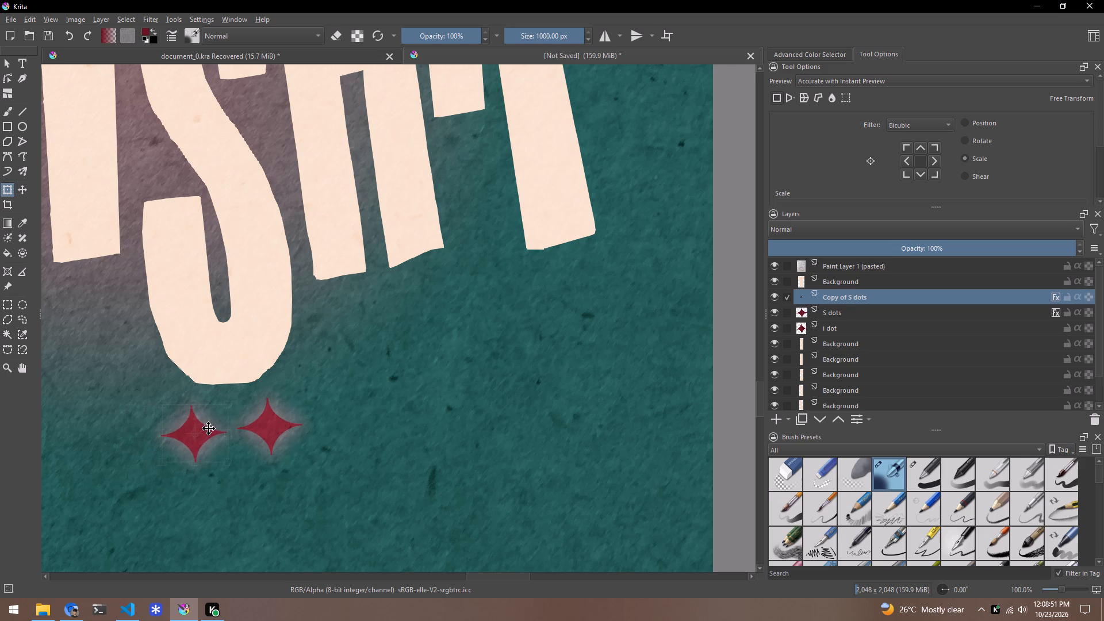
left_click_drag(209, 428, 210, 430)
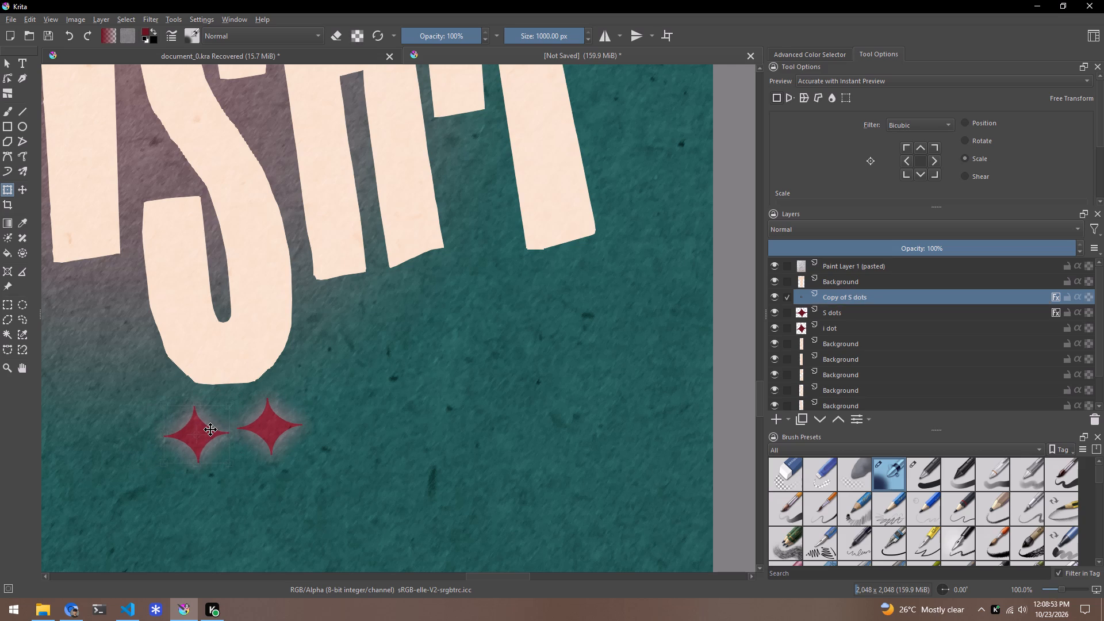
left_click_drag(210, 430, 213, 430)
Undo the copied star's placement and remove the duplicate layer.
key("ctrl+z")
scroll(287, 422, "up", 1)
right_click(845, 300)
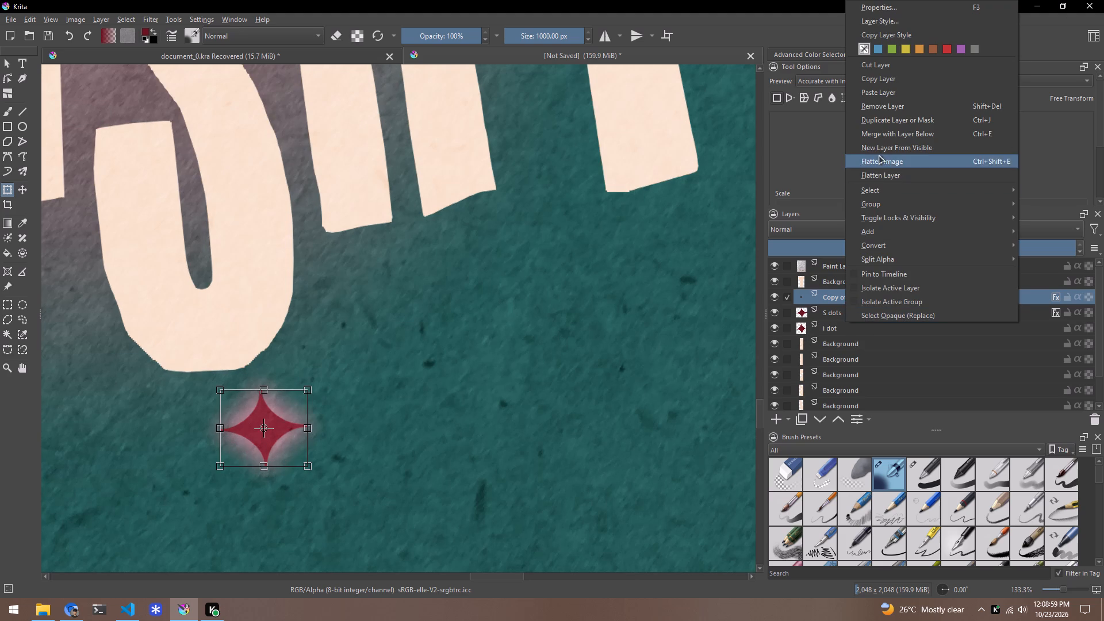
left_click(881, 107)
Trim the blunt ends of all four tips of the S dots star with the 50 px Eraser Circle brush.
scroll(229, 425, "up", 2)
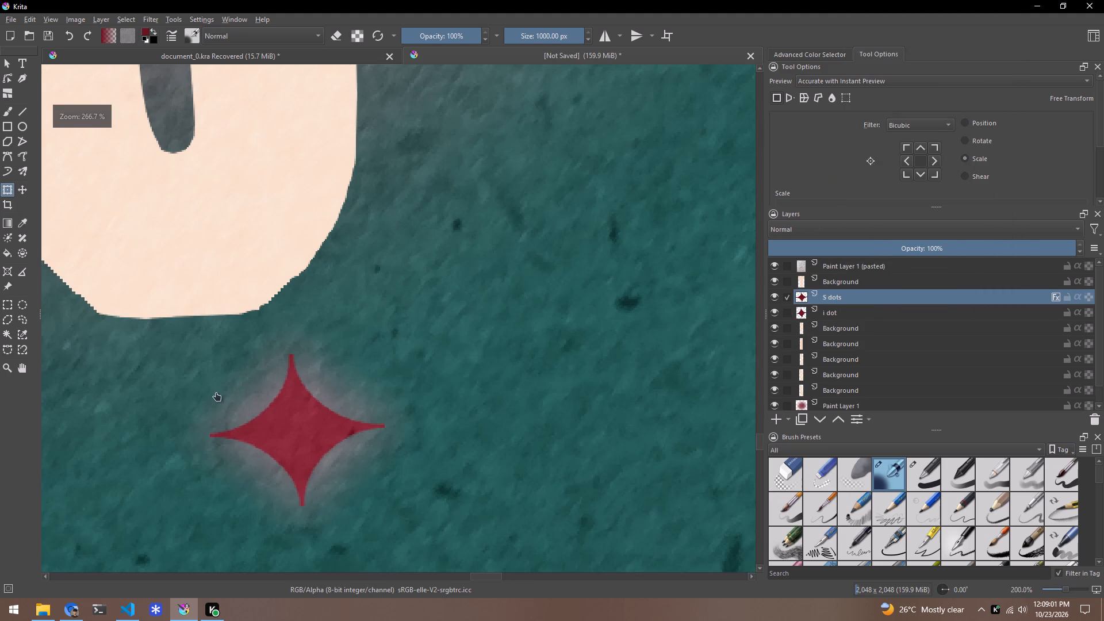
left_click(7, 116)
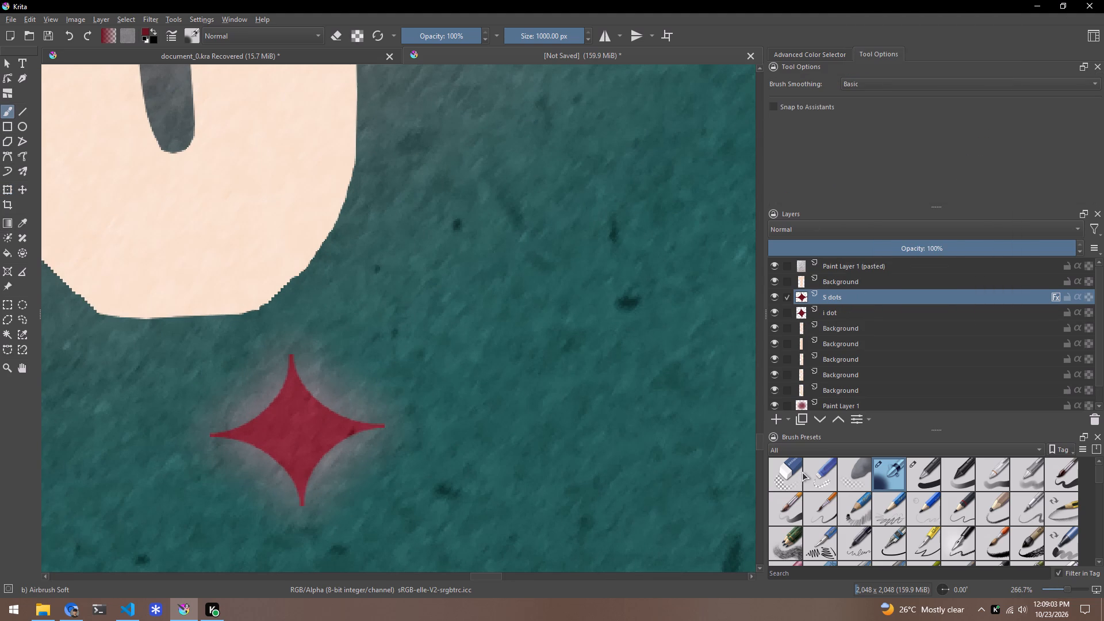
left_click(782, 471)
scroll(337, 447, "up", 2)
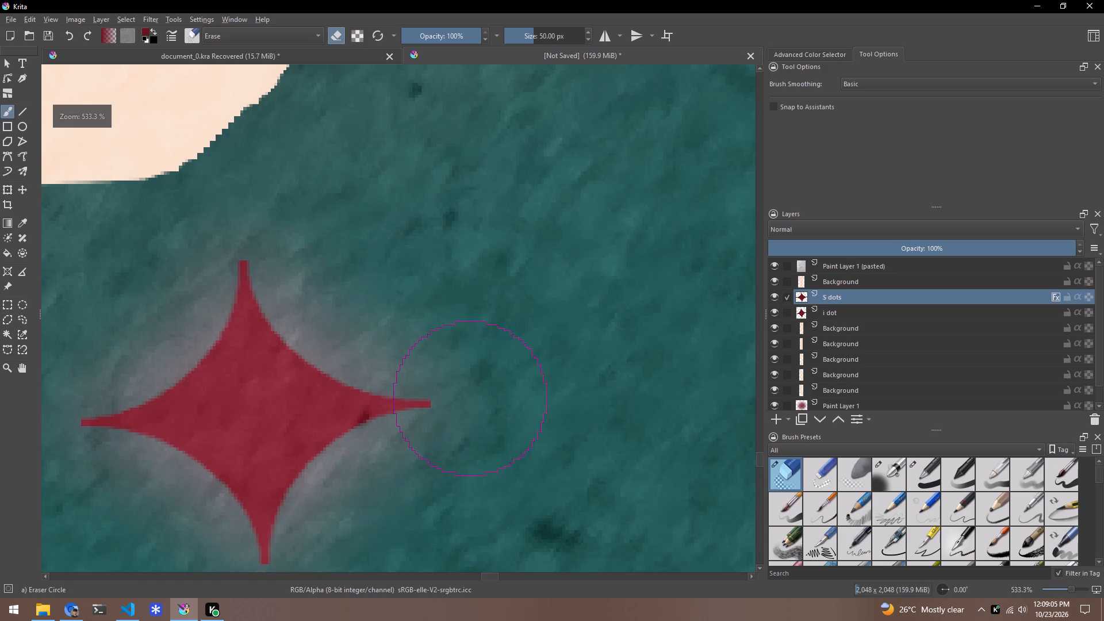
scroll(476, 402, "up", 1)
left_click(476, 399)
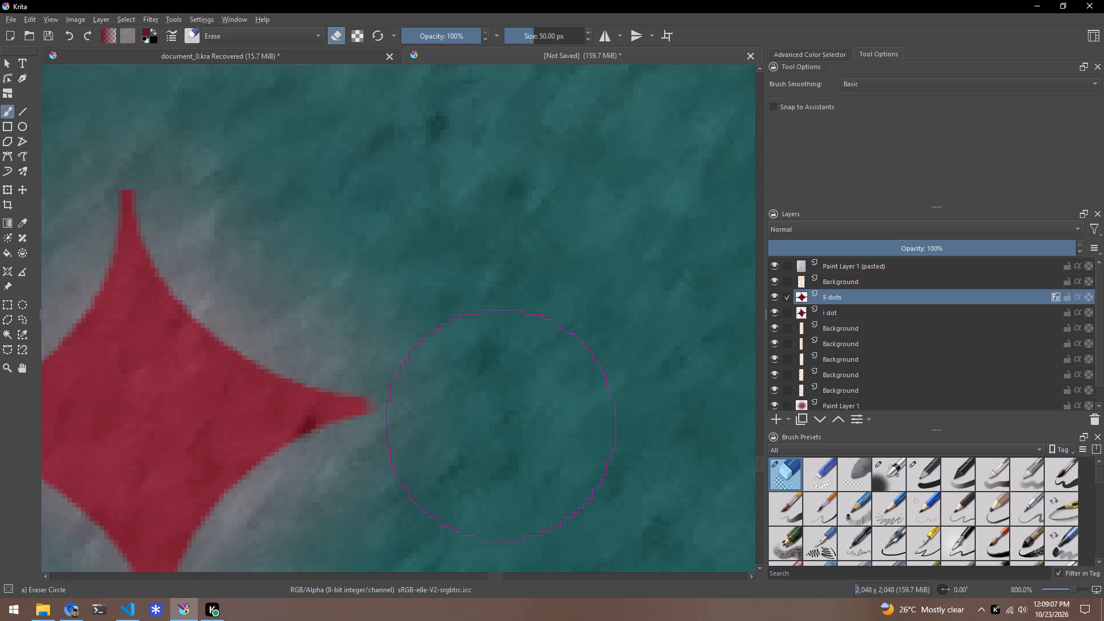
left_click(121, 109)
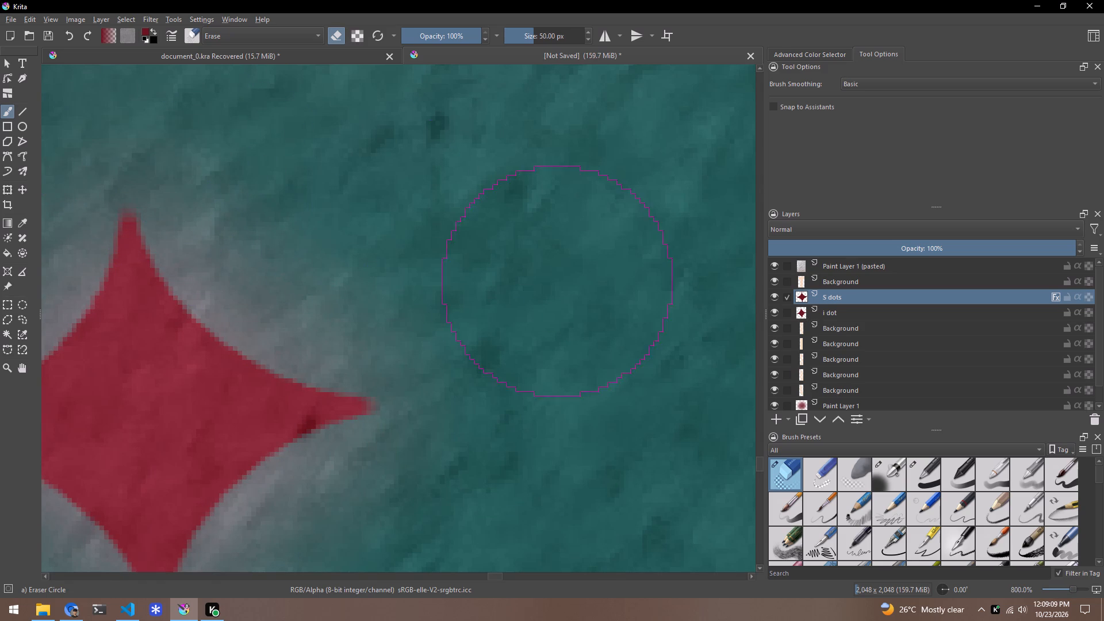
scroll(573, 291, "down", 2)
scroll(416, 387, "up", 2)
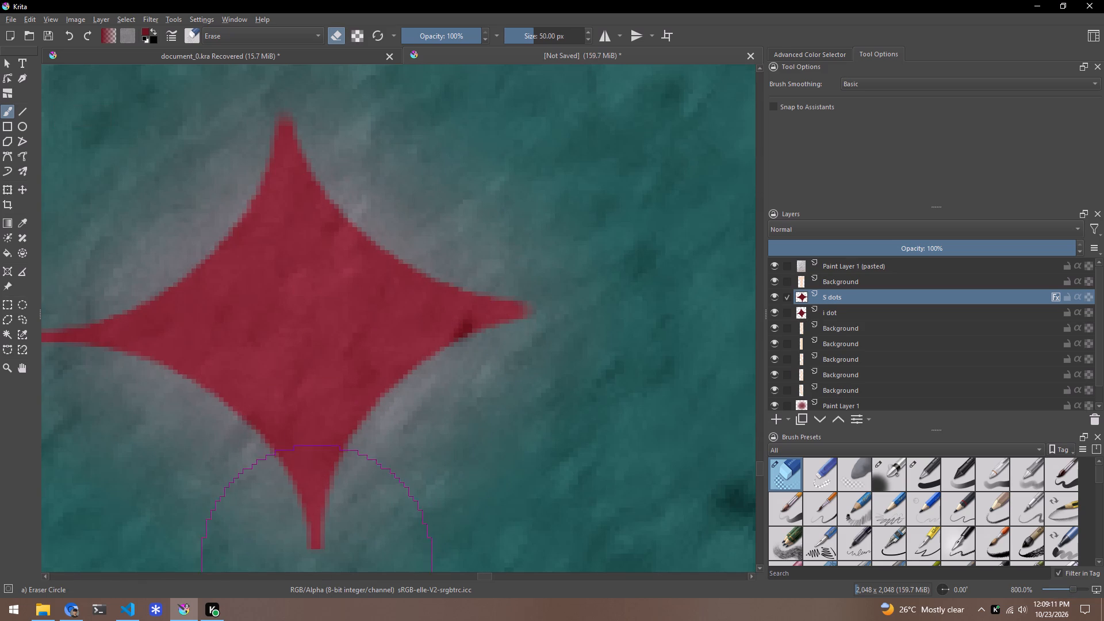
scroll(444, 403, "down", 2)
scroll(408, 499, "up", 2)
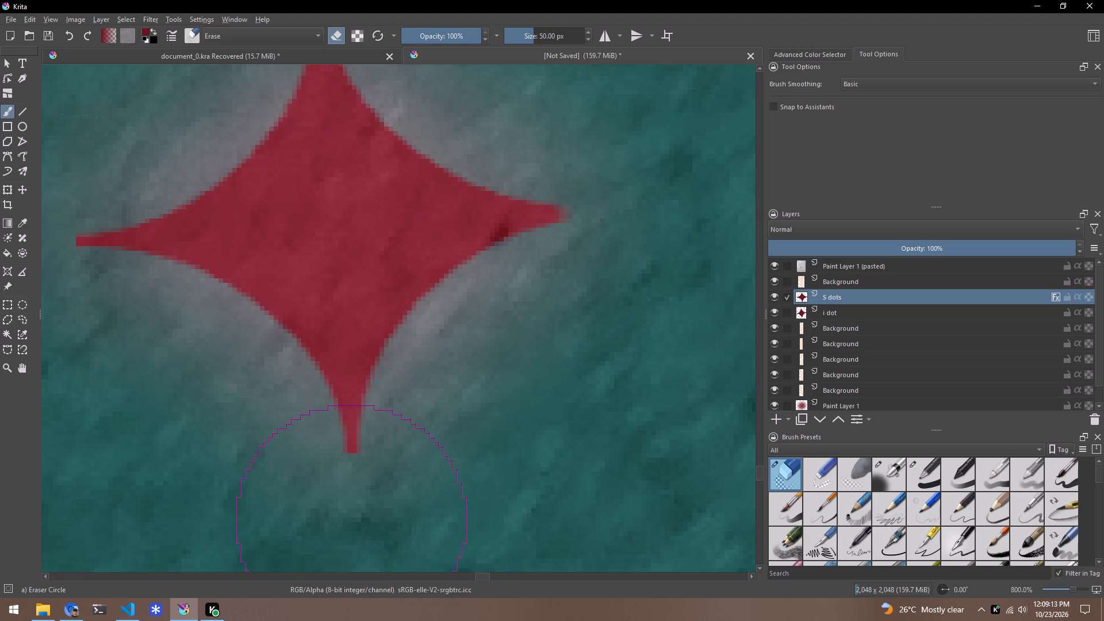
left_click(351, 532)
scroll(541, 300, "down", 2)
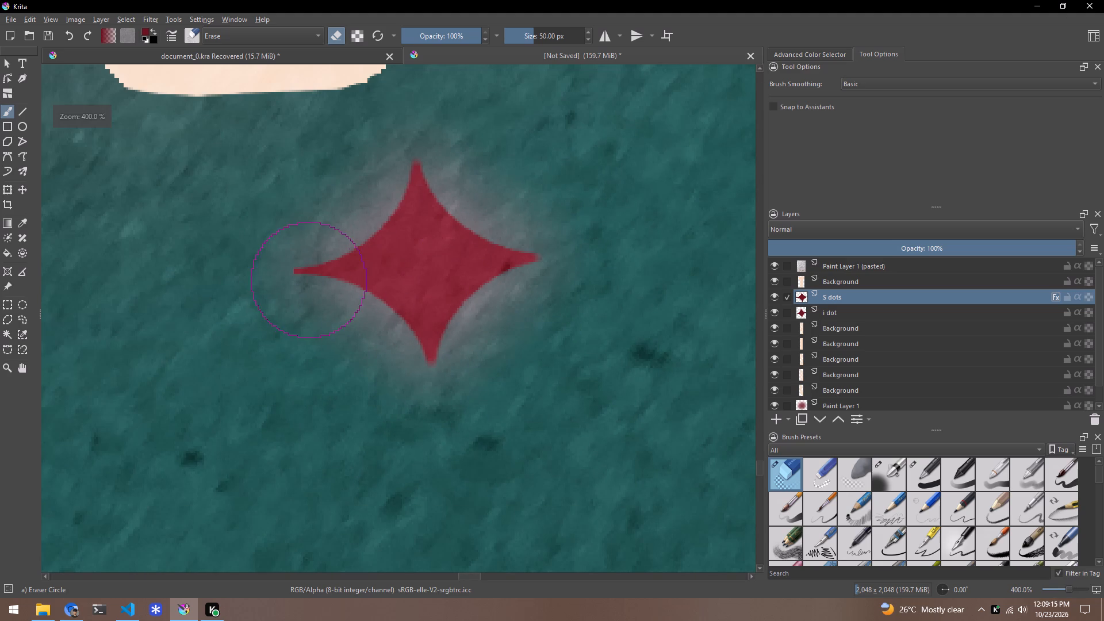
left_click(261, 281)
Refine the top and right tips of the S dots star into finer points with the 50 px Eraser Circle brush.
scroll(401, 320, "down", 2)
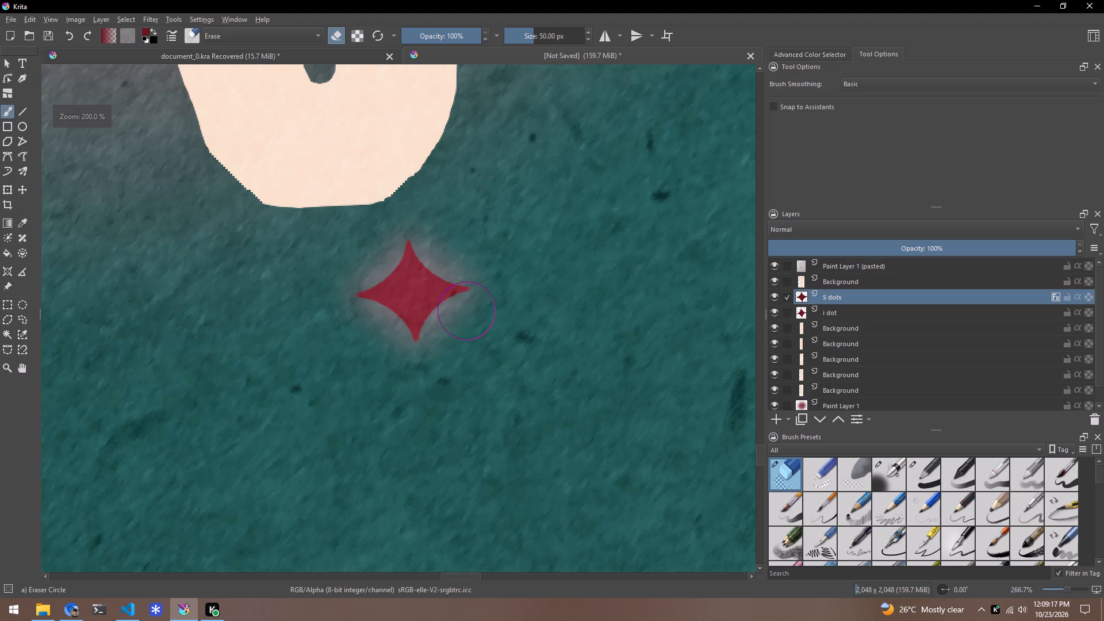
scroll(393, 244, "up", 3)
scroll(494, 239, "up", 4)
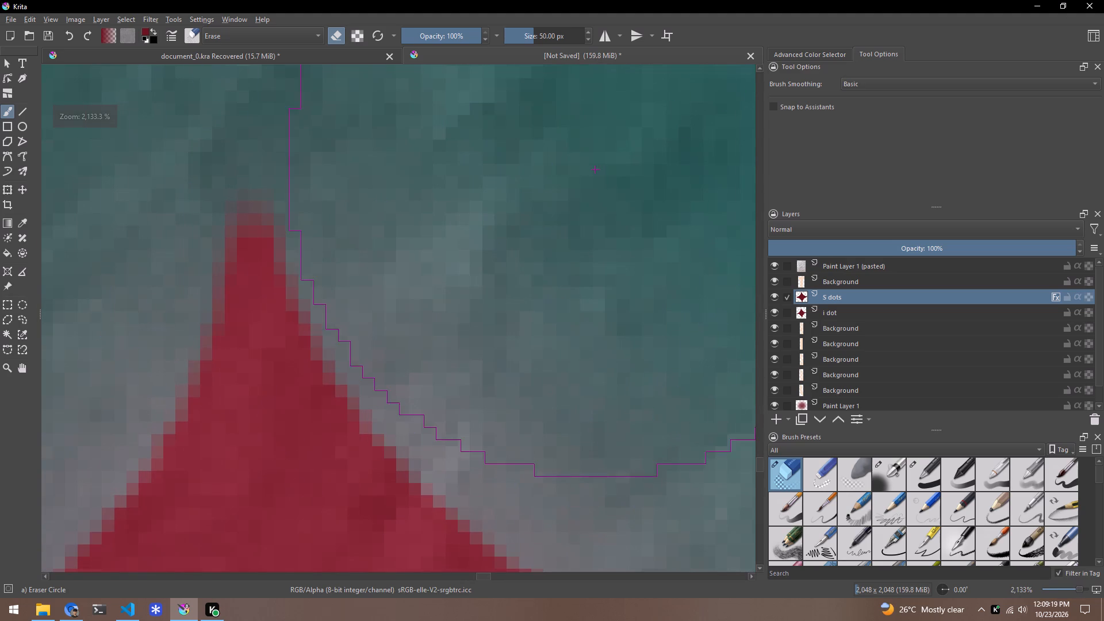
left_click(565, 166)
scroll(448, 227, "down", 2)
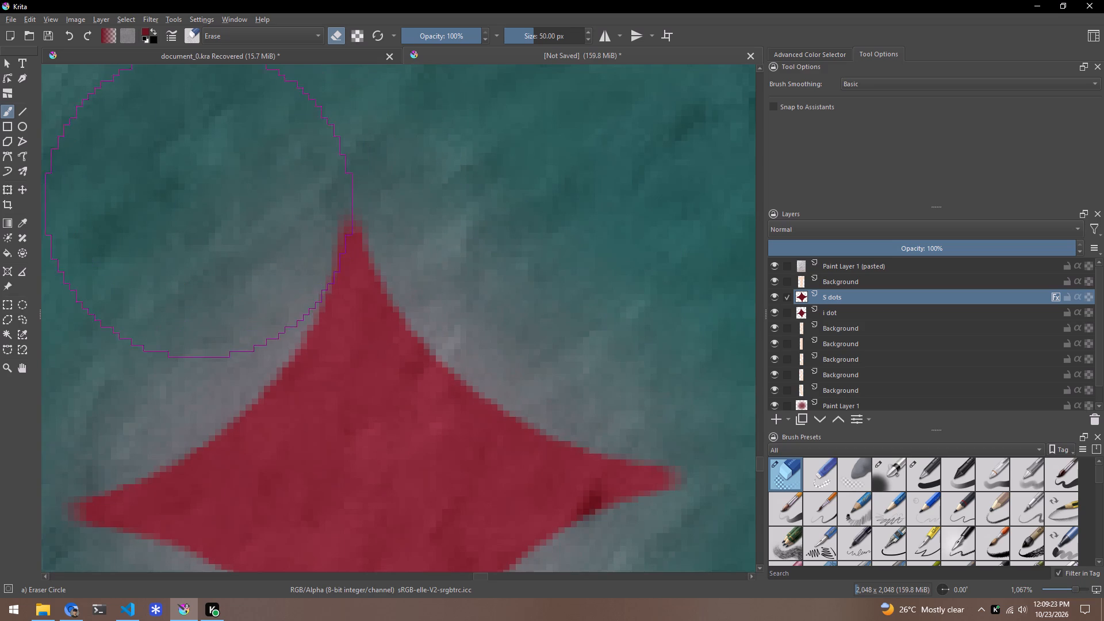
left_click(193, 228)
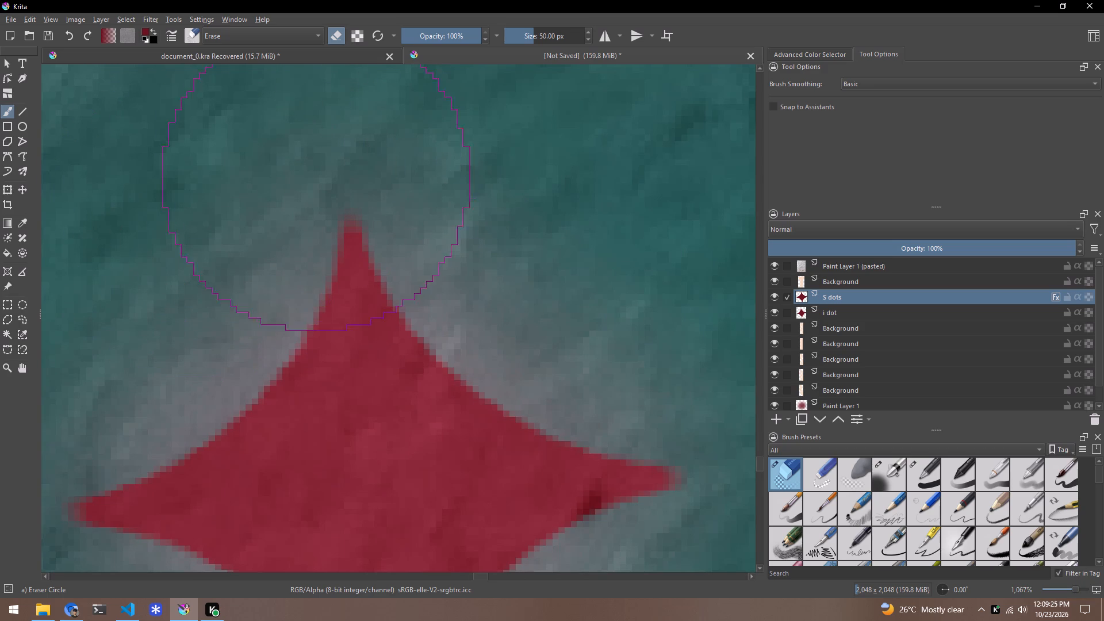
left_click(651, 321)
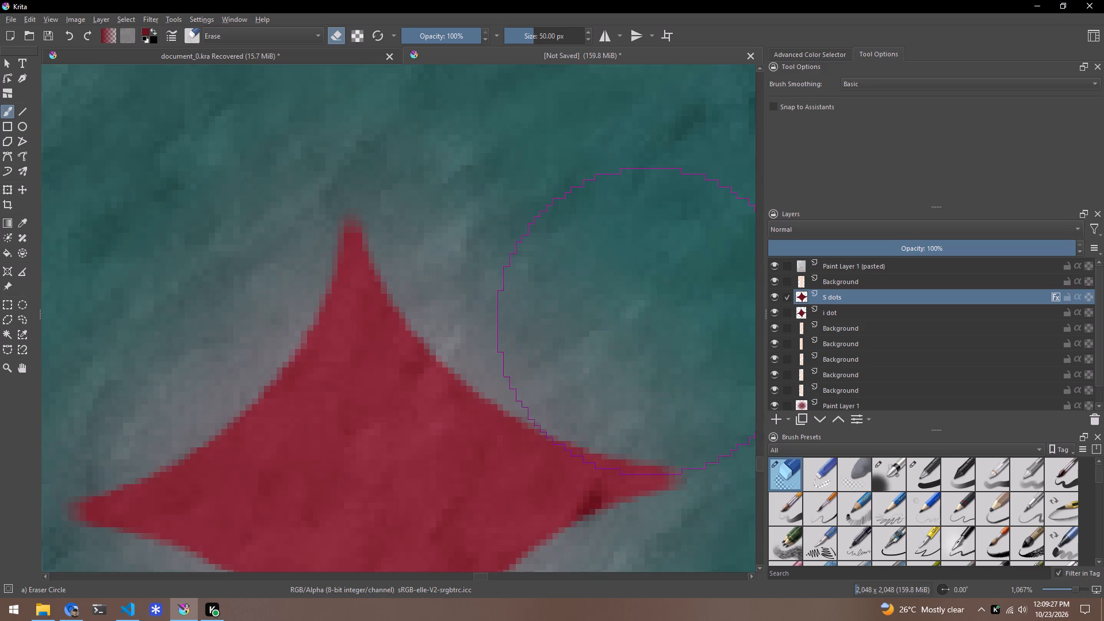
scroll(630, 301, "down", 3)
scroll(649, 434, "up", 3)
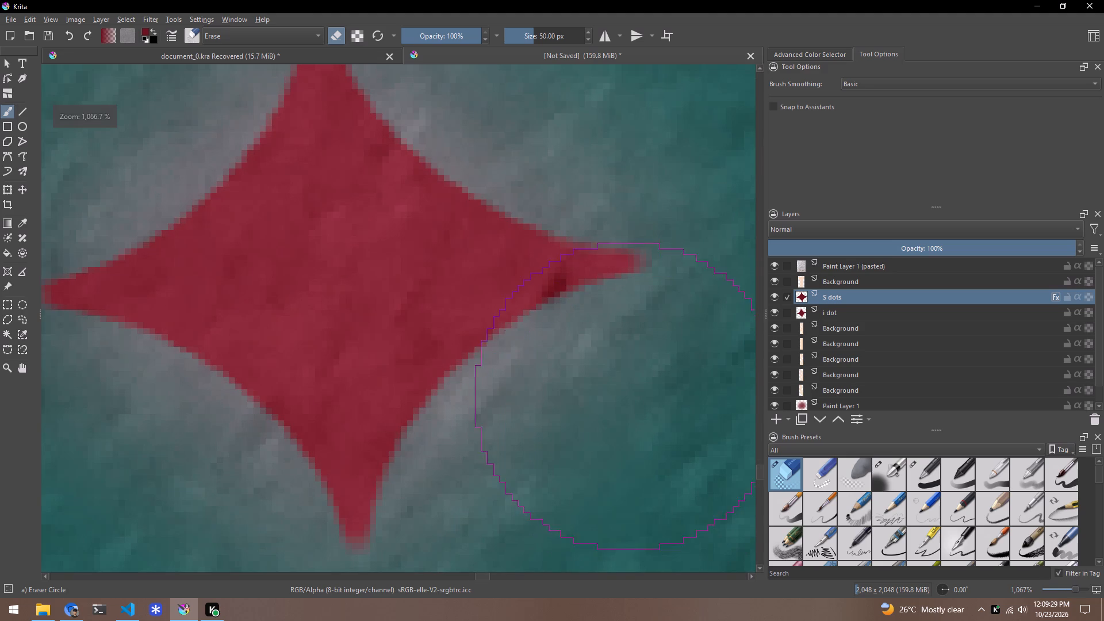
left_click(625, 420)
Taper the bottom and left tips of the S dots star with the 50 px Eraser Circle brush.
scroll(513, 423, "down", 2)
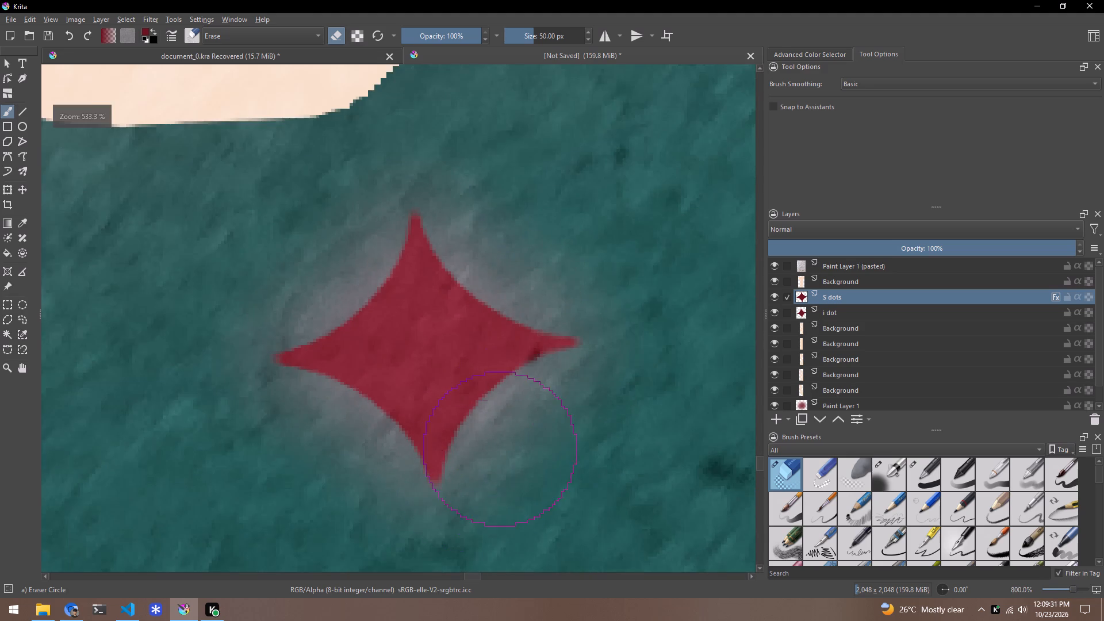
scroll(458, 482, "up", 1)
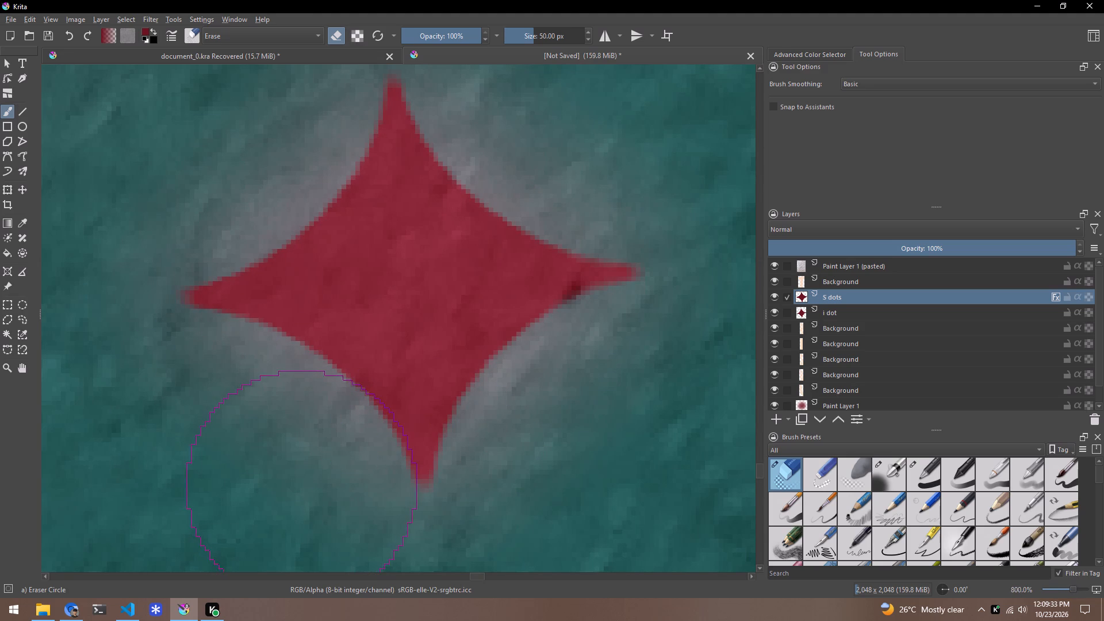
left_click(302, 486)
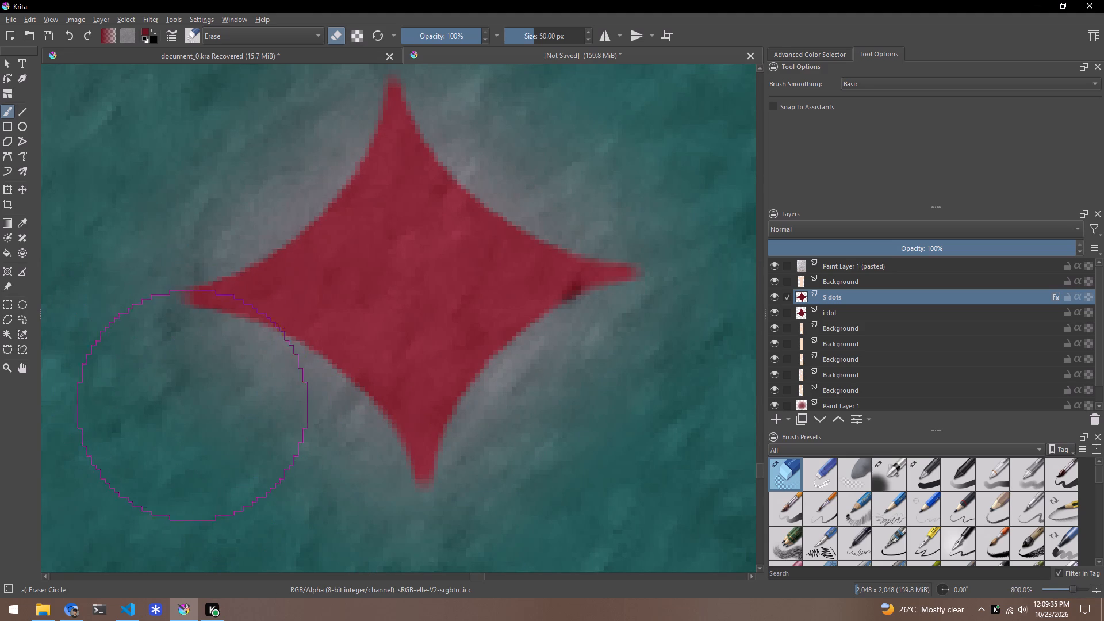
left_click(207, 414)
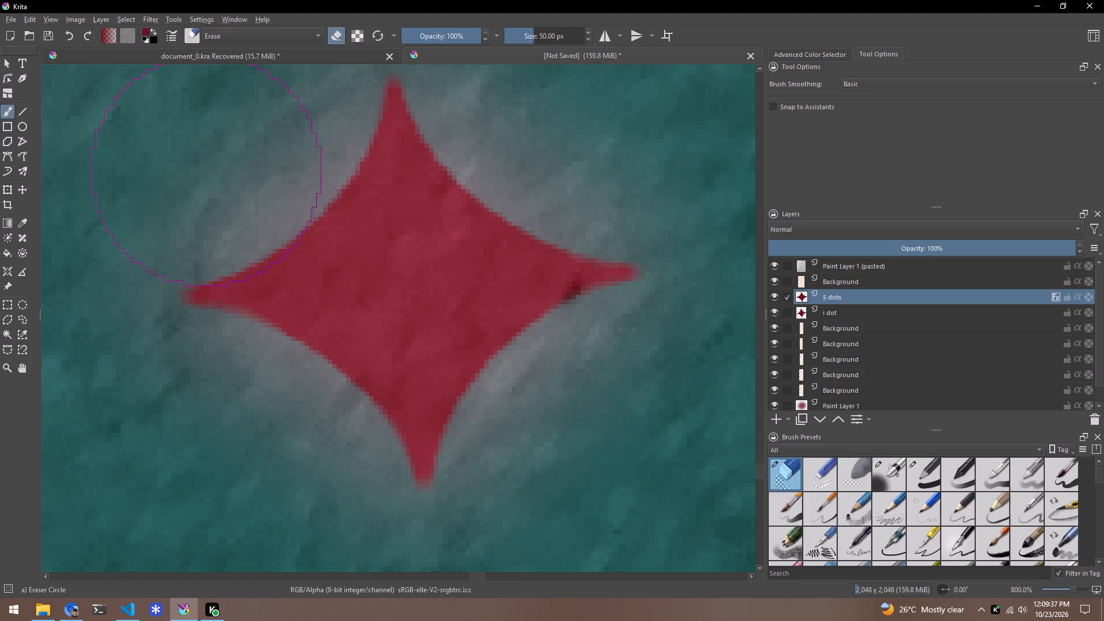
left_click(194, 176)
scroll(385, 177, "down", 2)
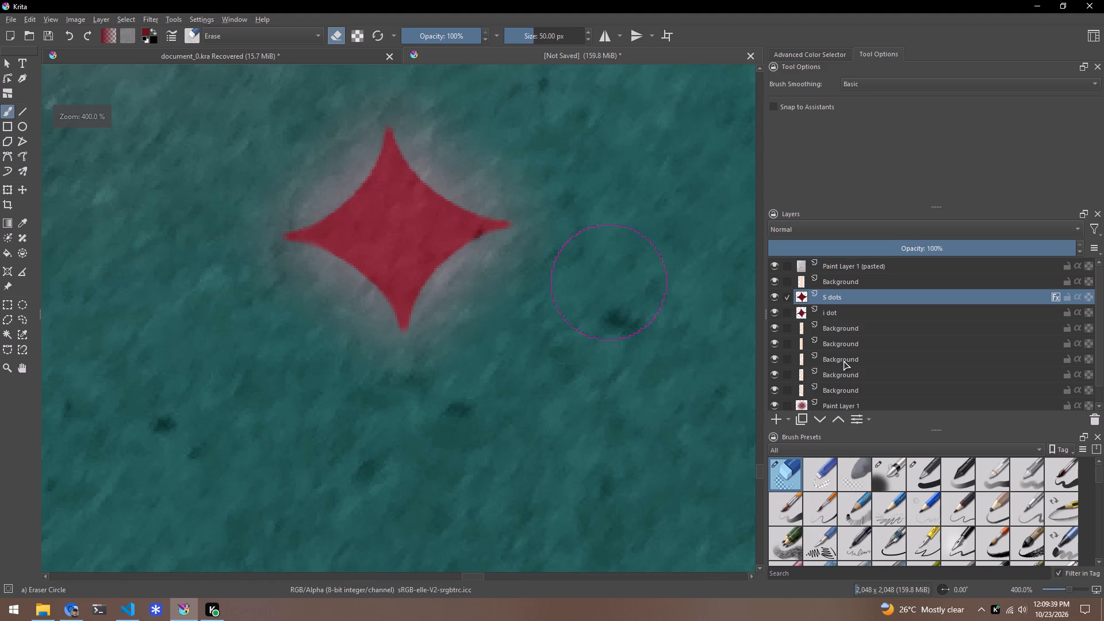
Duplicate the S dots layer with the trimmed glowing star.
left_click(837, 299)
scroll(409, 247, "down", 2)
scroll(362, 266, "down", 1)
scroll(430, 252, "up", 1)
left_click(840, 318)
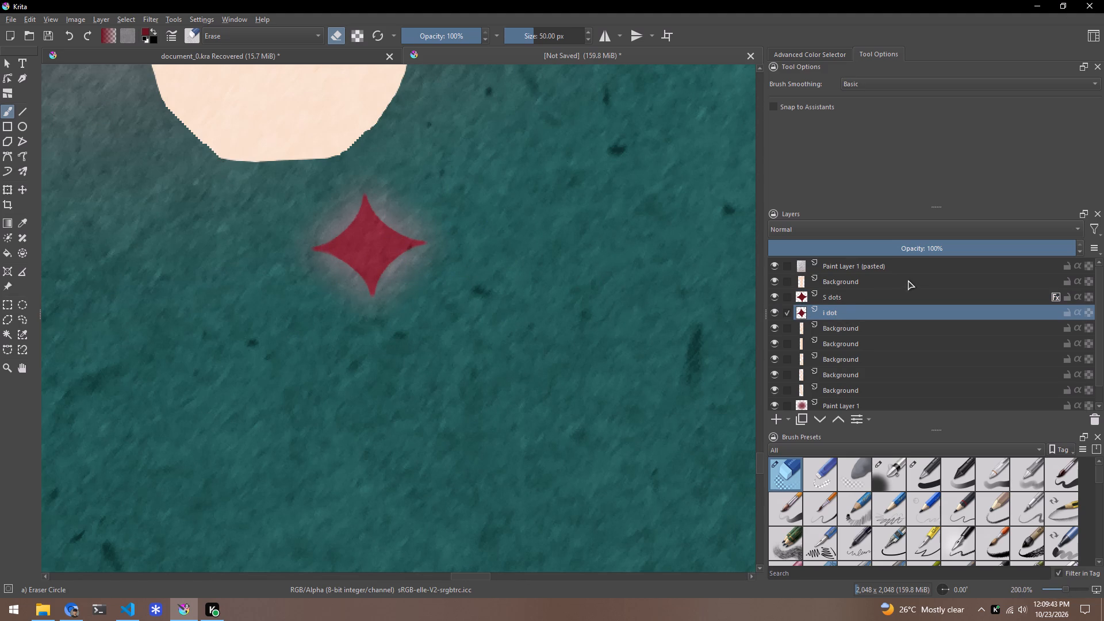
left_click(878, 295)
right_click(878, 295)
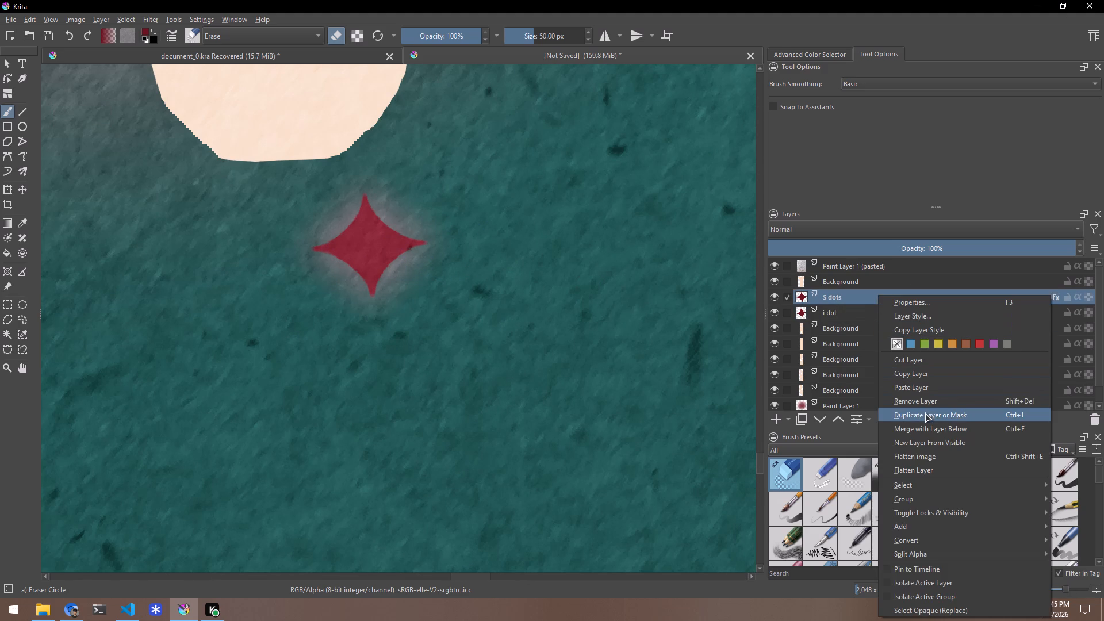
left_click(927, 417)
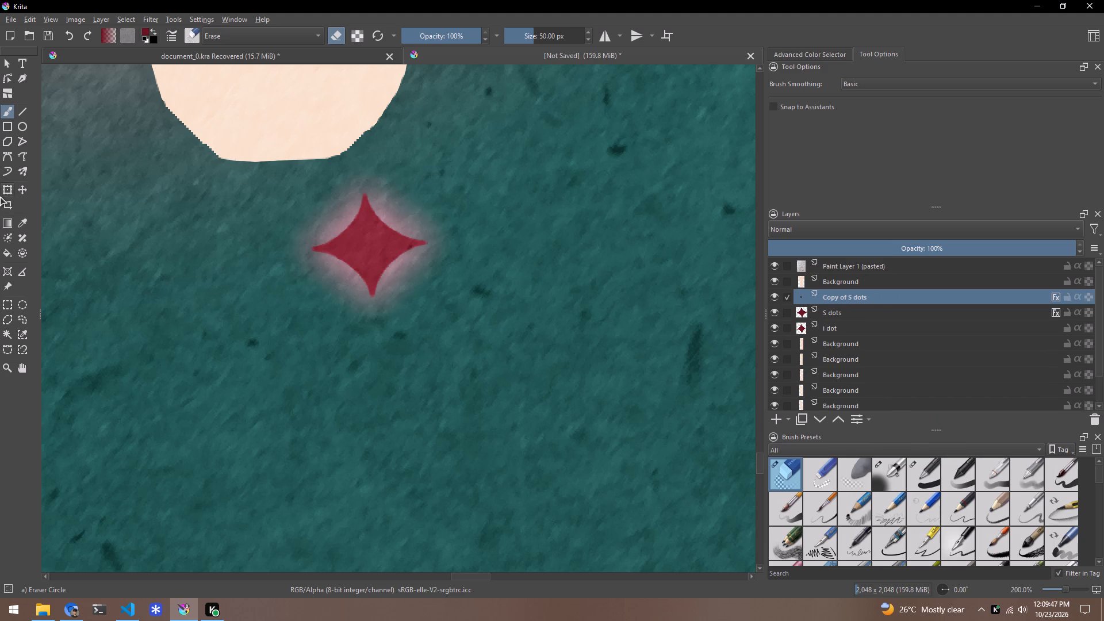
Place the copied star to the left of the original below the S, slightly lower and close beside it.
left_click(2, 192)
left_click_drag(350, 221, 190, 221)
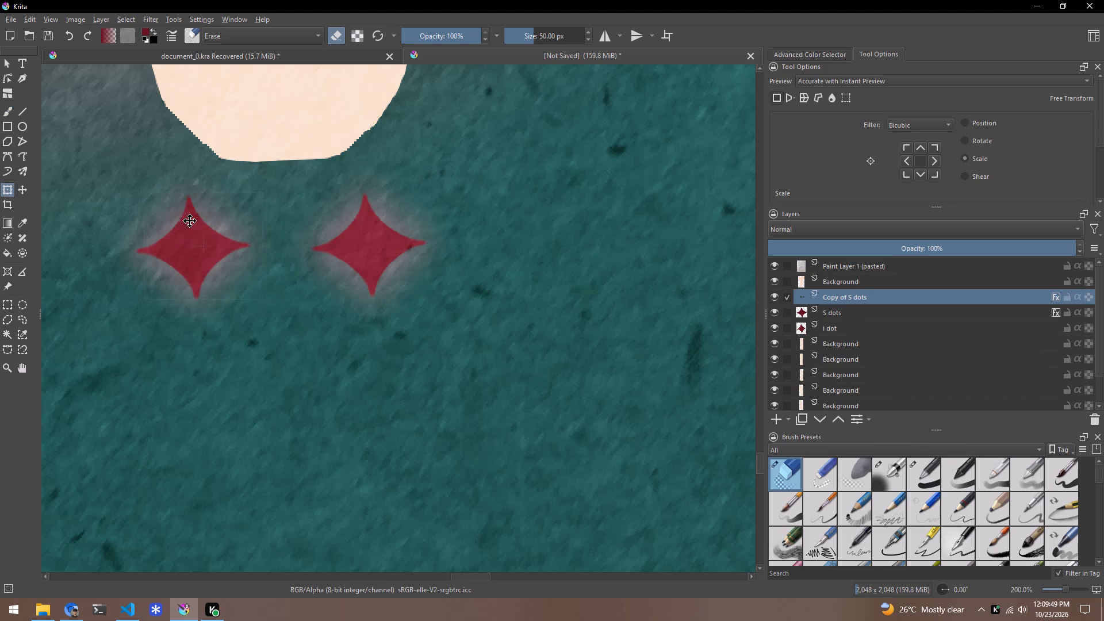
left_click_drag(190, 221, 218, 235)
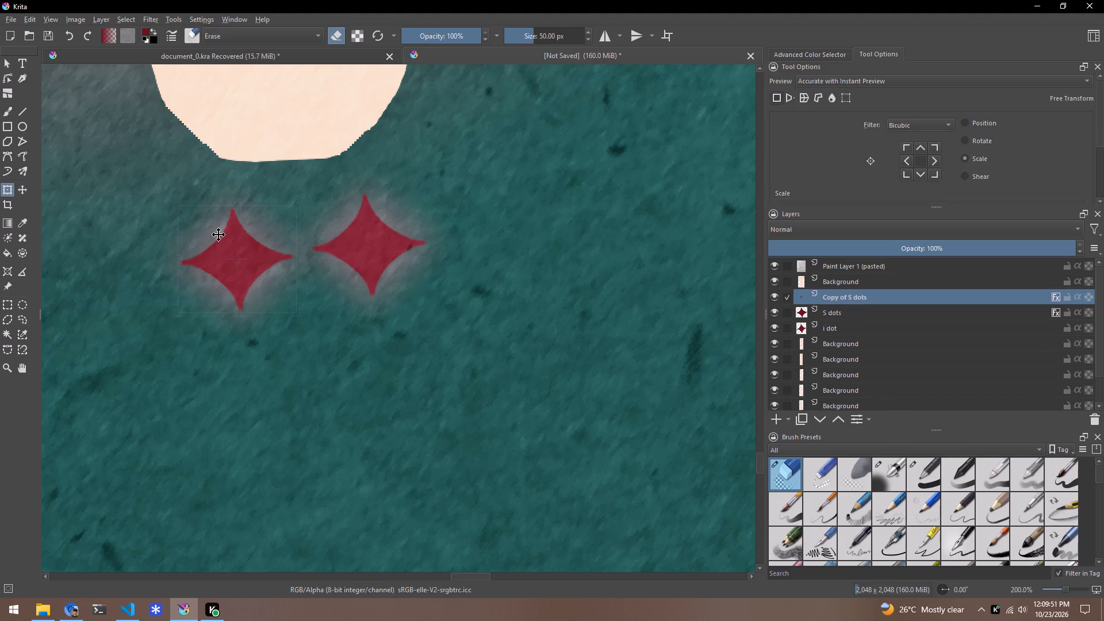
left_click_drag(218, 235, 223, 236)
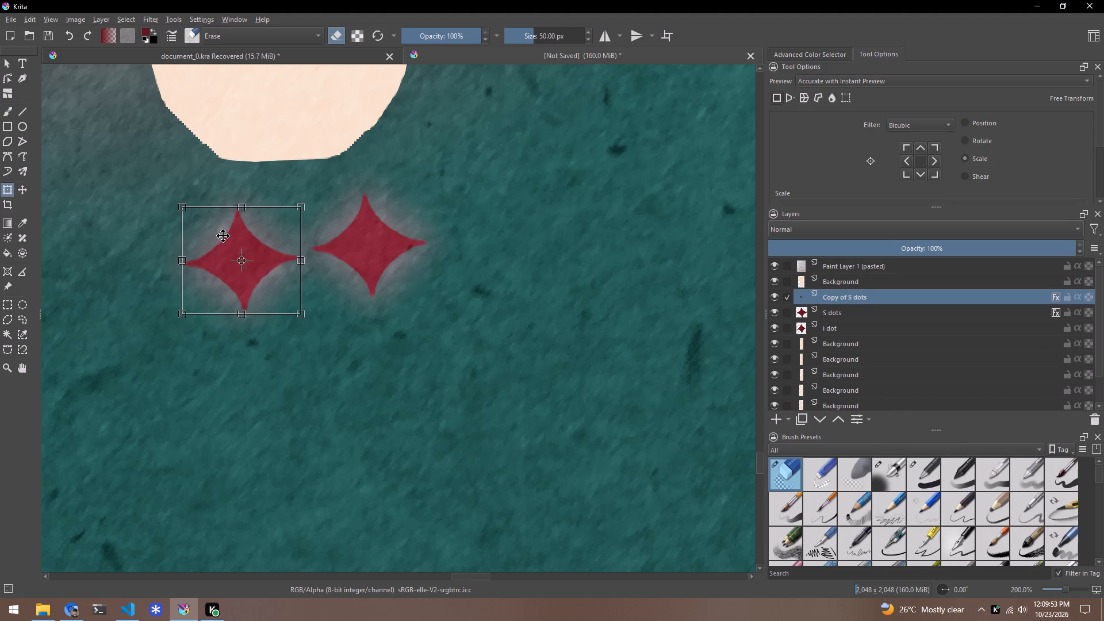
scroll(346, 226, "down", 3)
scroll(336, 277, "down", 3)
scroll(286, 125, "up", 2)
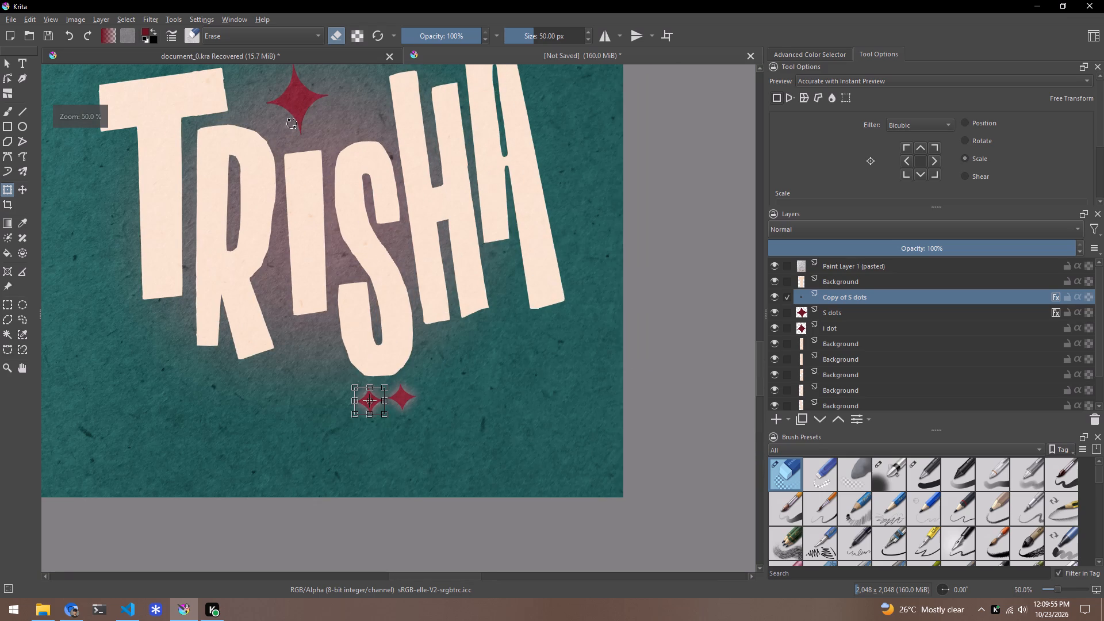
left_click(835, 317)
Add an Outer Glow layer style to the i dot layer with a size of 60 px.
scroll(438, 253, "down", 1)
scroll(344, 120, "up", 3)
scroll(354, 202, "up", 3)
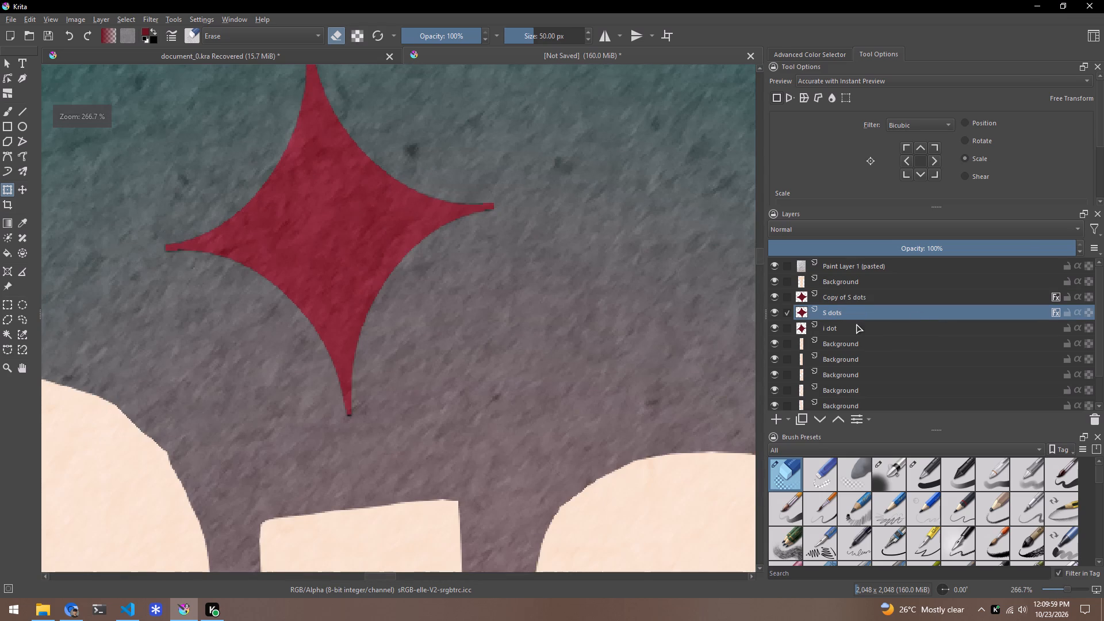
left_click(856, 324)
right_click(856, 324)
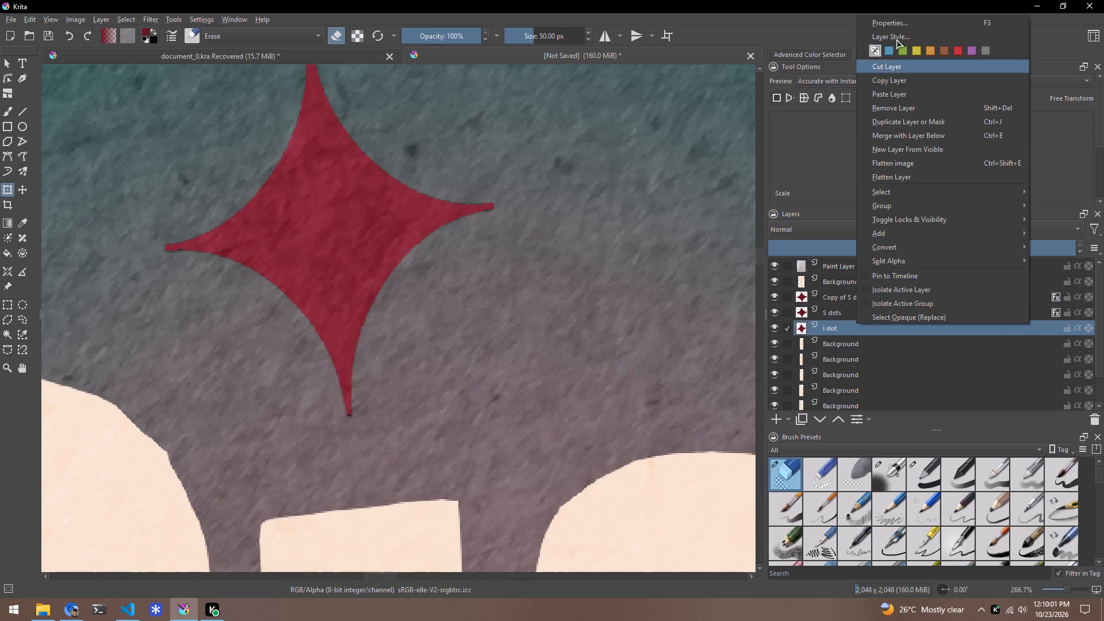
left_click(902, 25)
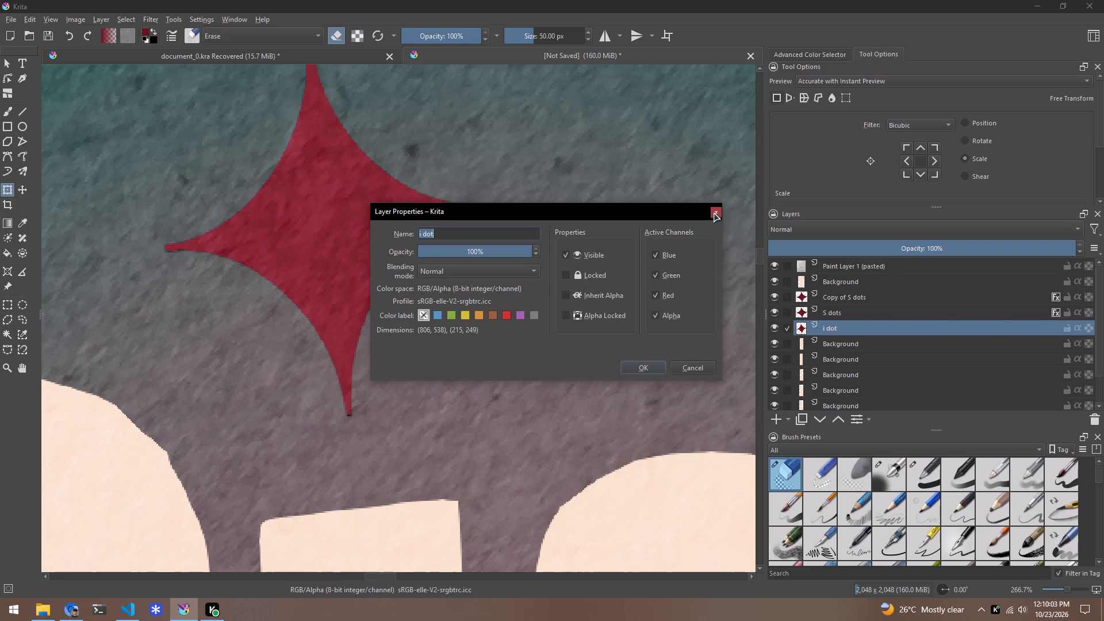
left_click(712, 212)
right_click(867, 328)
left_click(907, 39)
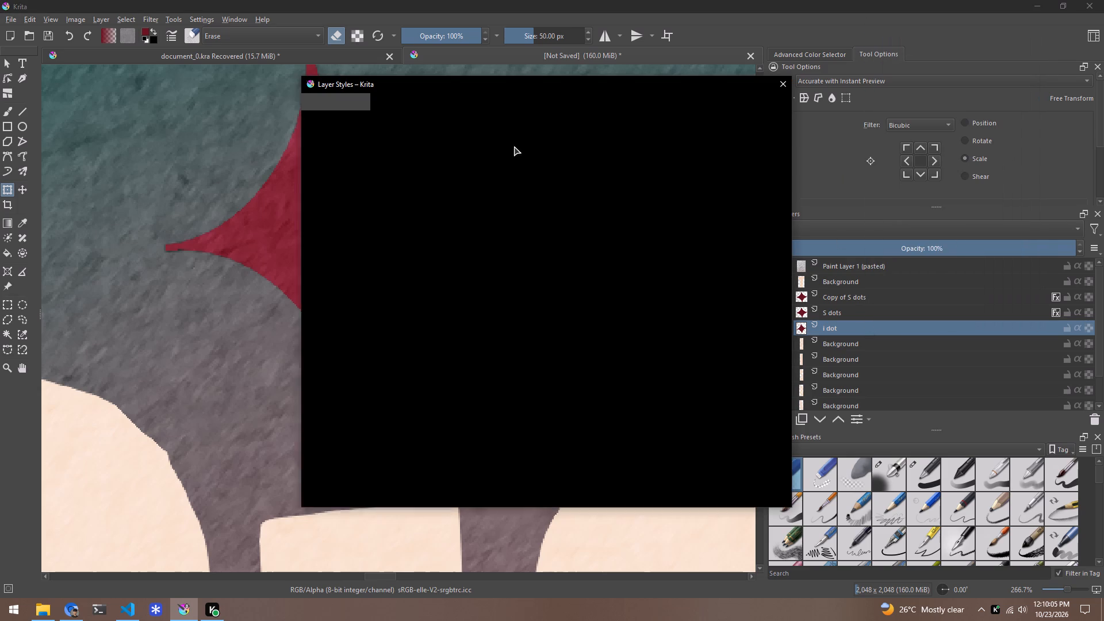
left_click(352, 141)
left_click(313, 148)
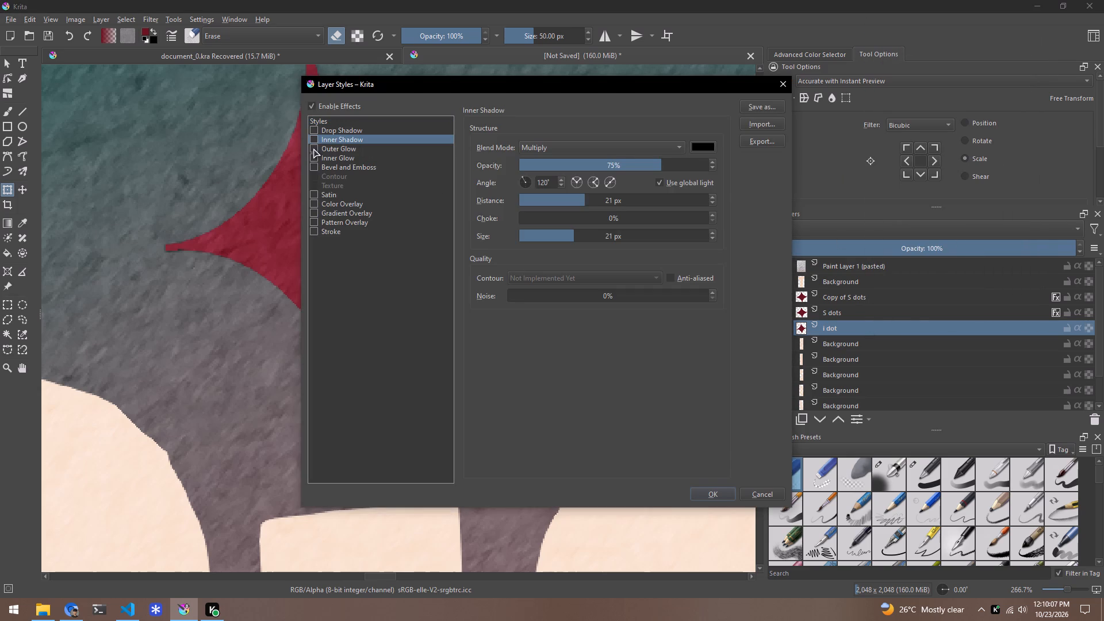
left_click(340, 144)
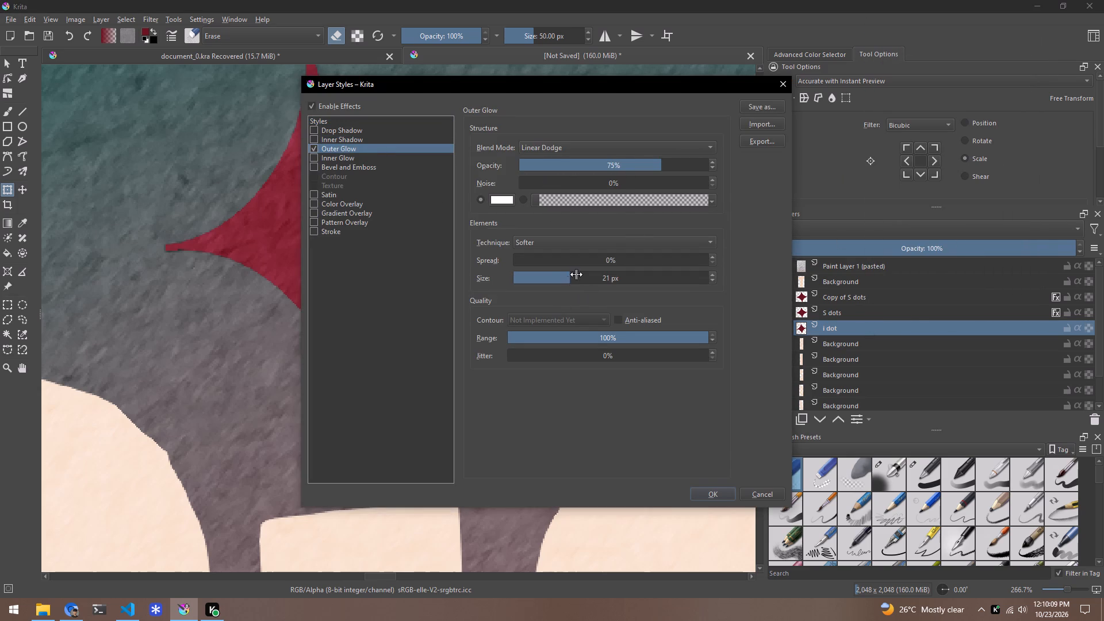
left_click_drag(576, 274, 609, 288)
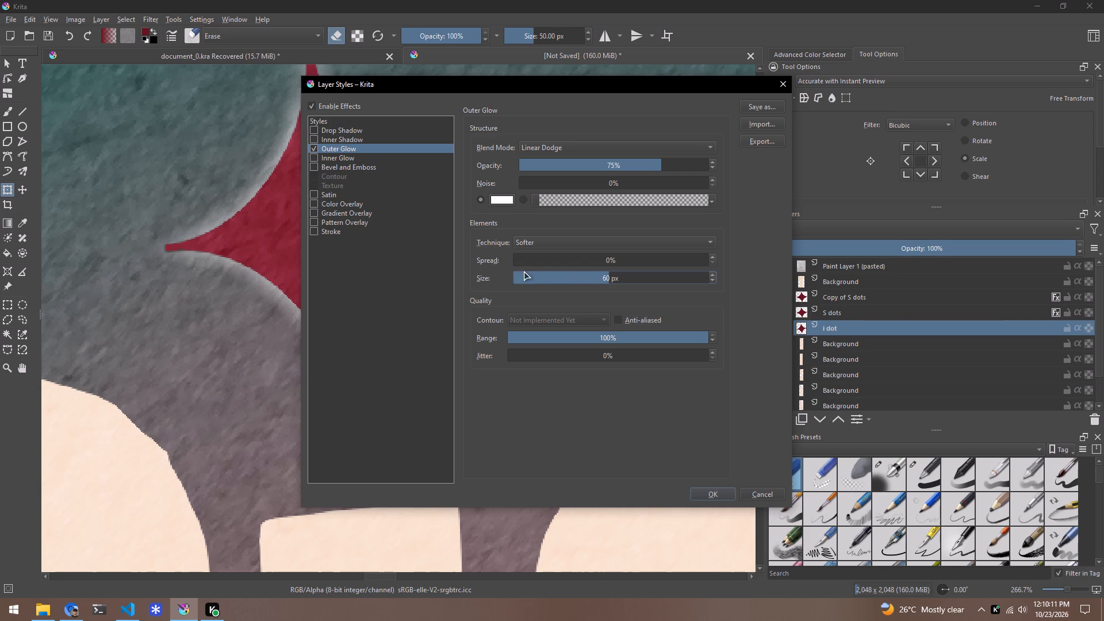
Set the i dot's Outer Glow spread to 10% and its noise to 6%.
left_click_drag(510, 262, 526, 262)
left_click(526, 262)
left_click_drag(526, 262, 714, 267)
left_click_drag(669, 260, 567, 268)
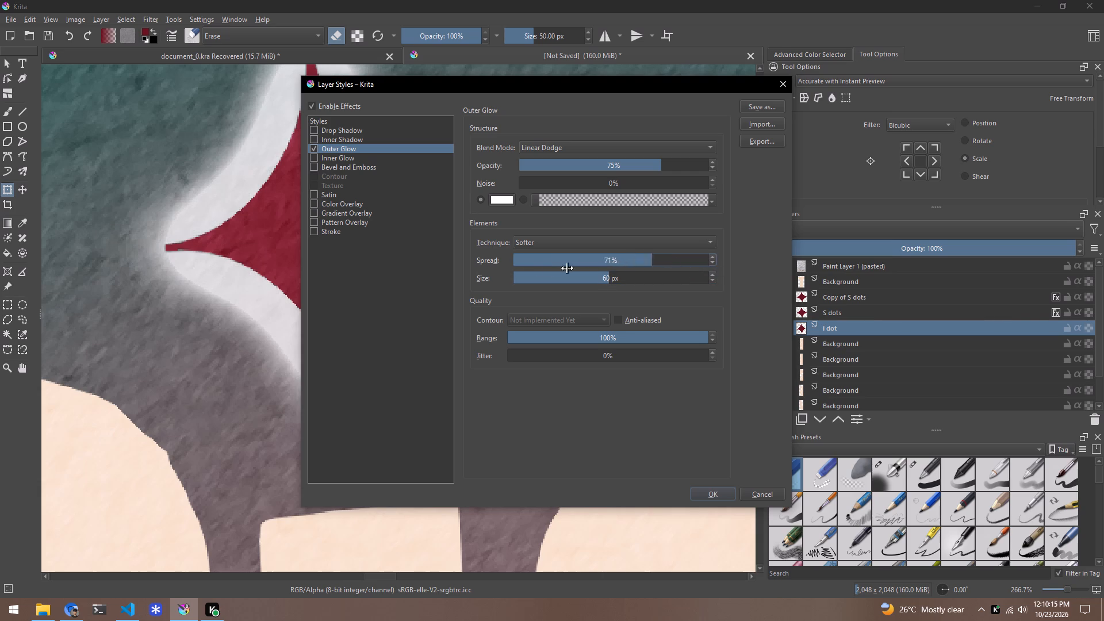
left_click_drag(567, 268, 534, 271)
left_click(529, 179)
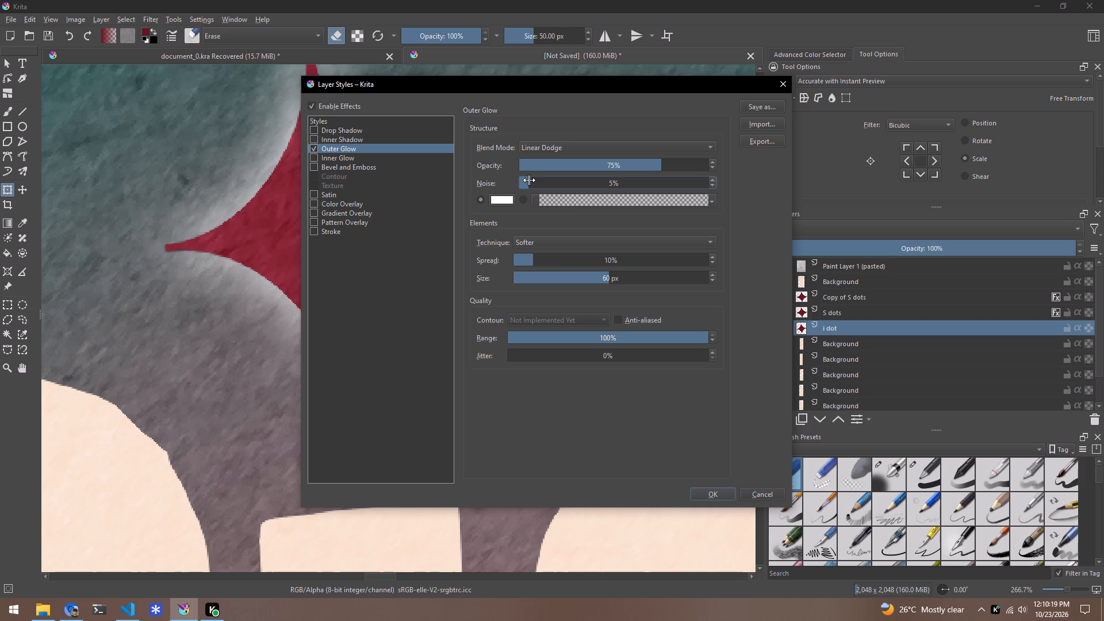
left_click(529, 181)
Sample the star's dark red #7e1f2c as the Outer Glow colour and apply the layer style to the i dot.
left_click(497, 194)
left_click(601, 361)
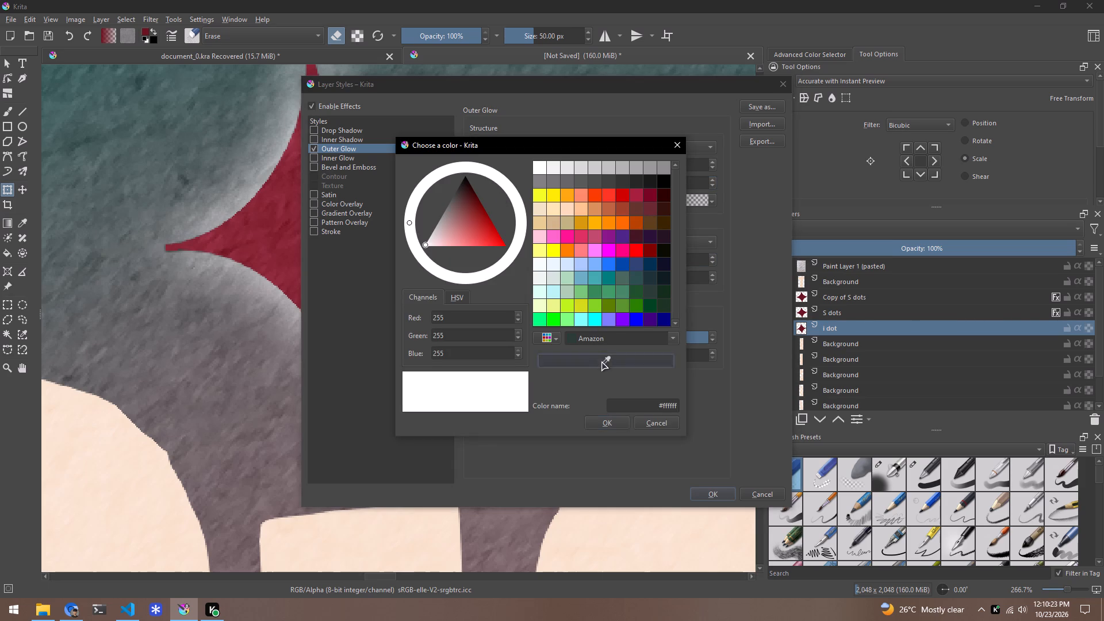
left_click(270, 233)
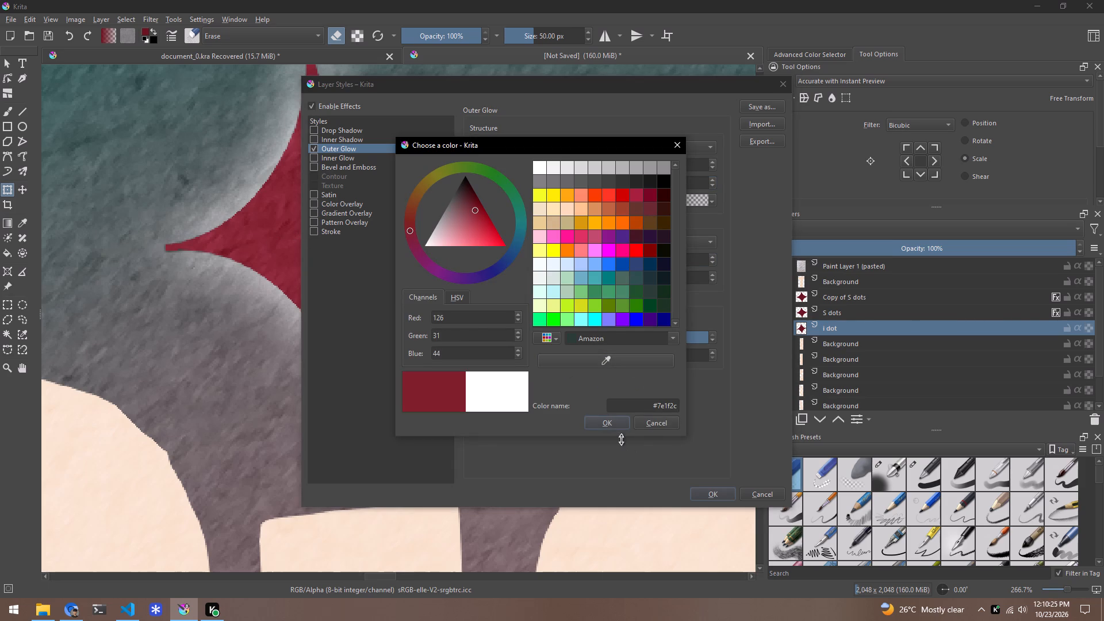
left_click(608, 424)
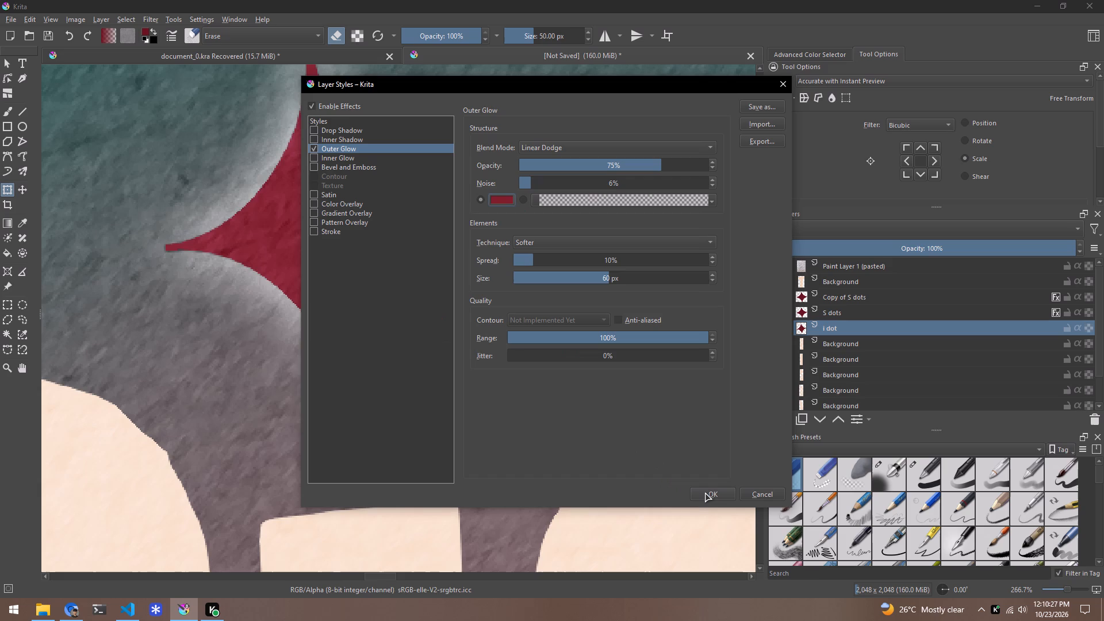
left_click(704, 492)
Examine the glowing stars above the I and below the S, up close and within the whole TRISHA lettering.
scroll(407, 300, "down", 3)
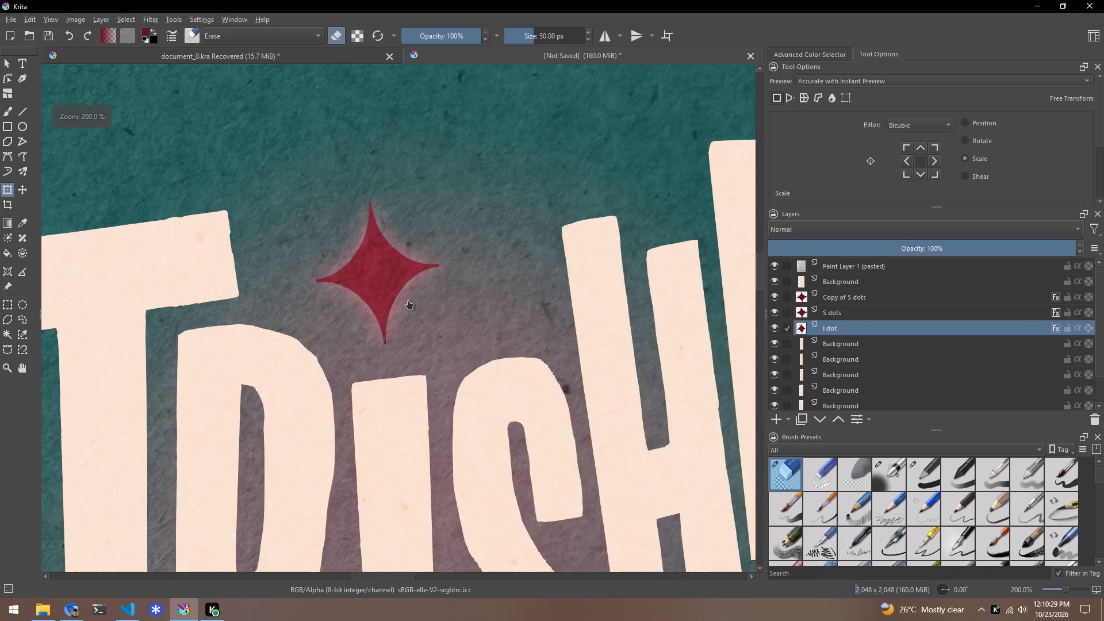
scroll(398, 313, "down", 3)
scroll(368, 380, "down", 2)
scroll(442, 431, "up", 2)
scroll(390, 459, "up", 2)
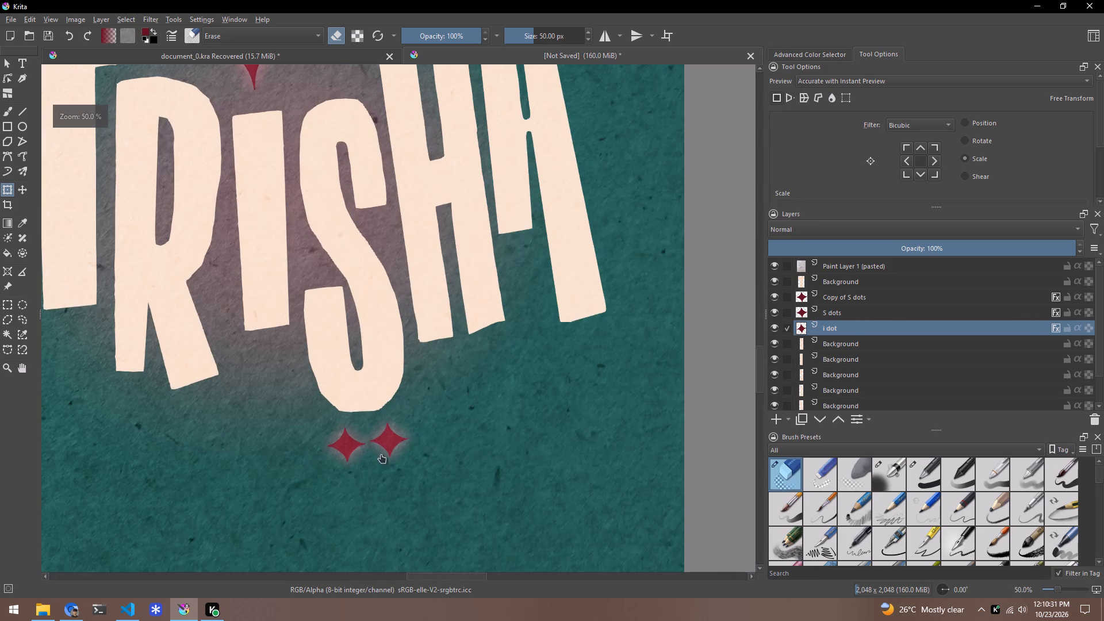
scroll(430, 379, "down", 2)
scroll(371, 282, "up", 2)
scroll(370, 277, "down", 1)
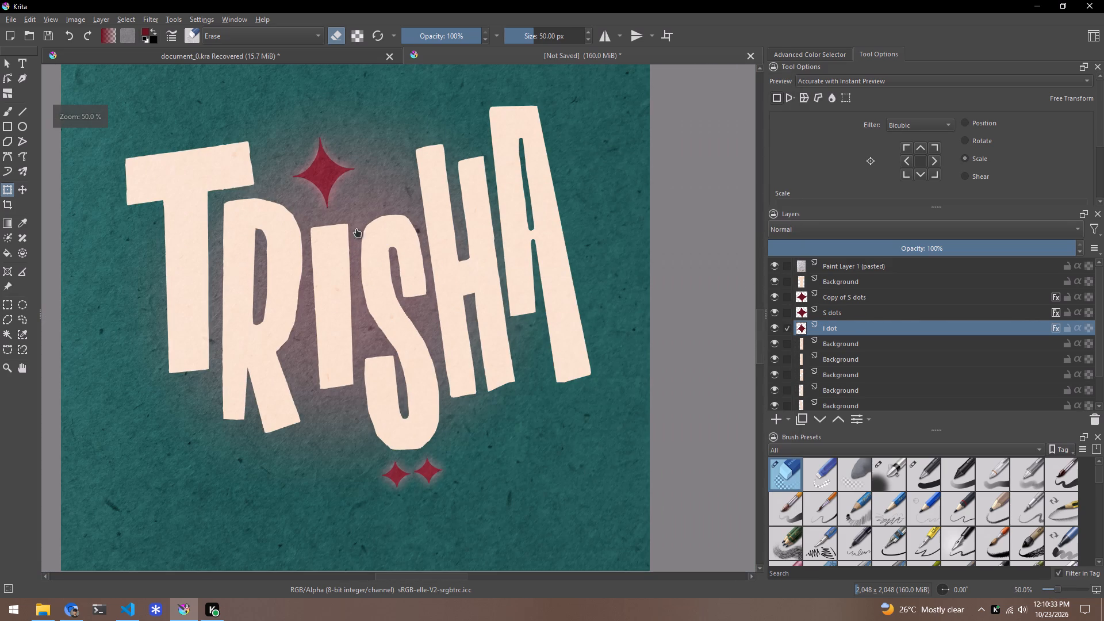
scroll(530, 278, "down", 1)
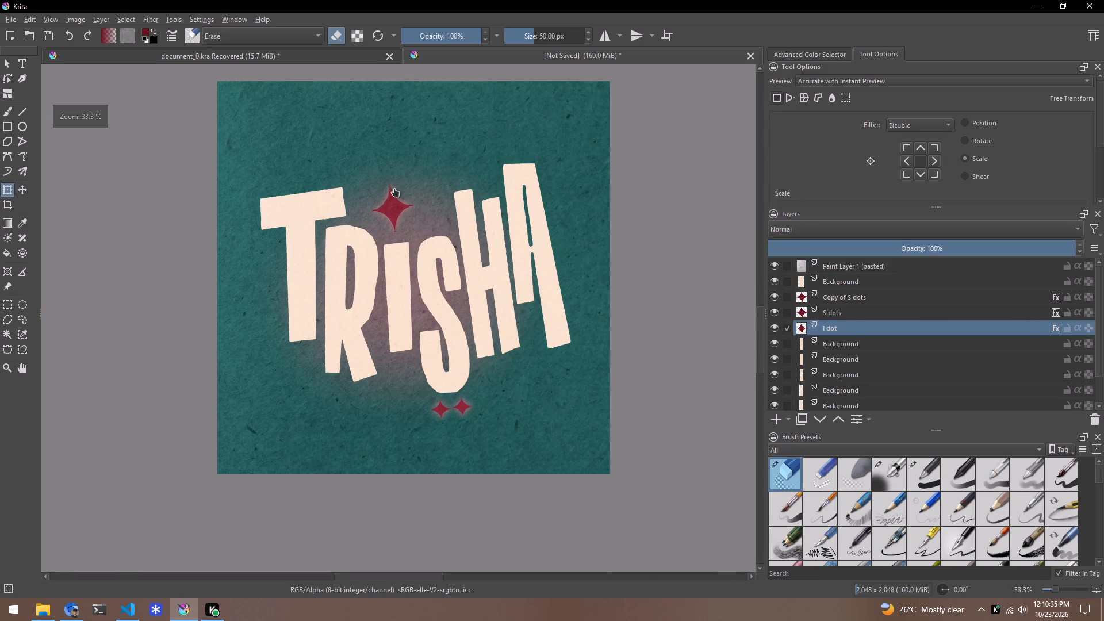
scroll(394, 188, "up", 1)
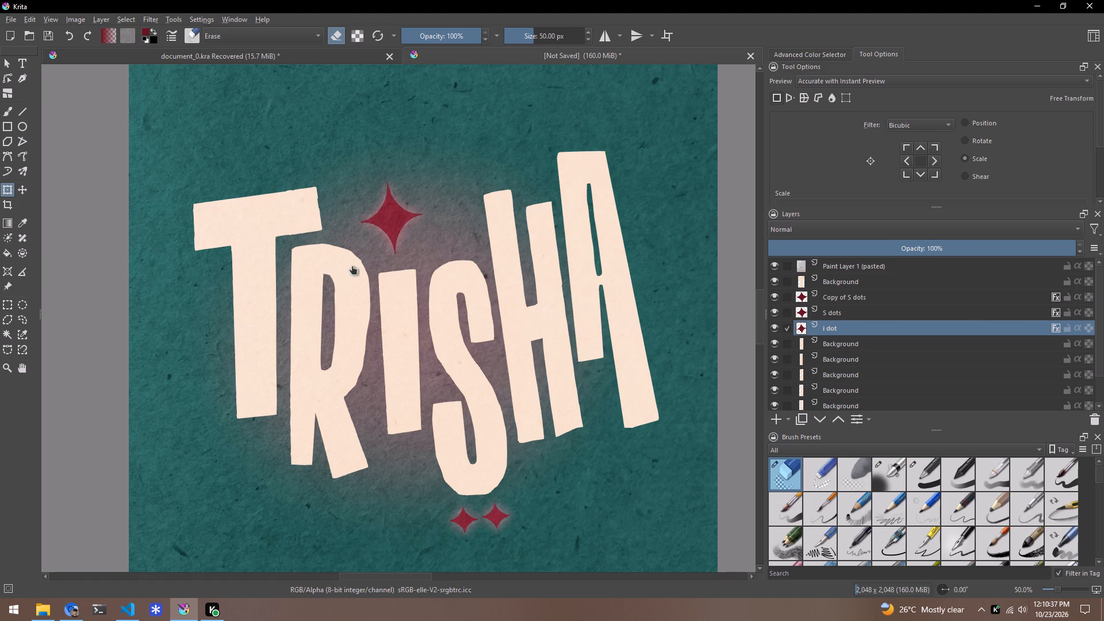
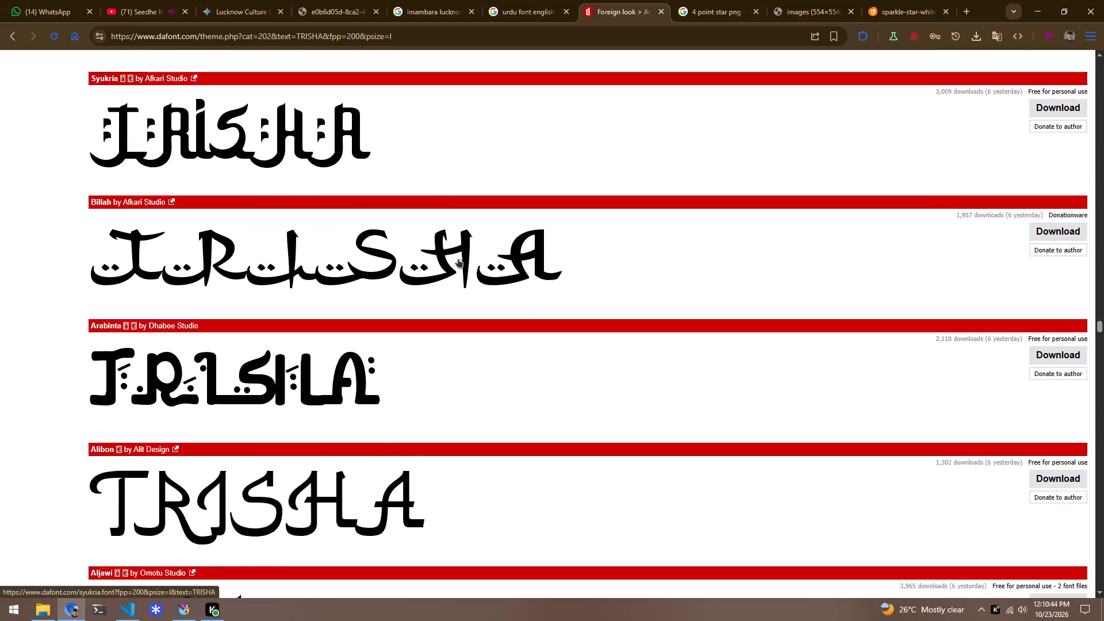
Look through the imambara lucknow image search results for a photo showing a scalloped Mughal-style archway.
left_click_drag(496, 0, 509, 0)
left_click(444, 0)
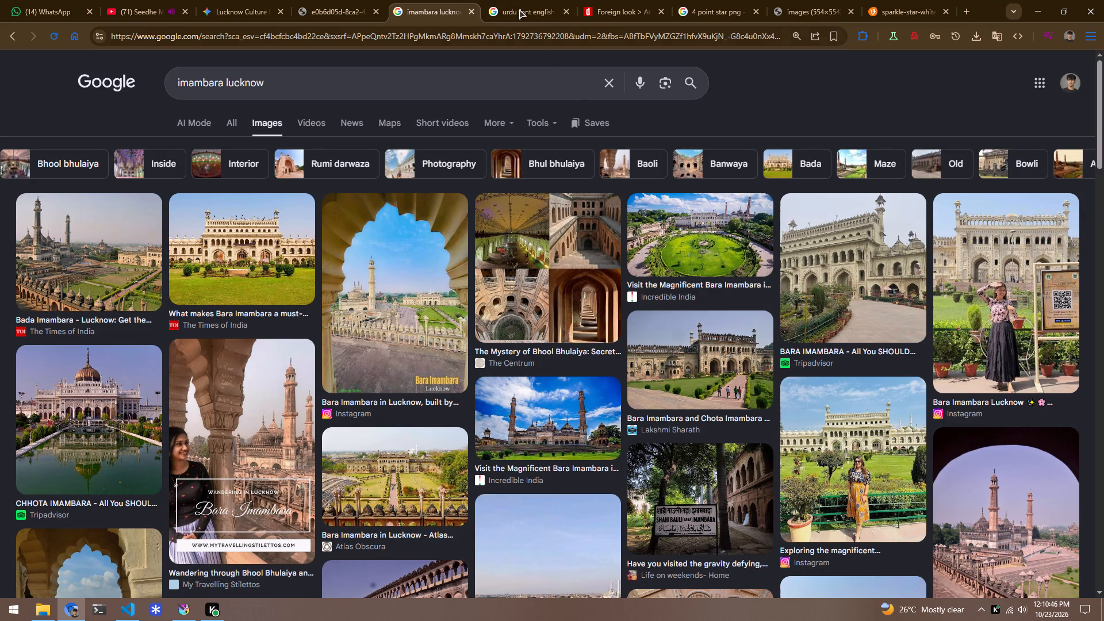
left_click(789, 74)
scroll(432, 236, "down", 6)
scroll(919, 275, "down", 4)
scroll(628, 240, "down", 3)
scroll(964, 235, "down", 1)
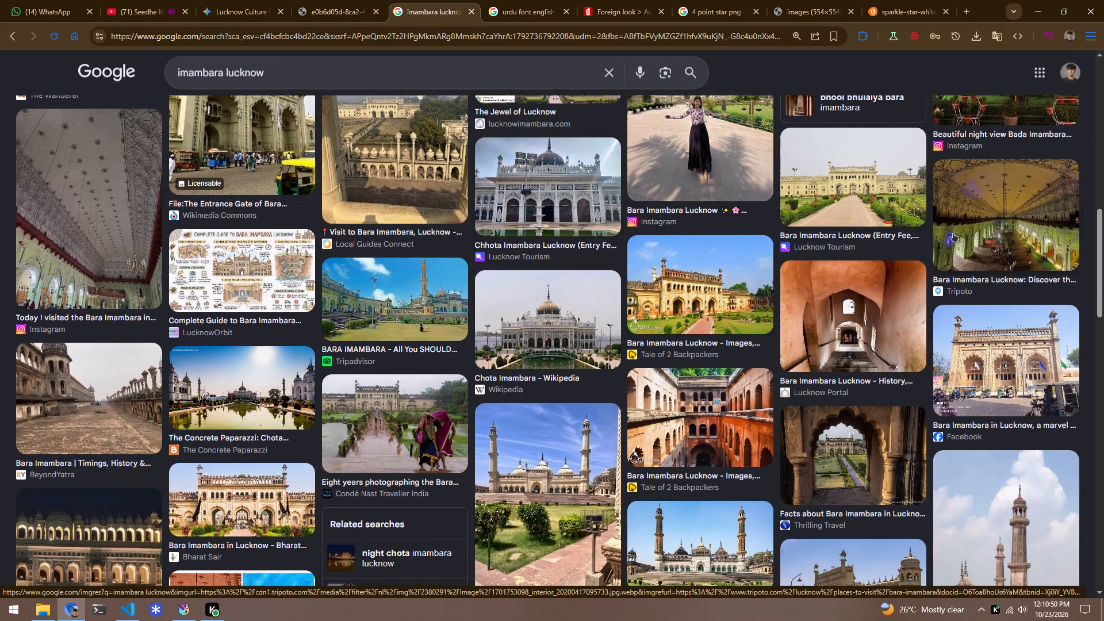
scroll(953, 233, "down", 2)
scroll(600, 240, "down", 4)
scroll(571, 285, "down", 1)
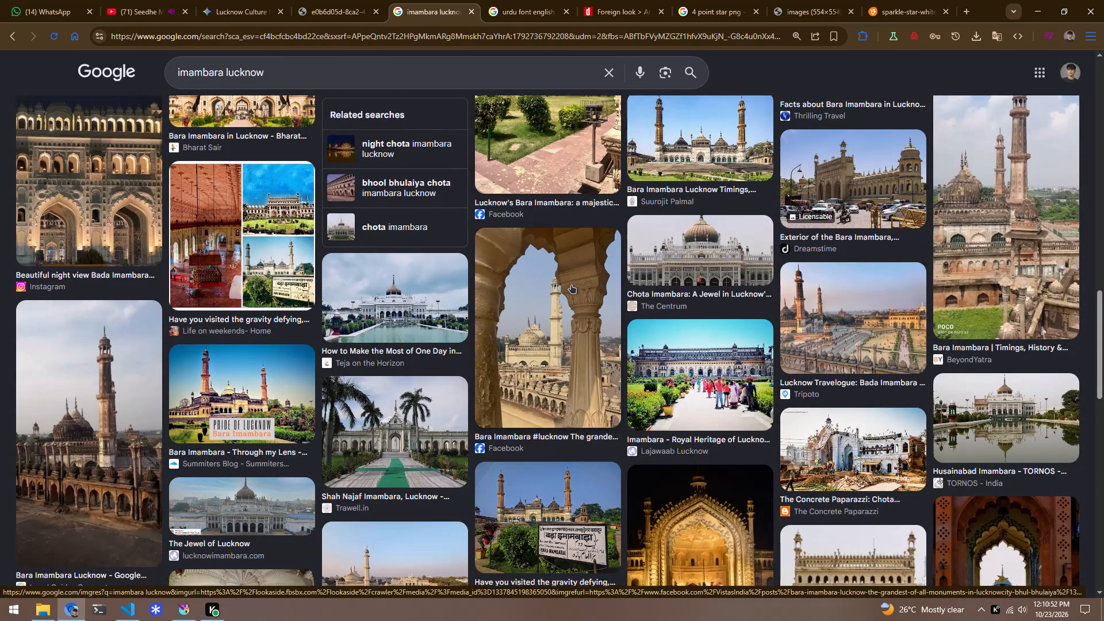
scroll(571, 285, "down", 1)
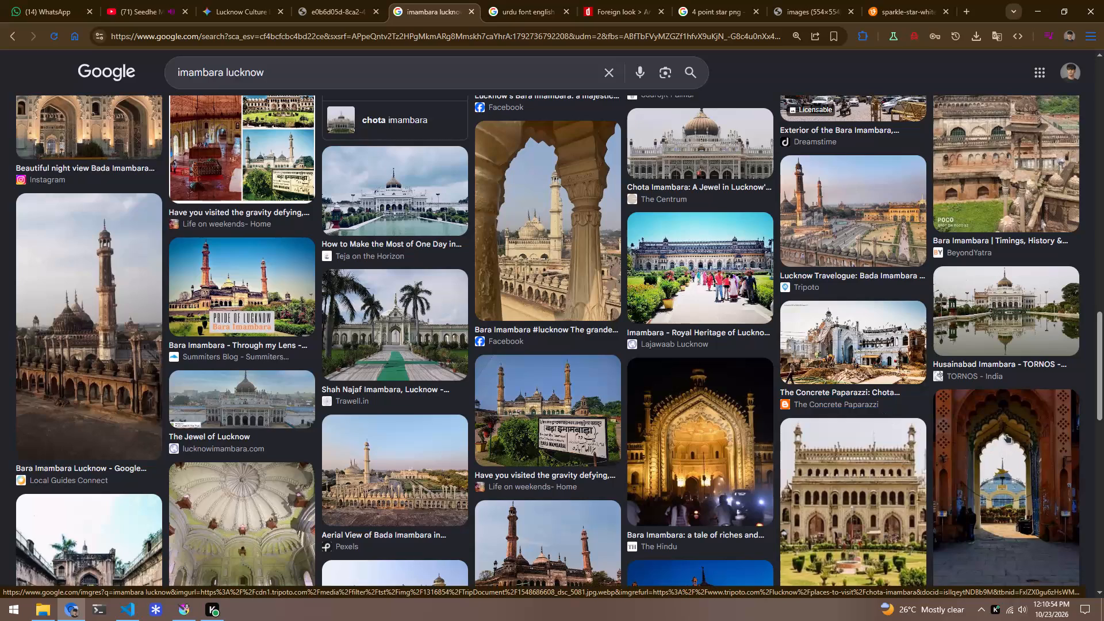
Open the Tripoto photo of the Chota Imambara gateway with the scalloped arch and copy the image.
left_click(992, 466)
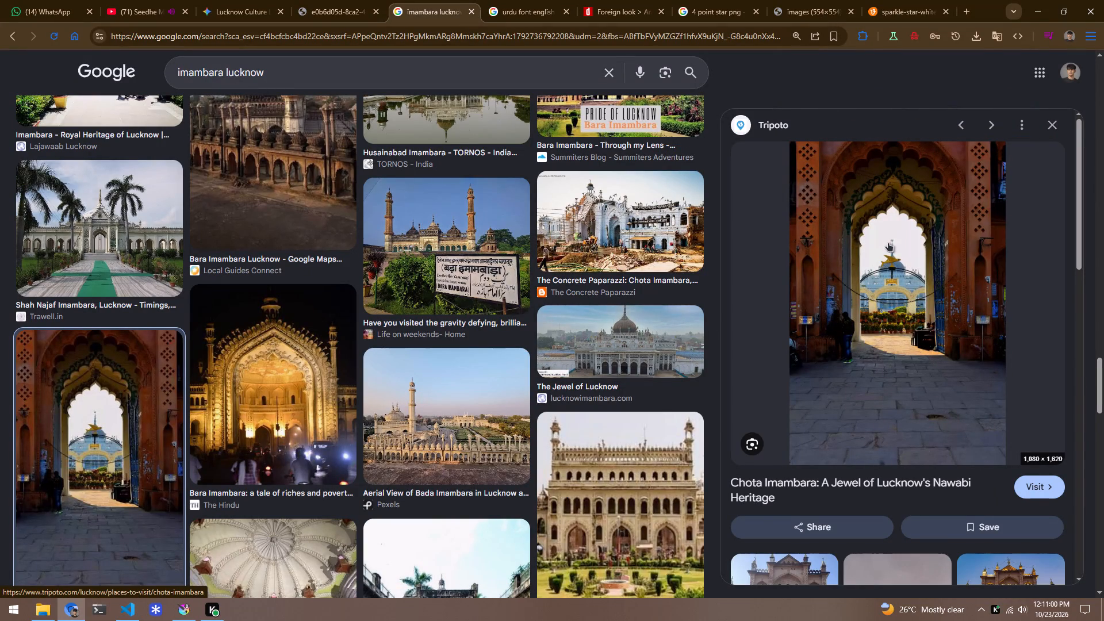
right_click(884, 250)
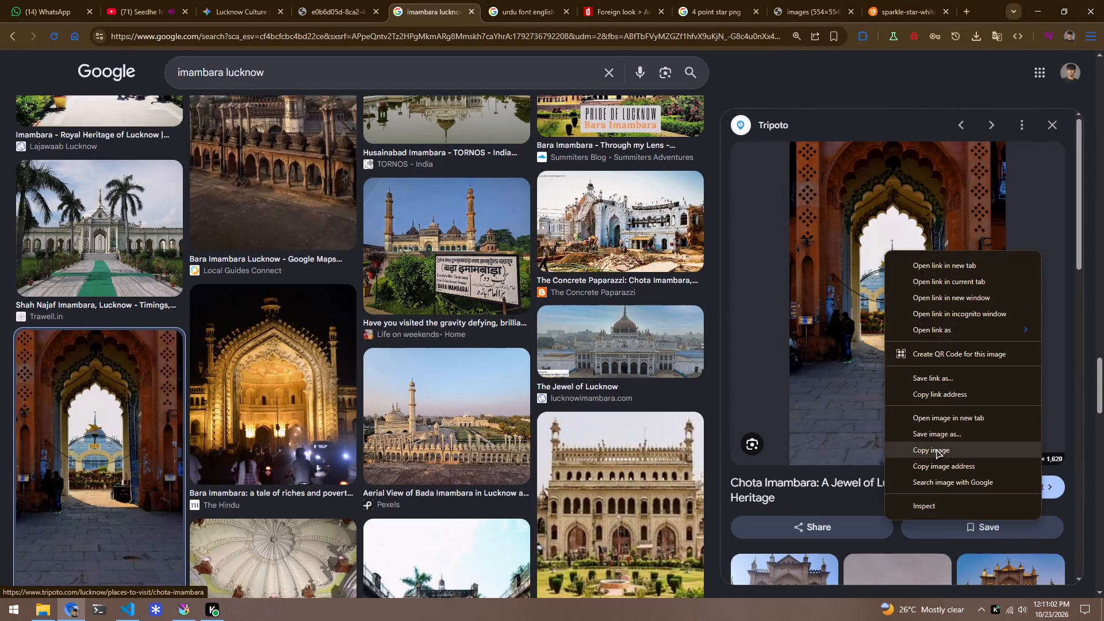
left_click(940, 450)
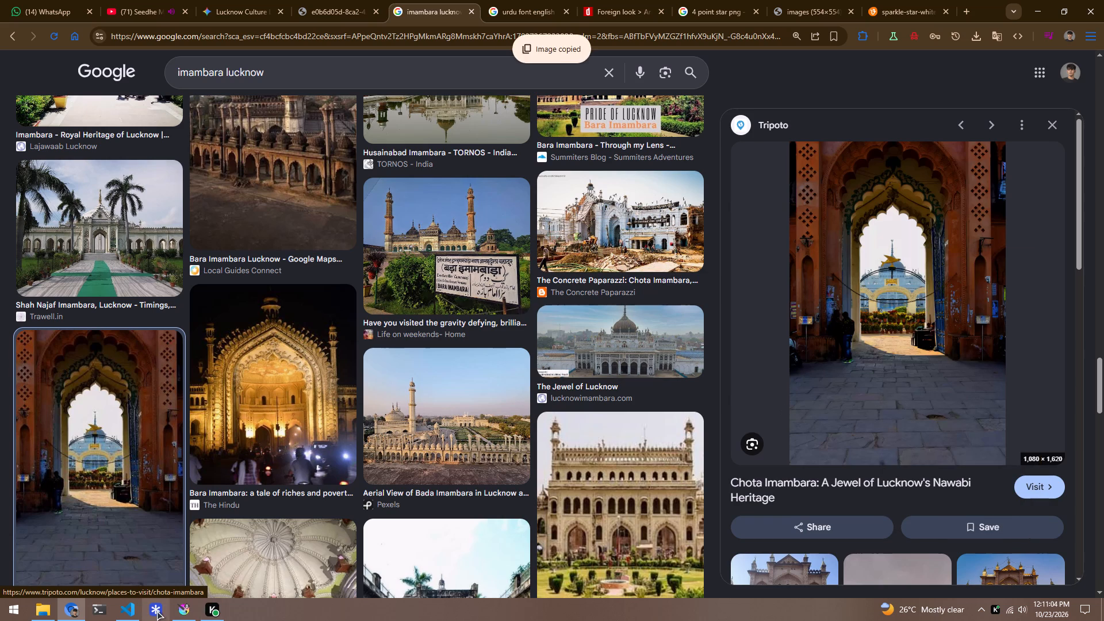
Switch to Krita's recovered document_0.kra and extend its canvas with the Crop tool to about 2592 × 3280 px around the artwork.
left_click(179, 610)
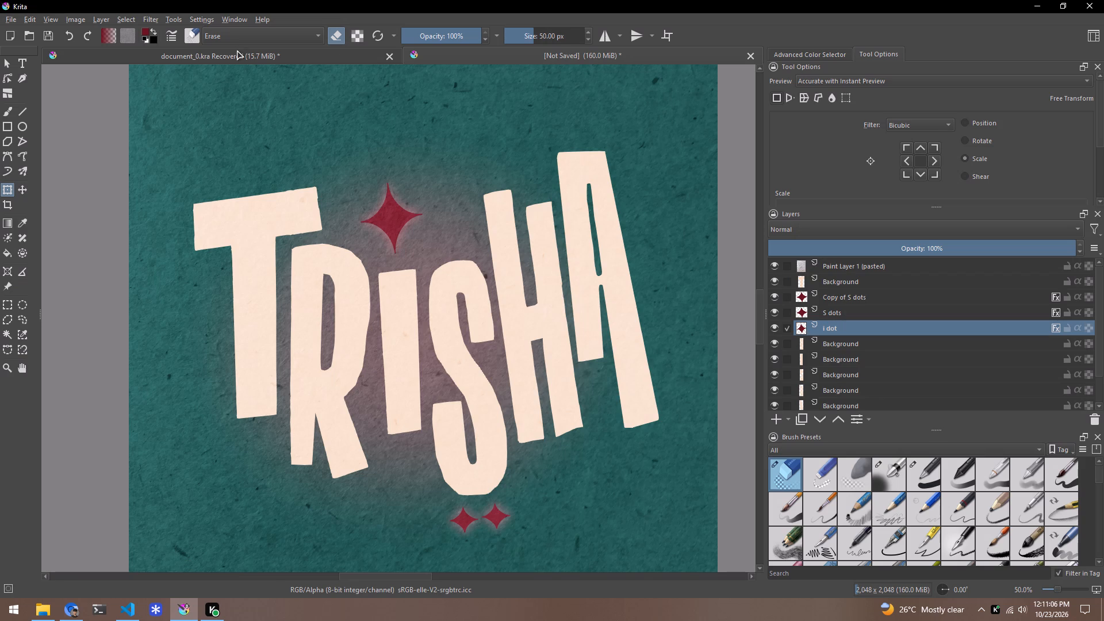
left_click(237, 50)
scroll(409, 181, "down", 2)
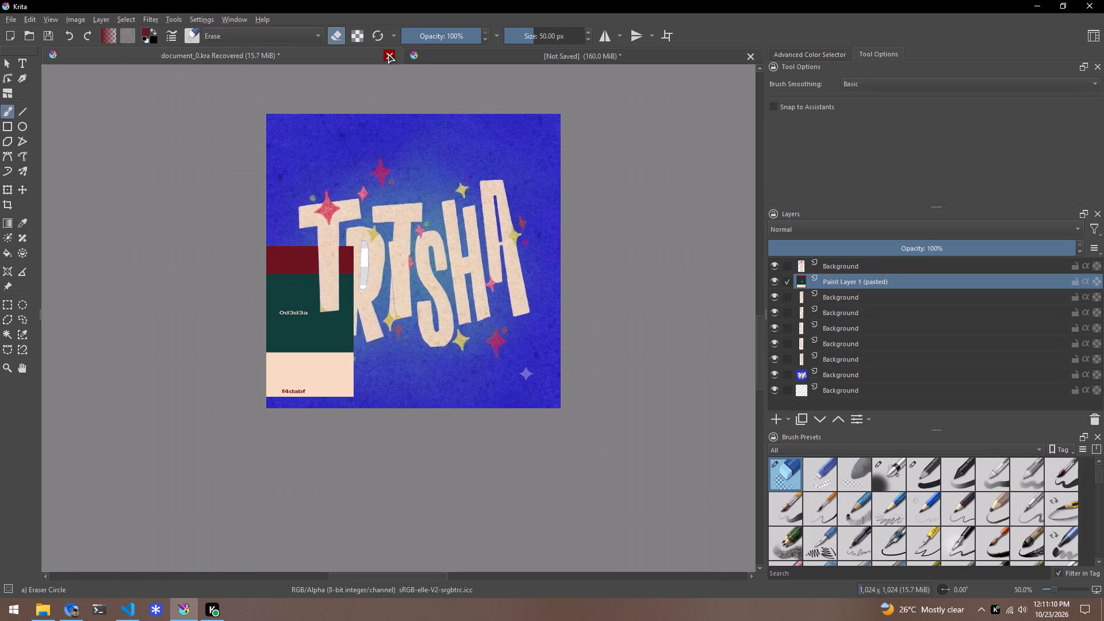
left_click(7, 18)
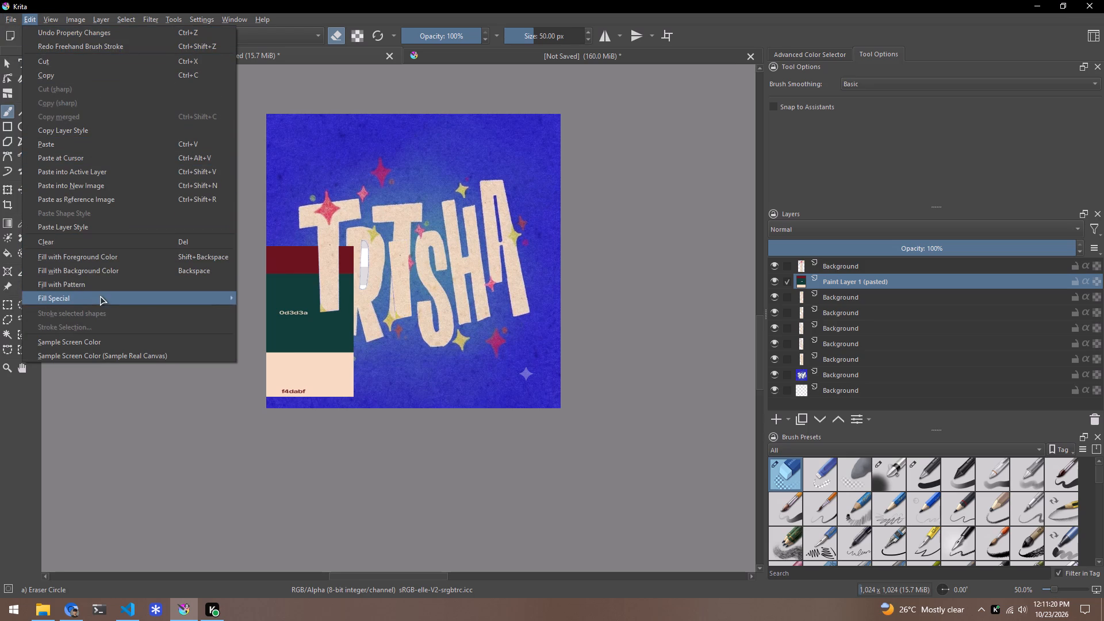
left_click(138, 397)
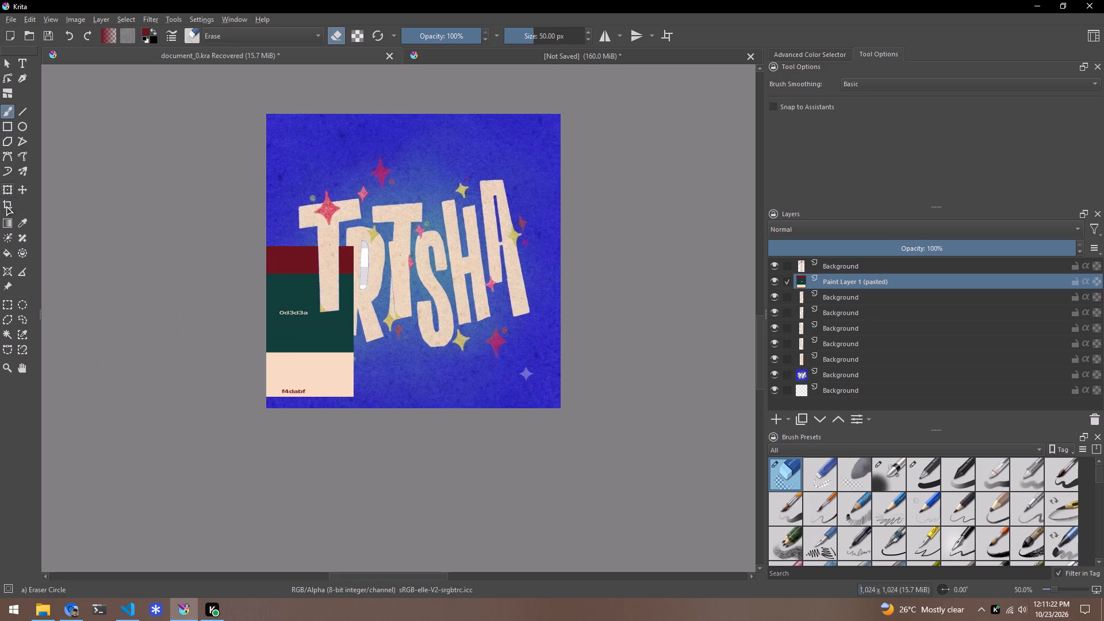
left_click(6, 206)
scroll(253, 143, "down", 4)
scroll(475, 393, "down", 3)
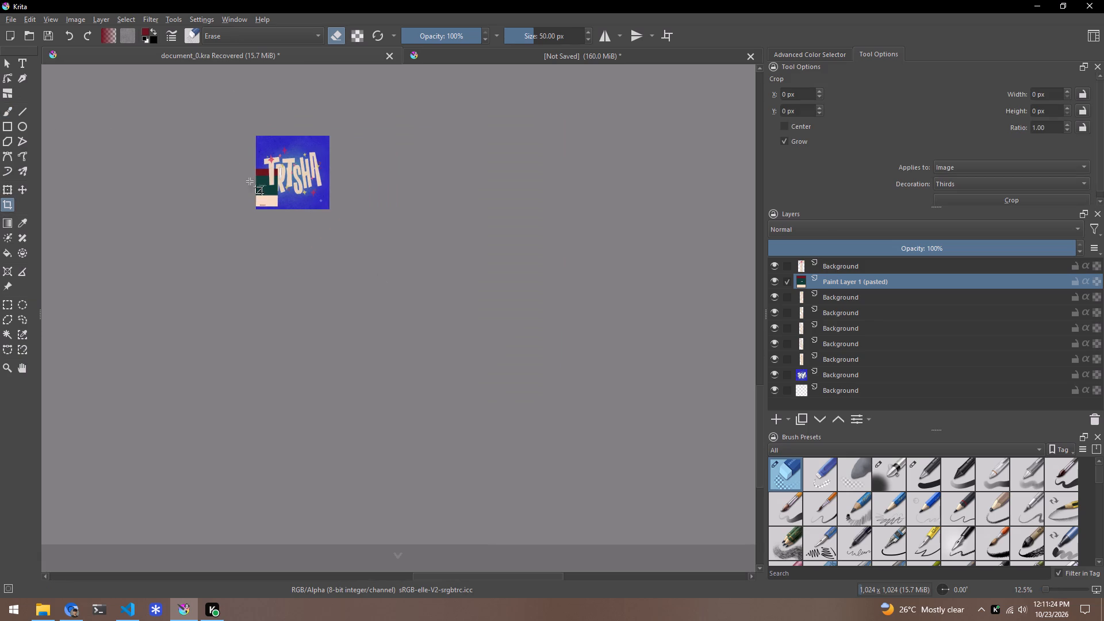
left_click_drag(206, 91, 392, 327)
right_click(324, 247)
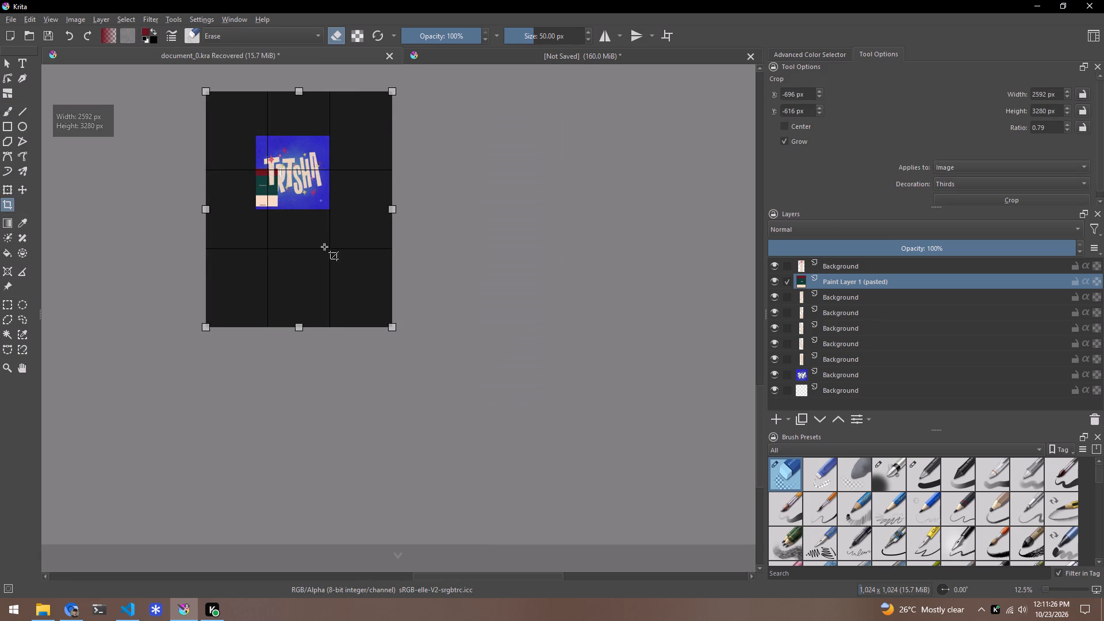
left_click(343, 264)
Paste the copied gateway photo into the document, using the Download from the remote source option.
scroll(361, 187, "down", 2)
scroll(312, 174, "up", 5)
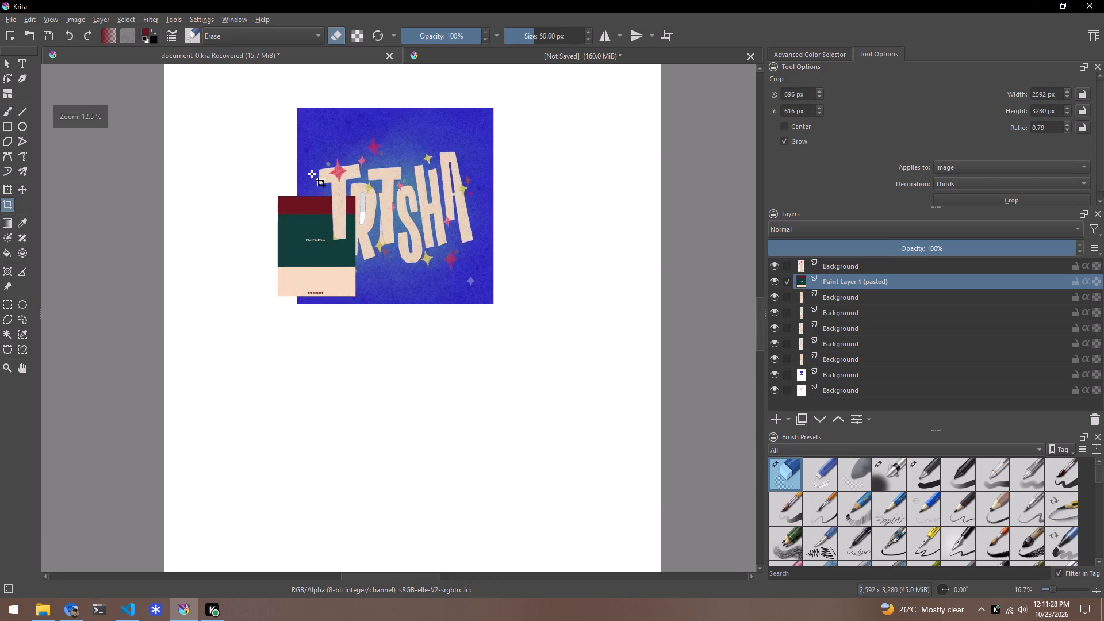
key("ctrl+v")
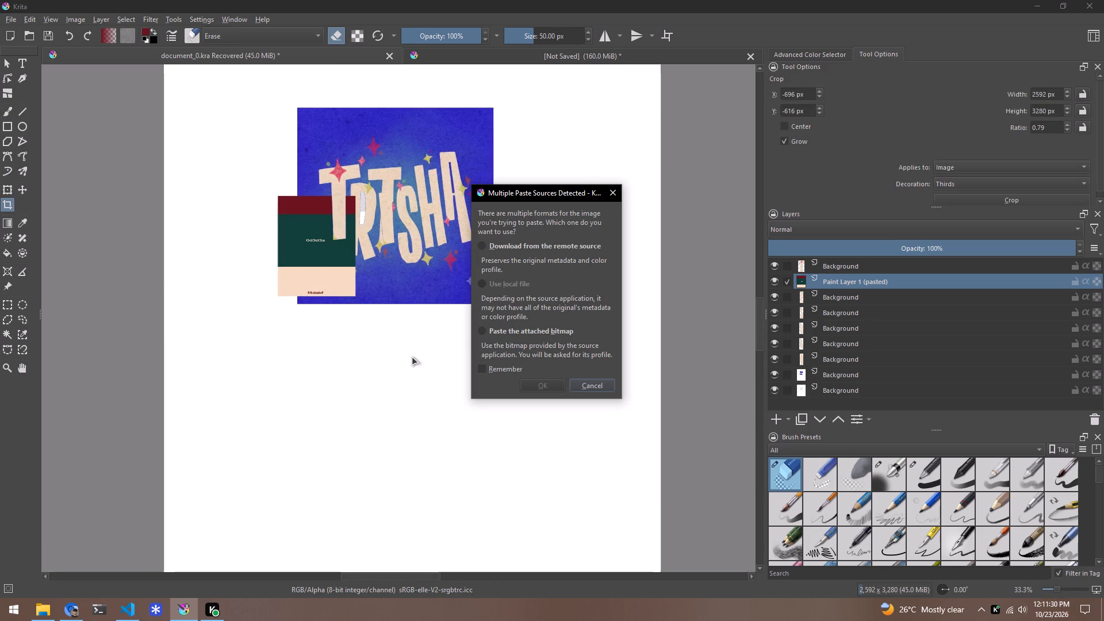
left_click(555, 246)
left_click(545, 383)
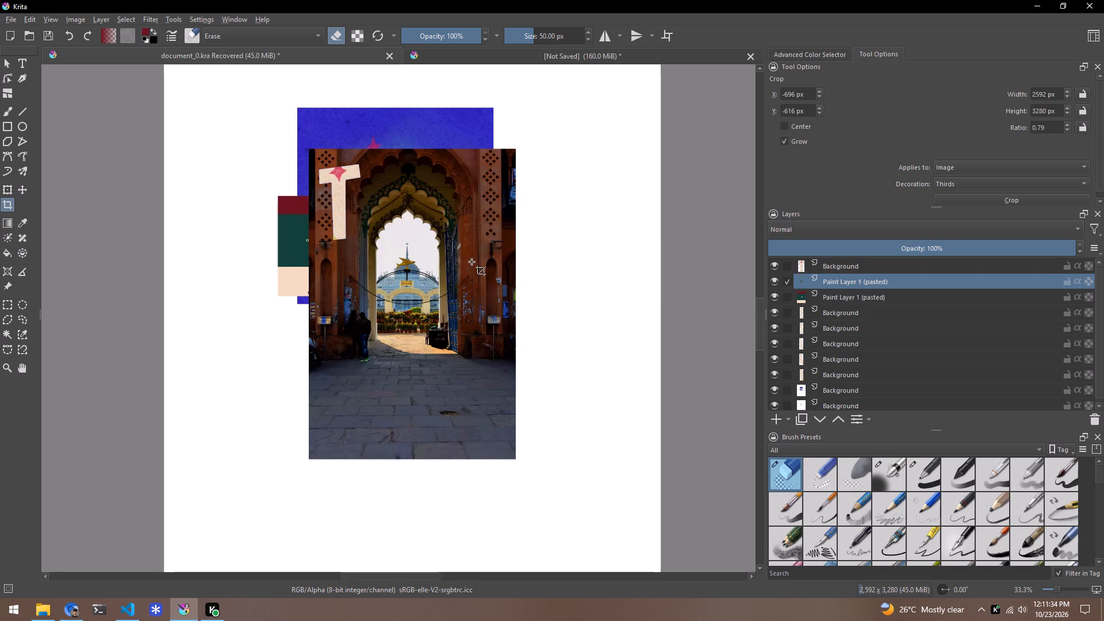
Move the pasted gateway photo diagonally down onto the empty white canvas, clear of the TRISHA artwork and palette.
scroll(386, 188, "up", 4)
scroll(388, 194, "down", 5)
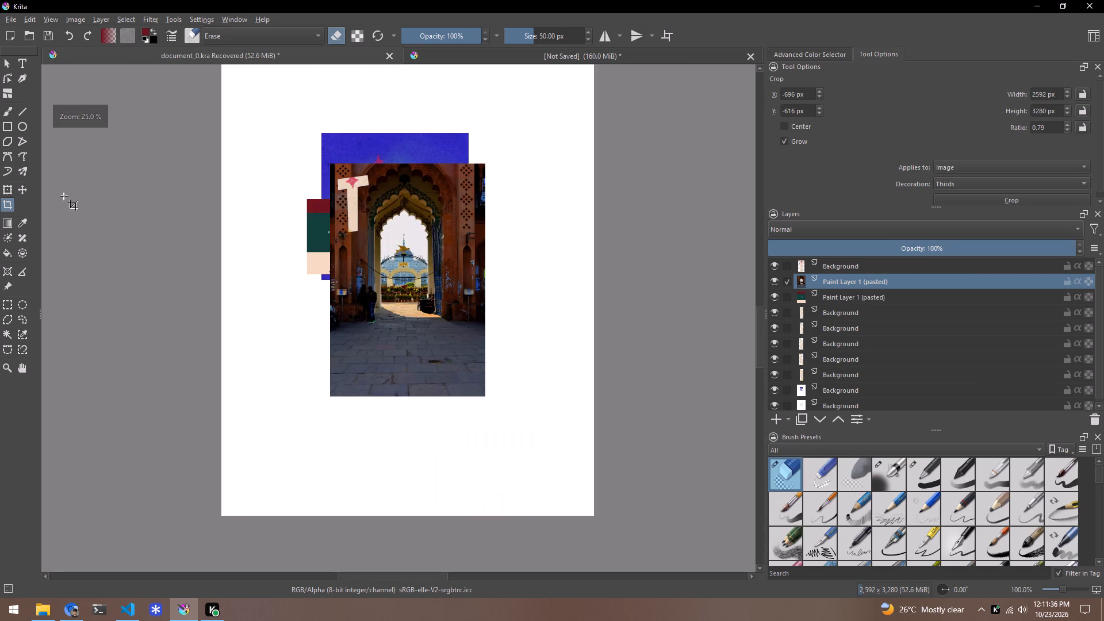
left_click(10, 188)
left_click_drag(390, 214, 486, 330)
left_click_drag(496, 331, 515, 397)
Activate the Background layer just below the two pasted layers and ready the Polygon tool with a 5 px brush size.
scroll(526, 394, "up", 6)
scroll(510, 362, "down", 2)
scroll(503, 407, "up", 2)
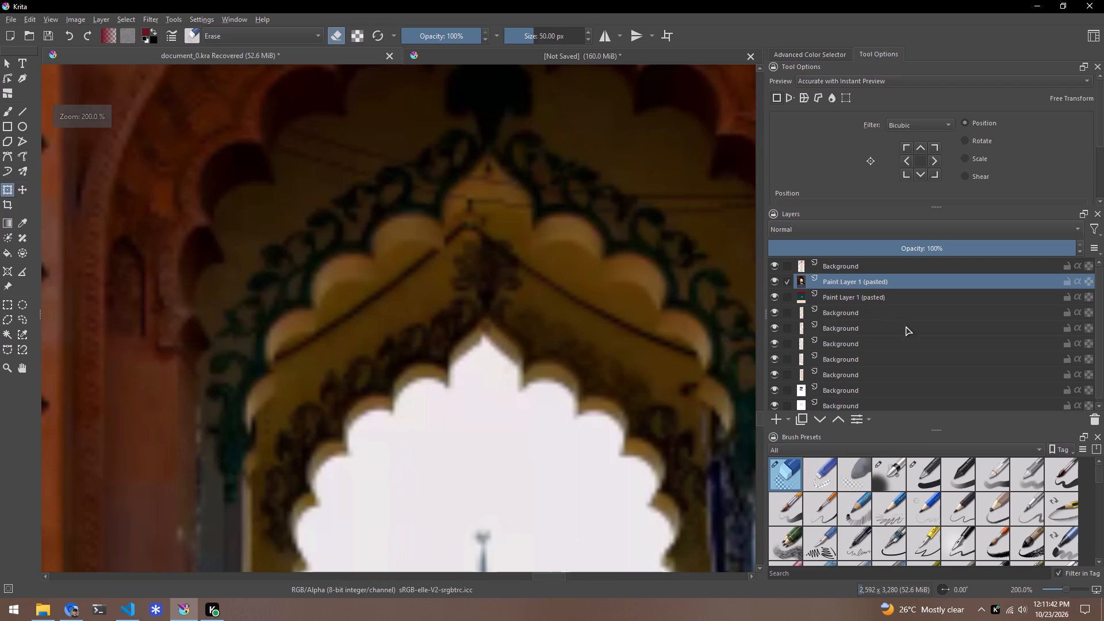
left_click(891, 308)
scroll(458, 382, "down", 2)
scroll(451, 431, "up", 3)
scroll(446, 417, "down", 4)
scroll(427, 451, "up", 3)
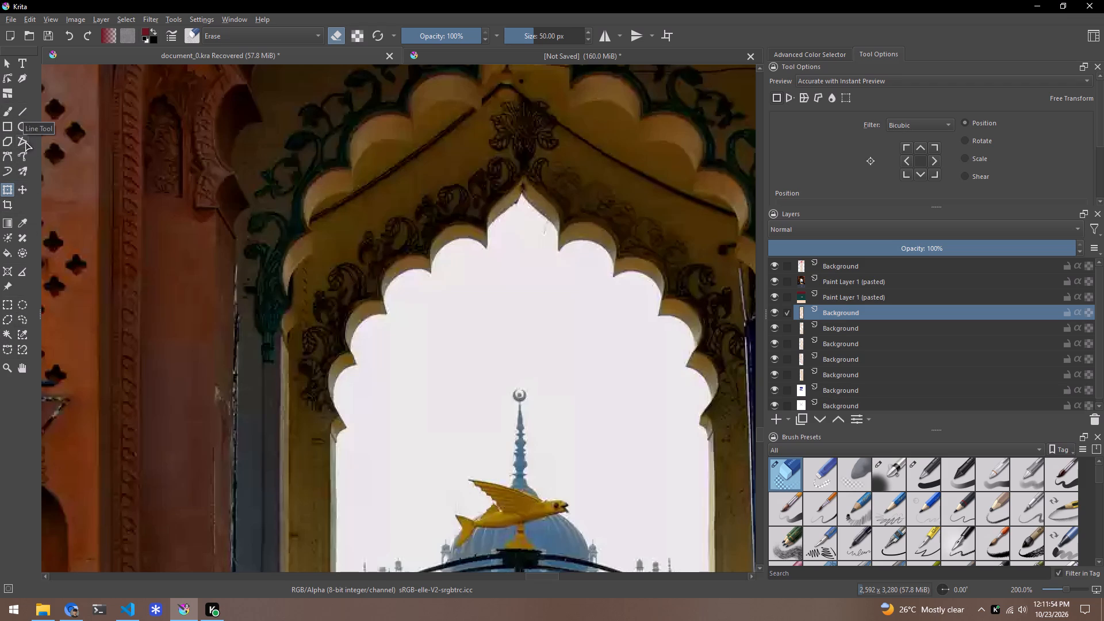
left_click(4, 141)
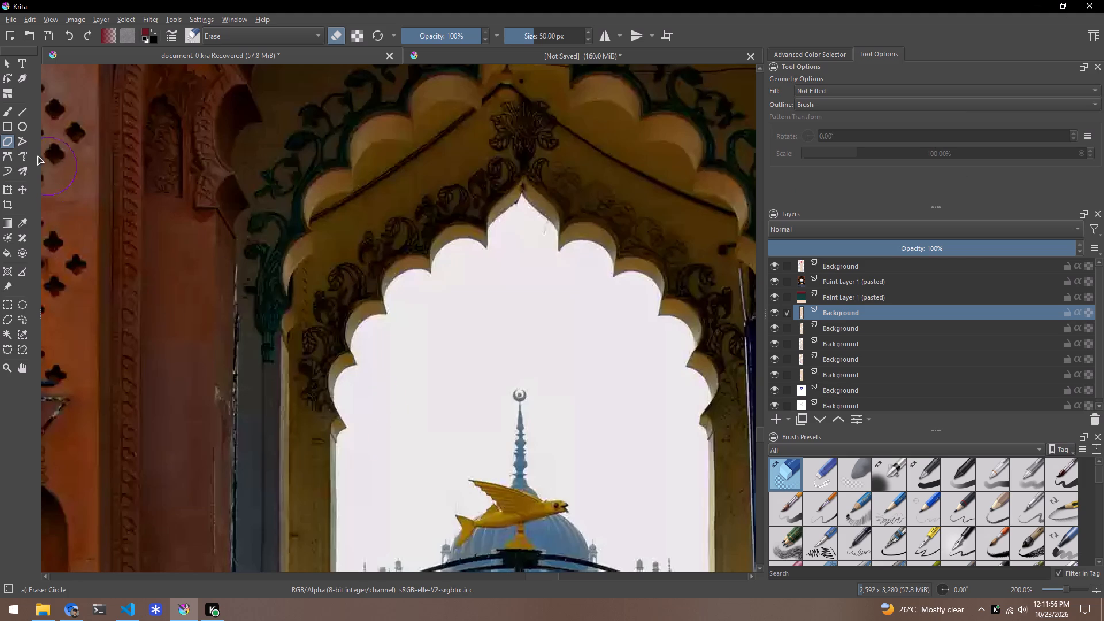
left_click(515, 39)
left_click(514, 39)
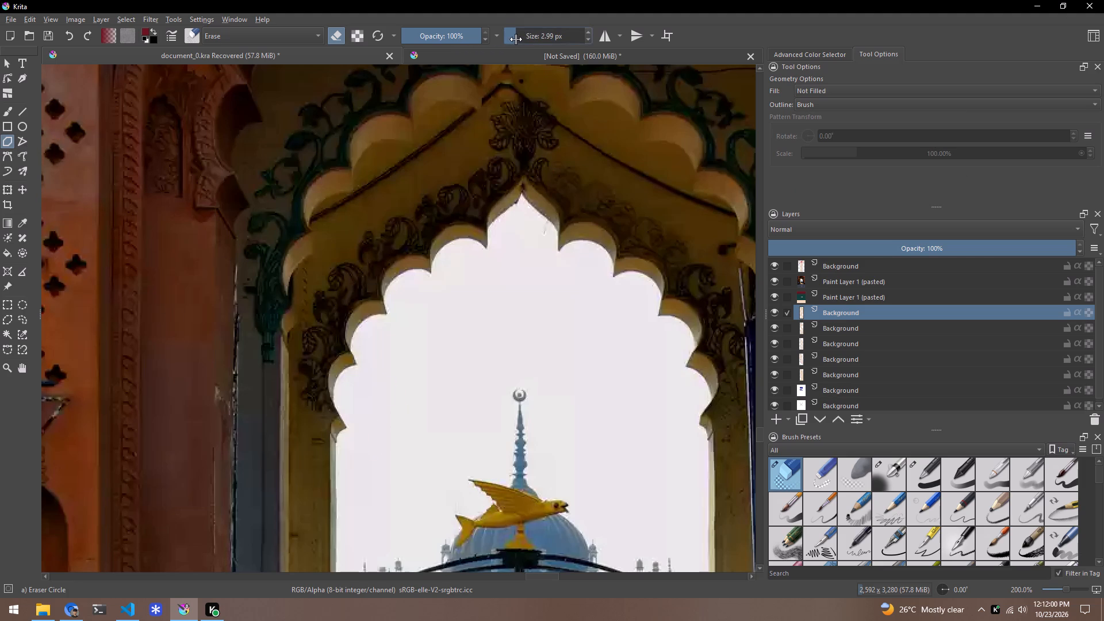
double_click(551, 41)
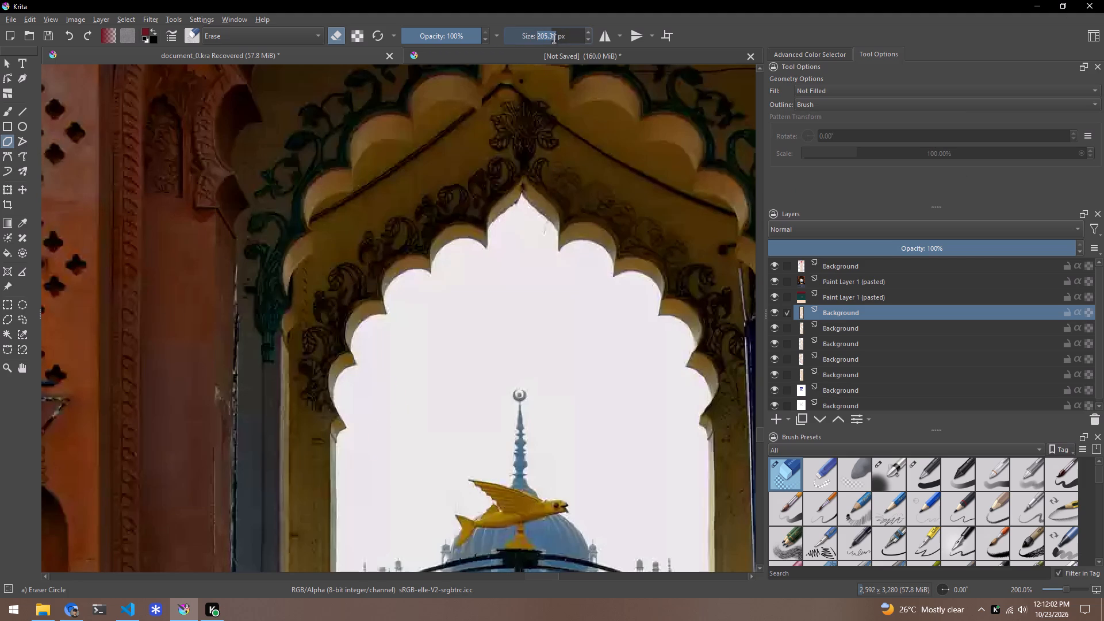
key("5")
key("Return")
Reduce the Polygon tool's brush size to 1 px for pixel-level tracing of the arch edge.
scroll(370, 378, "up", 2)
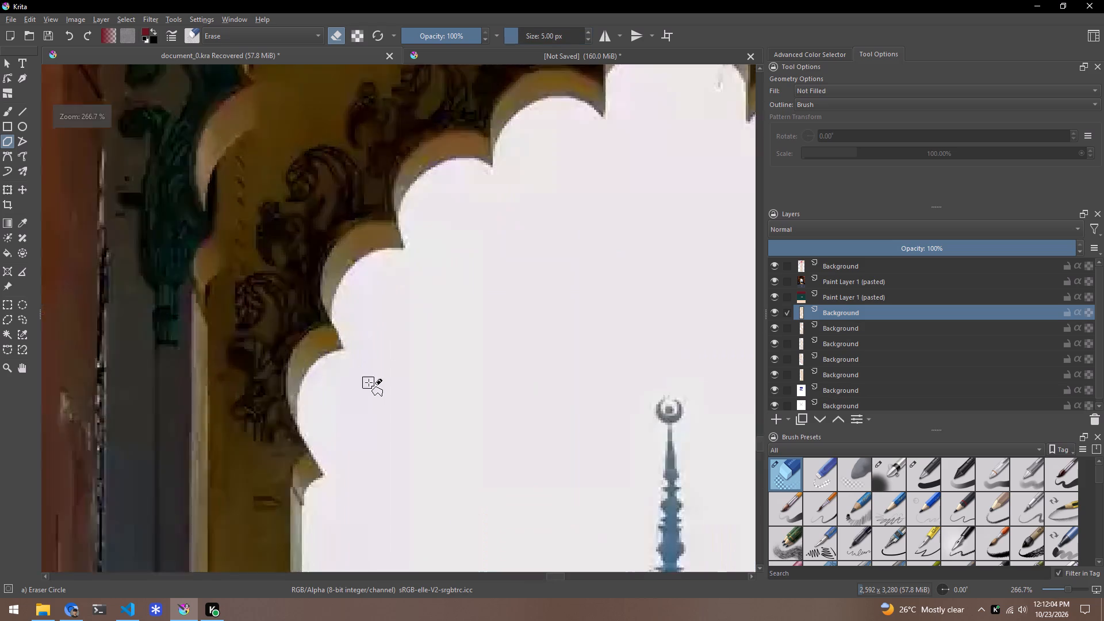
scroll(369, 382, "up", 3)
scroll(303, 420, "down", 5)
scroll(292, 467, "up", 6)
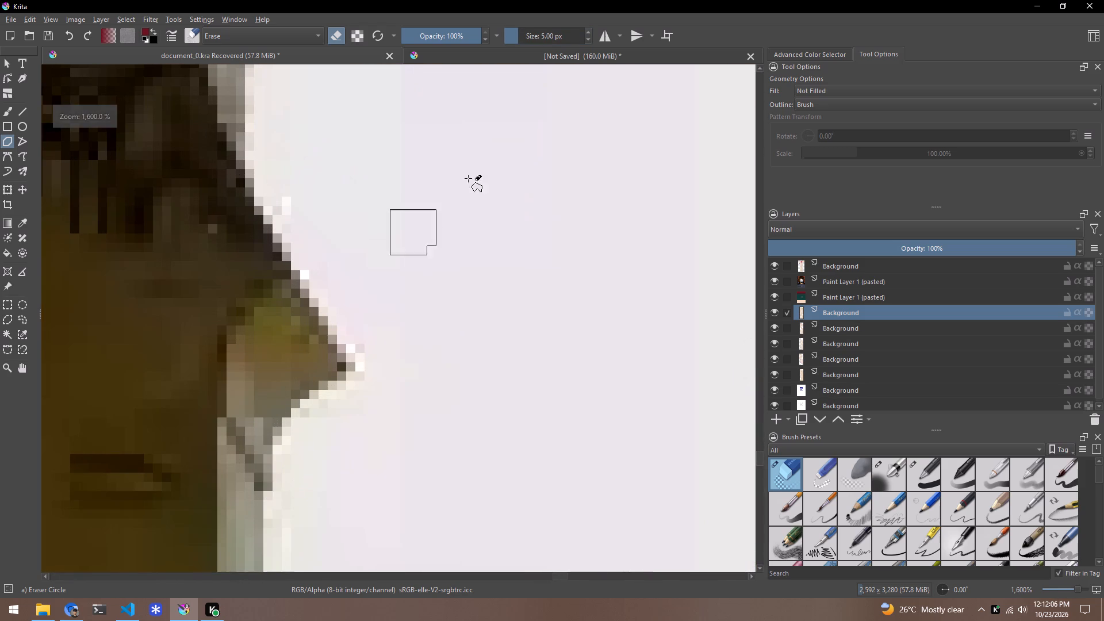
scroll(517, 39, "down", 4)
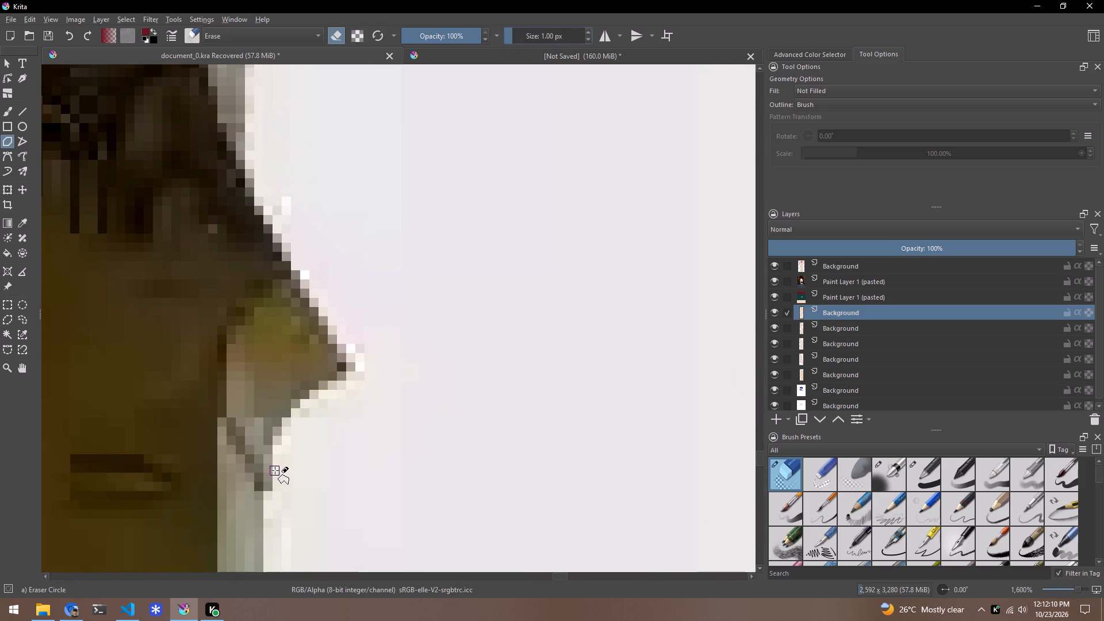
Start a polygon outline of the arch opening, tracing up the left pillar's inner edge and around the notch below the lowest scallop.
scroll(272, 535, "down", 4)
scroll(437, 315, "down", 2)
scroll(342, 474, "up", 2)
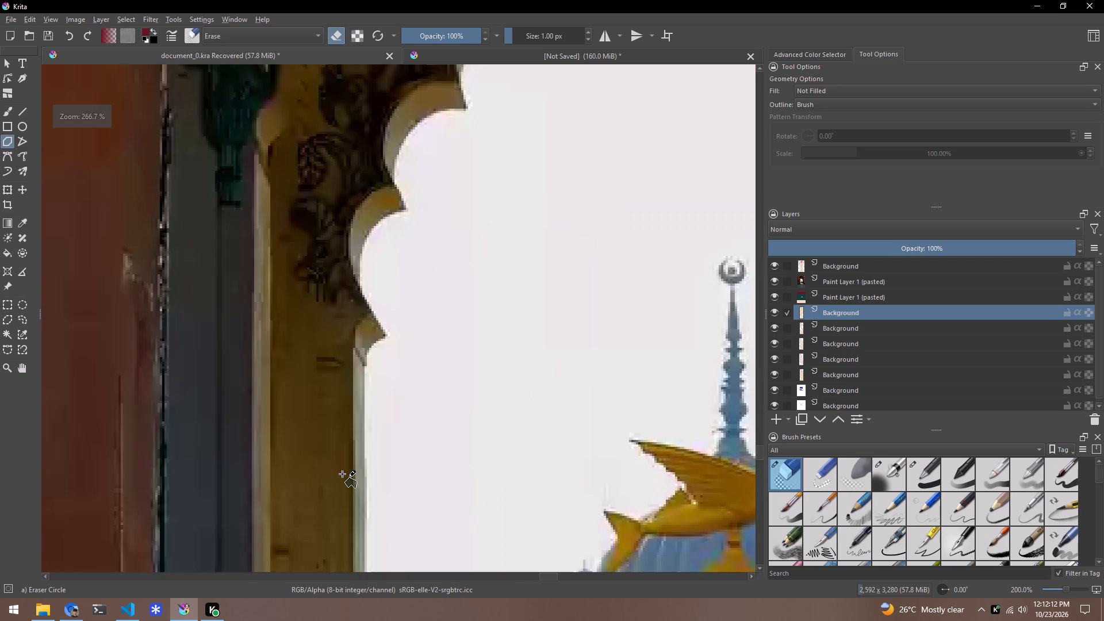
scroll(365, 473, "up", 2)
left_click(365, 439)
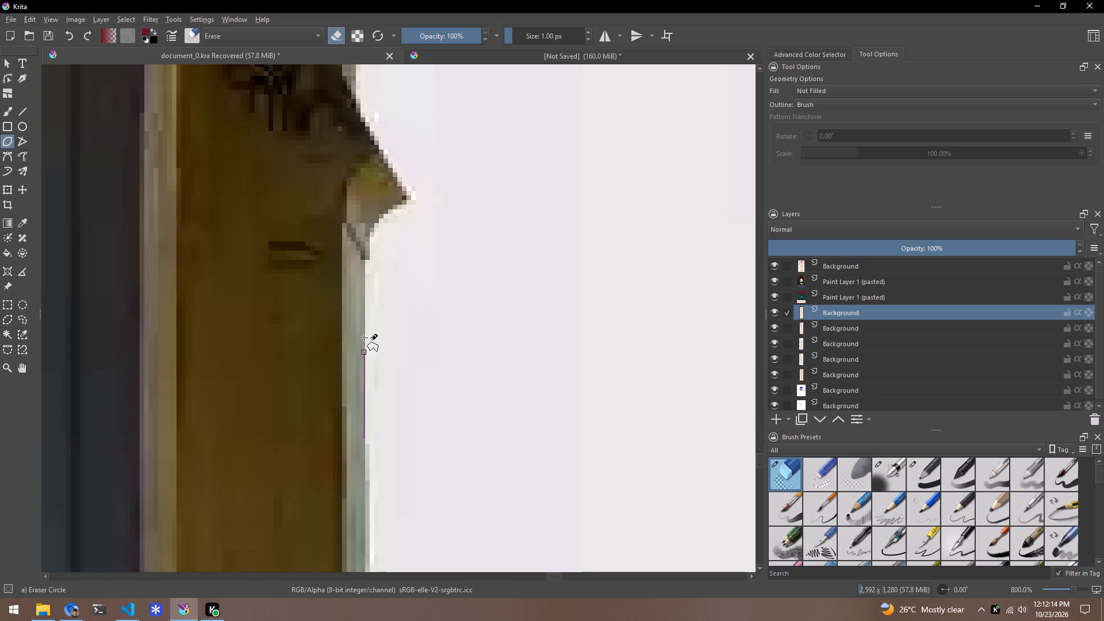
scroll(365, 247, "up", 5)
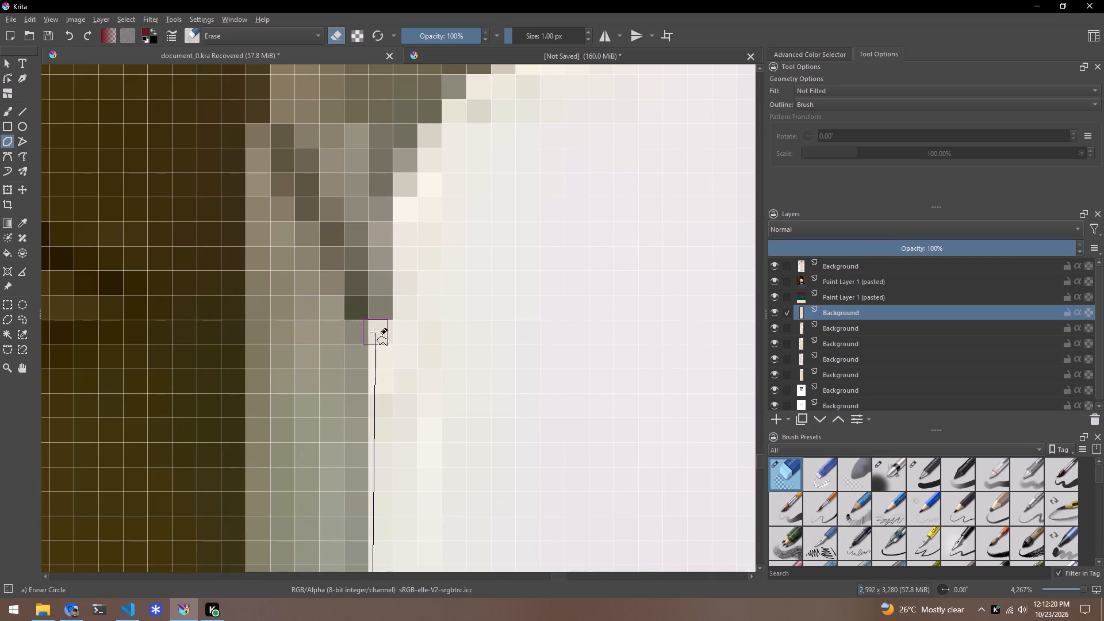
left_click(369, 332)
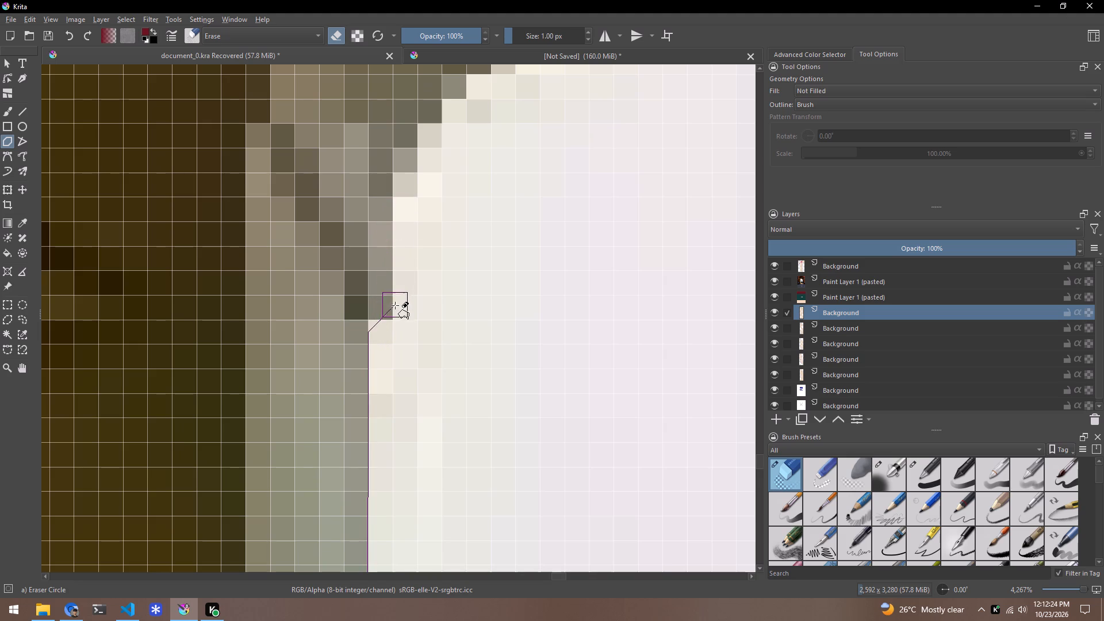
left_click(391, 317)
left_click(393, 197)
left_click(416, 147)
left_click(439, 121)
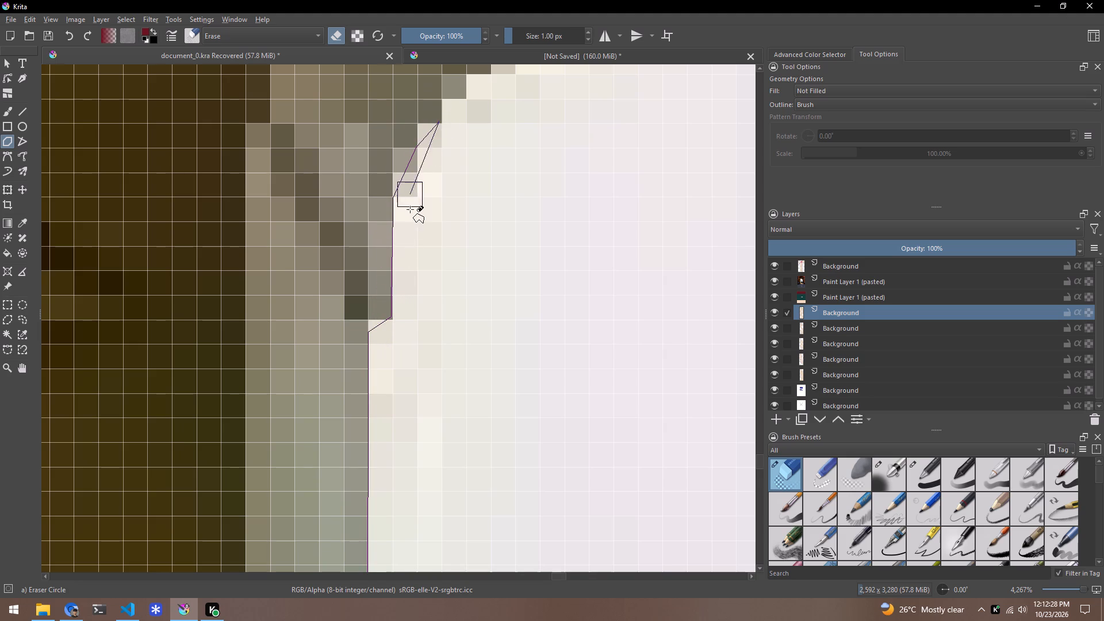
Continue the polygon outline from the notch above the left pillar along the short curve to the tip of the arch's lowest cusp.
scroll(410, 209, "down", 2)
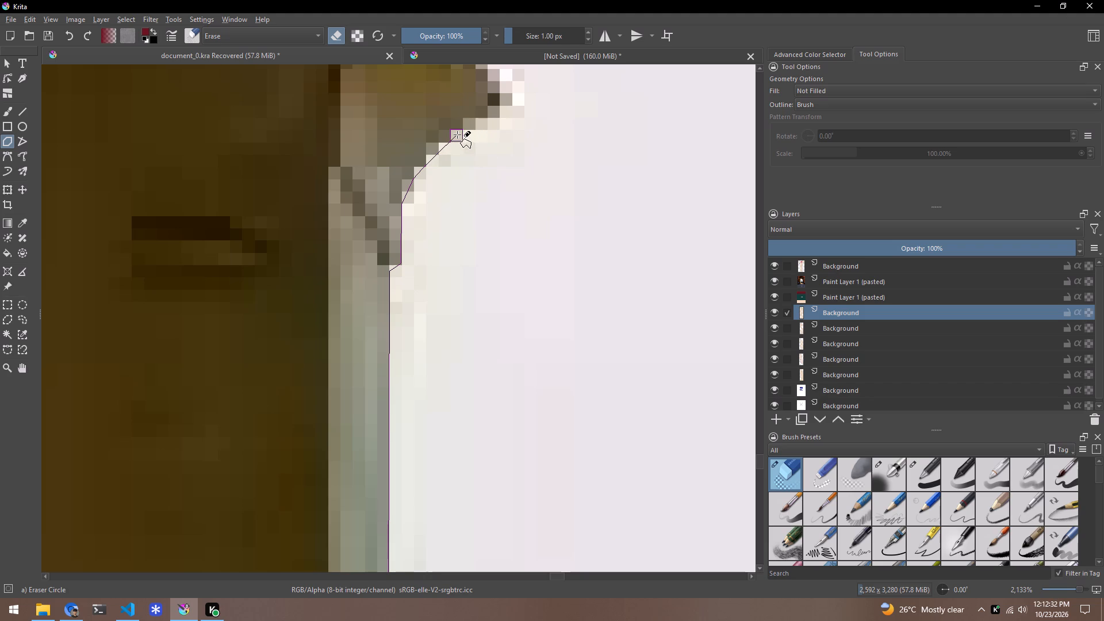
left_click(457, 135)
left_click(477, 118)
left_click(503, 103)
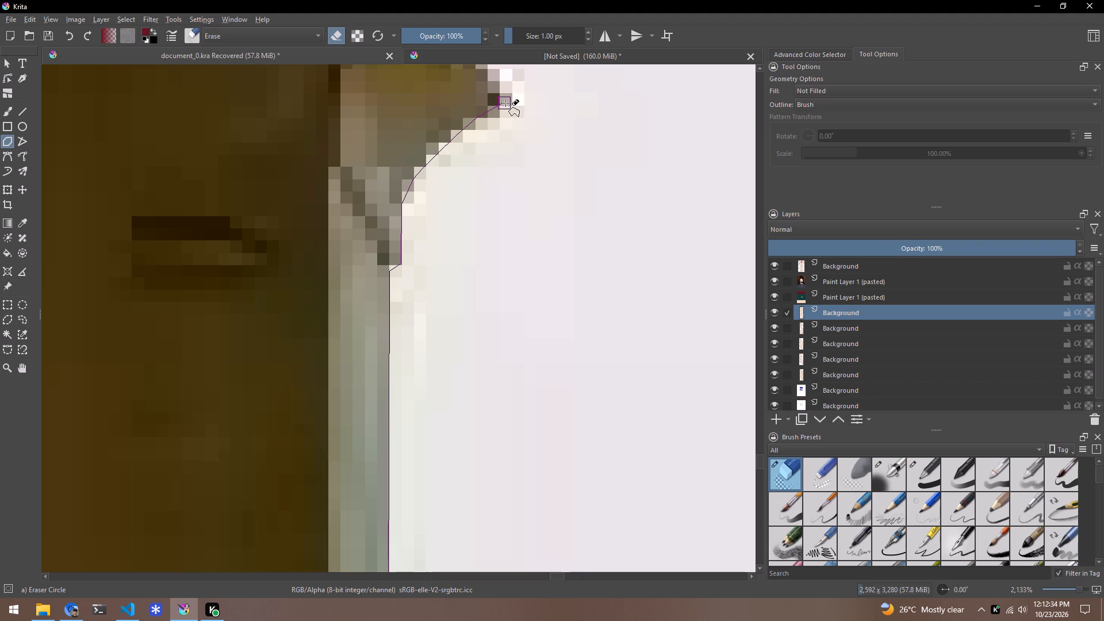
left_click(515, 100)
Extend the polygon outline from the lowest cusp's tip up the lower flank of the first full scallop to its innermost point.
scroll(506, 94, "down", 4)
scroll(511, 78, "up", 2)
scroll(475, 176, "down", 2)
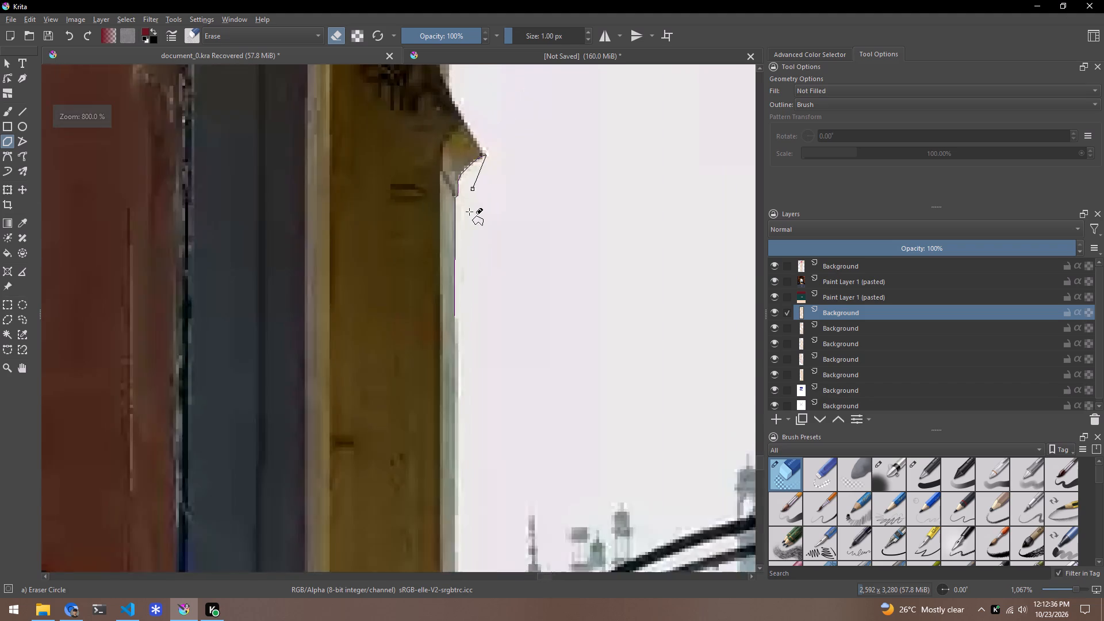
scroll(469, 212, "down", 1)
scroll(481, 153, "up", 2)
scroll(474, 157, "down", 4)
scroll(455, 252, "down", 3)
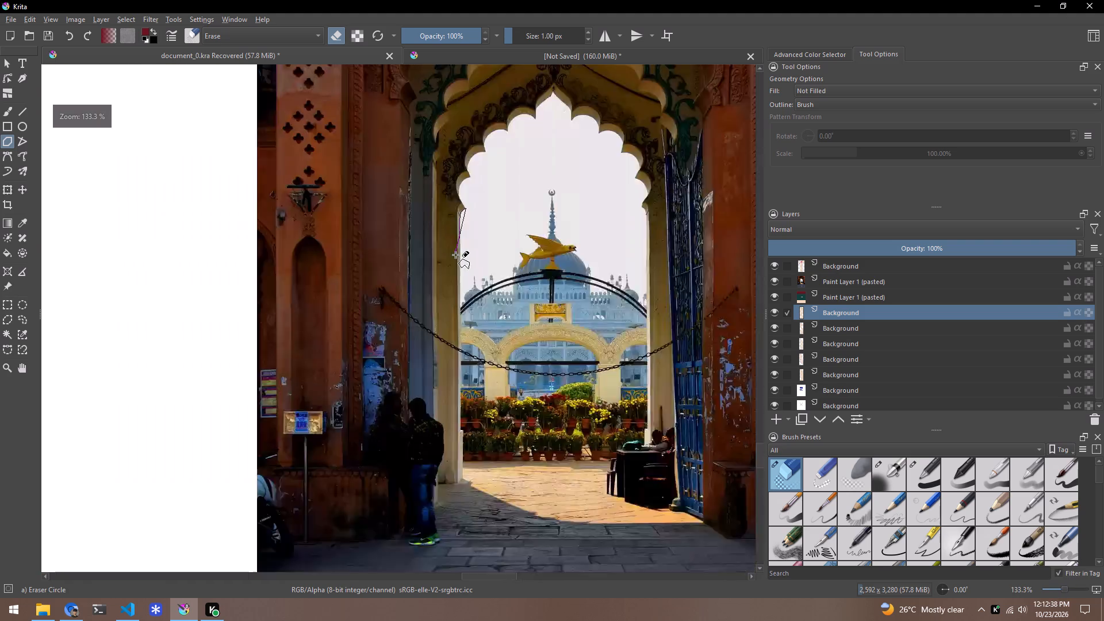
scroll(504, 179, "up", 1)
scroll(456, 164, "down", 2)
scroll(449, 171, "up", 4)
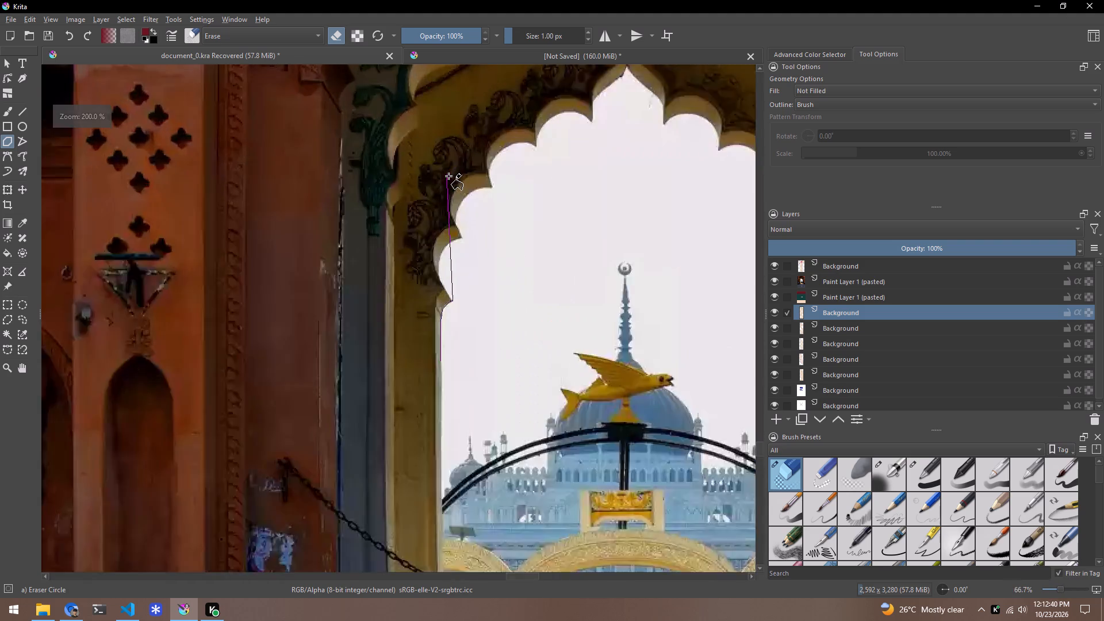
scroll(448, 176, "up", 1)
scroll(476, 281, "up", 2)
scroll(445, 373, "up", 4)
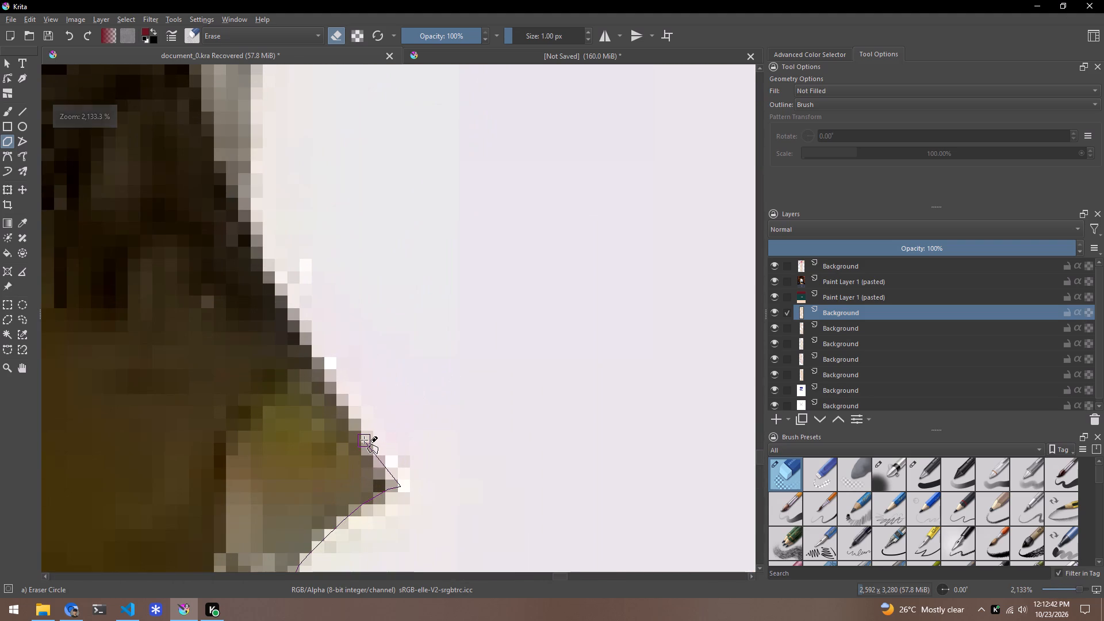
left_click(364, 438)
left_click(332, 392)
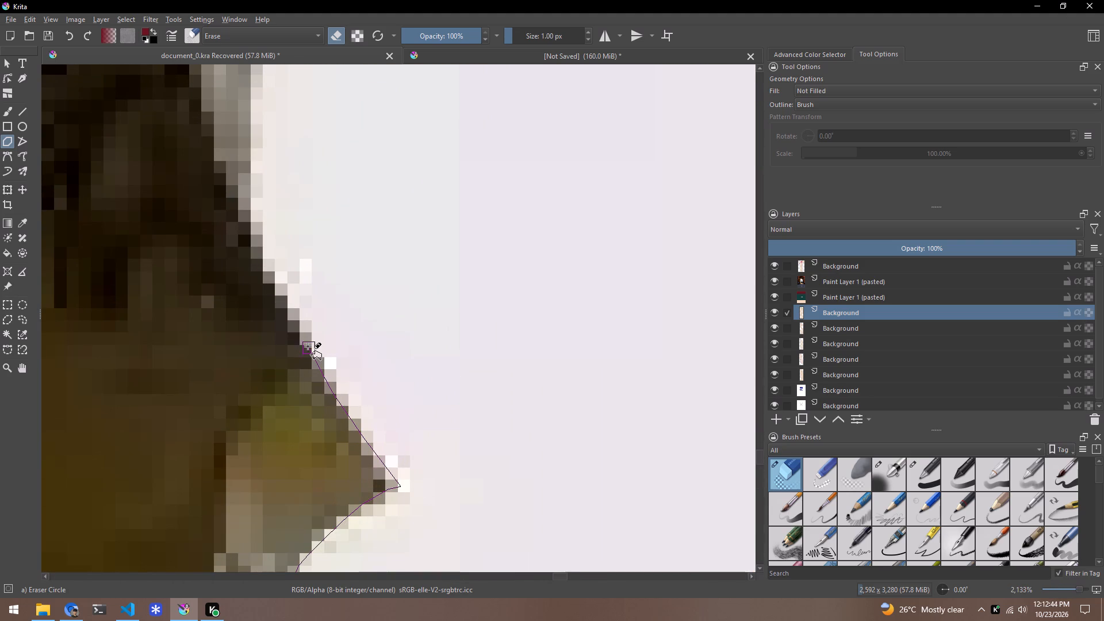
left_click(308, 346)
left_click(275, 281)
left_click(251, 213)
left_click(244, 156)
Trace the polygon outline around the upper curve of the first full scallop to the tip of the second cusp.
scroll(255, 210, "down", 5)
scroll(275, 158, "up", 2)
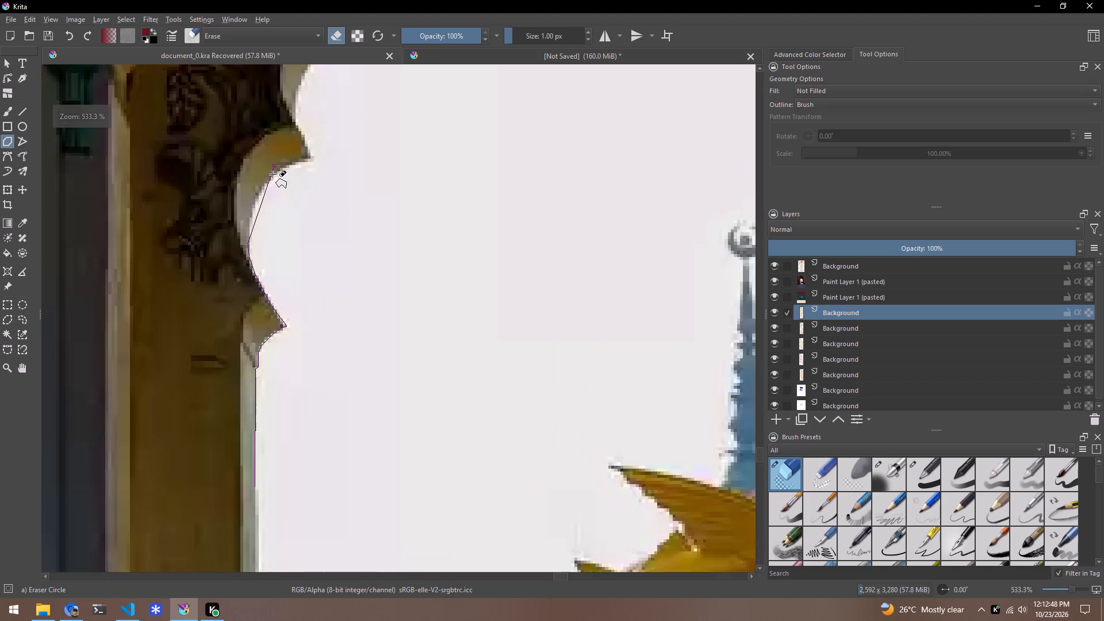
scroll(273, 174, "up", 3)
left_click(204, 338)
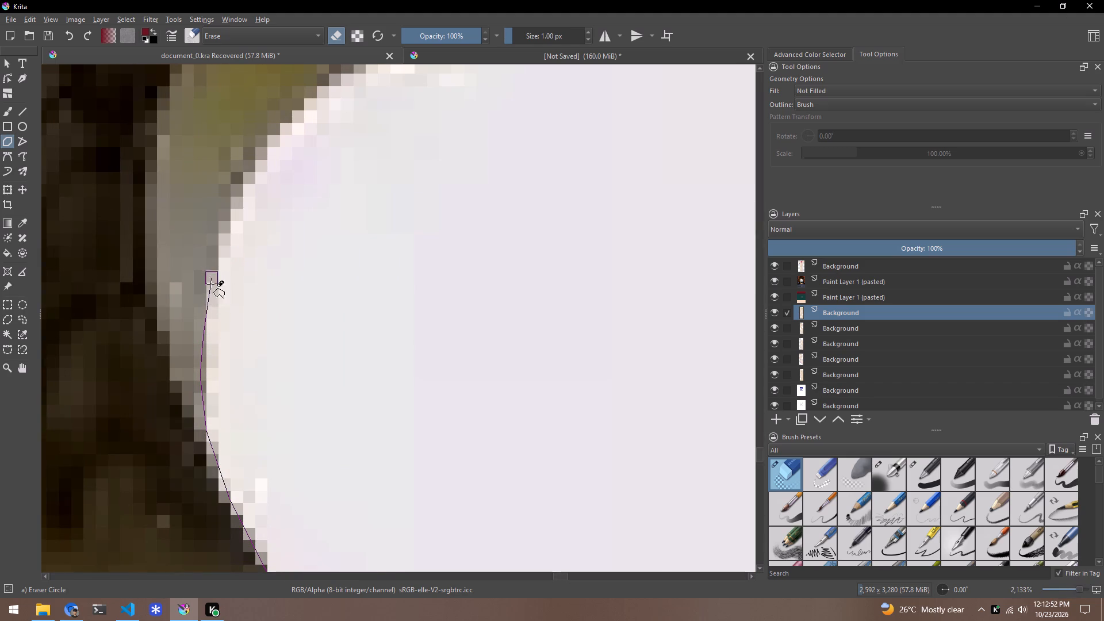
left_click(213, 259)
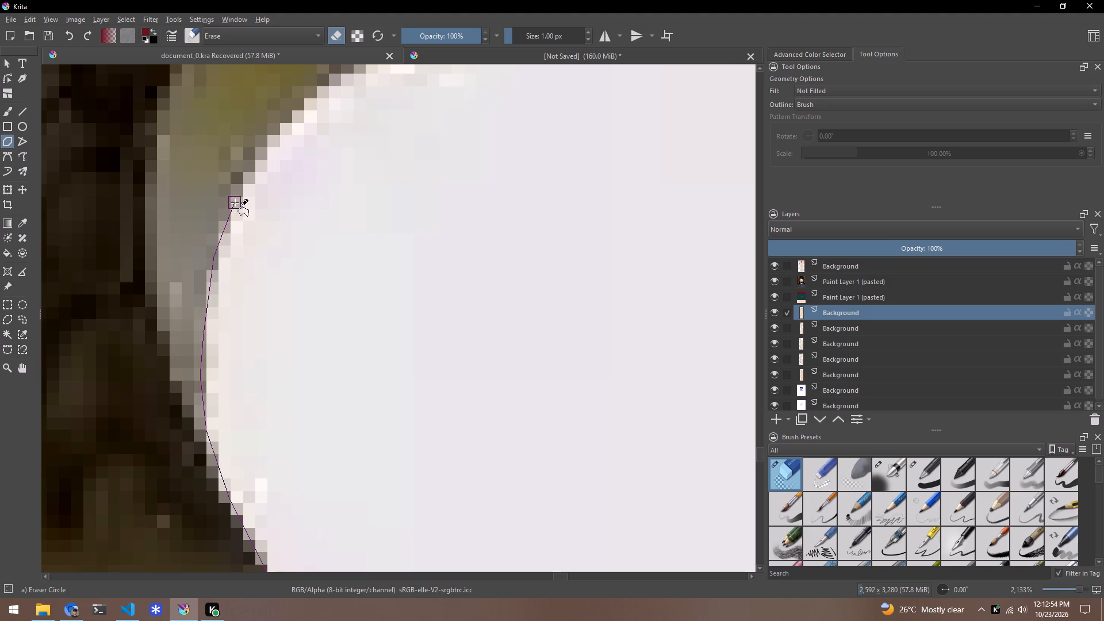
left_click(236, 201)
left_click(266, 142)
left_click(302, 103)
scroll(250, 200, "down", 3)
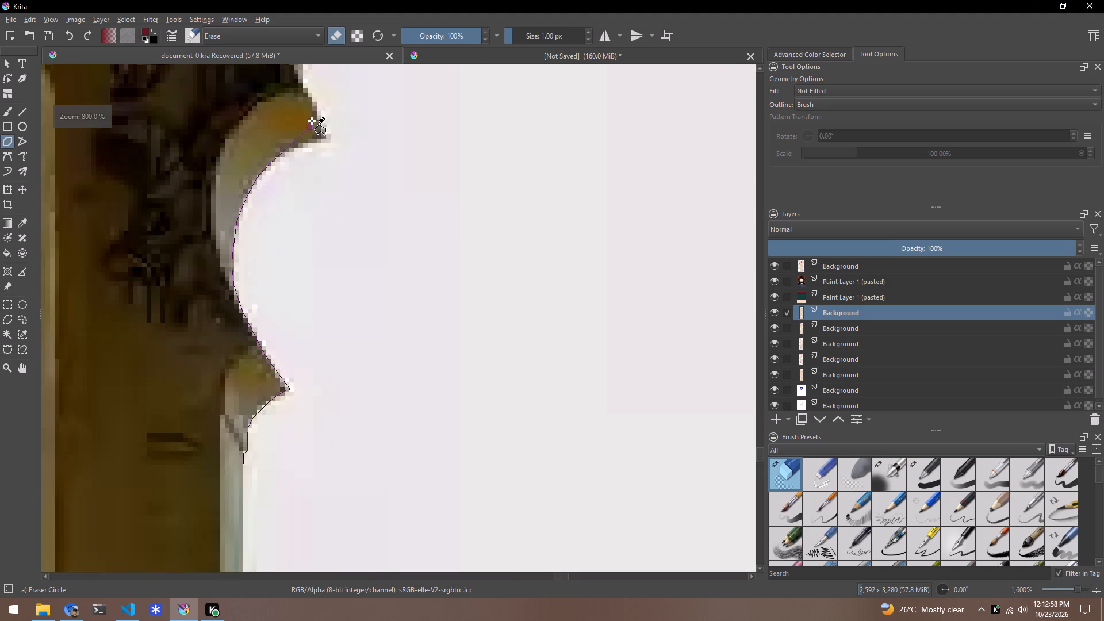
scroll(312, 118, "up", 3)
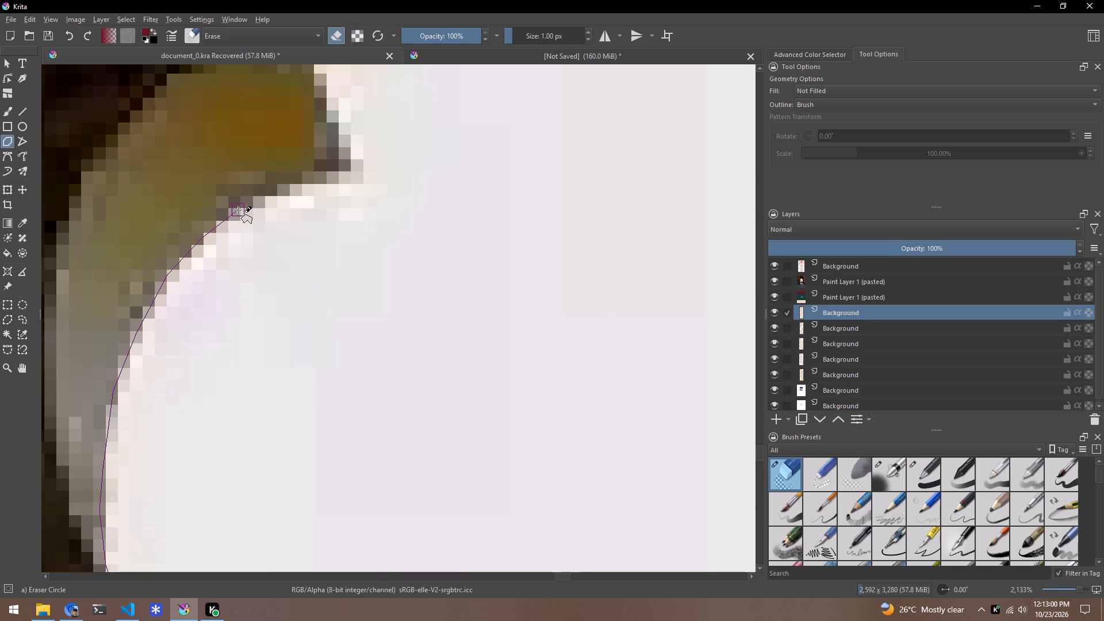
left_click(237, 209)
left_click(252, 196)
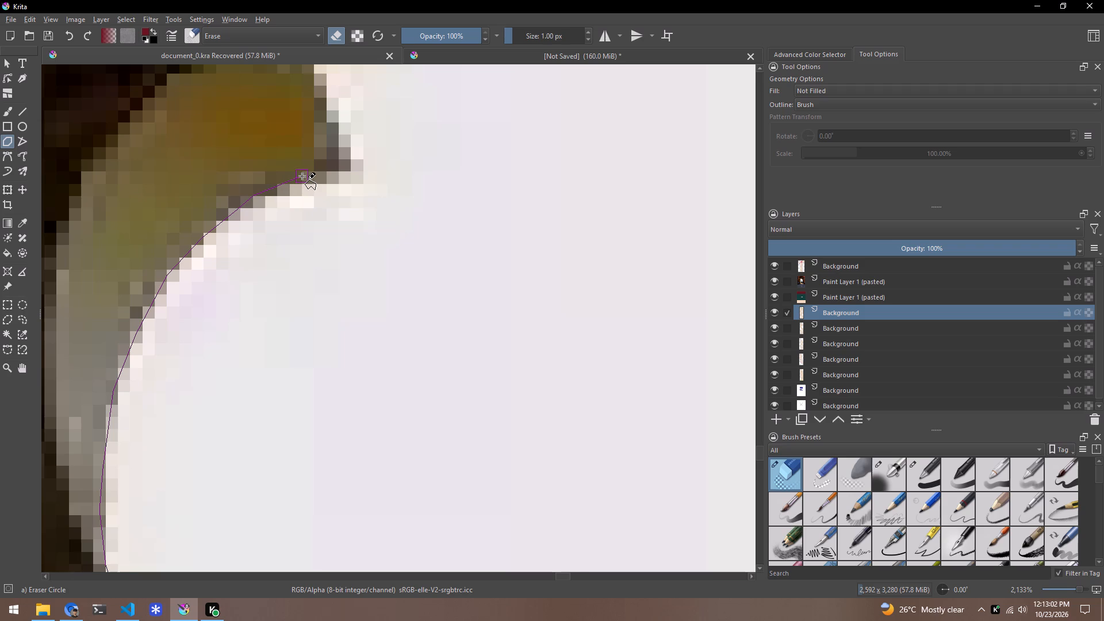
left_click(302, 176)
left_click(329, 170)
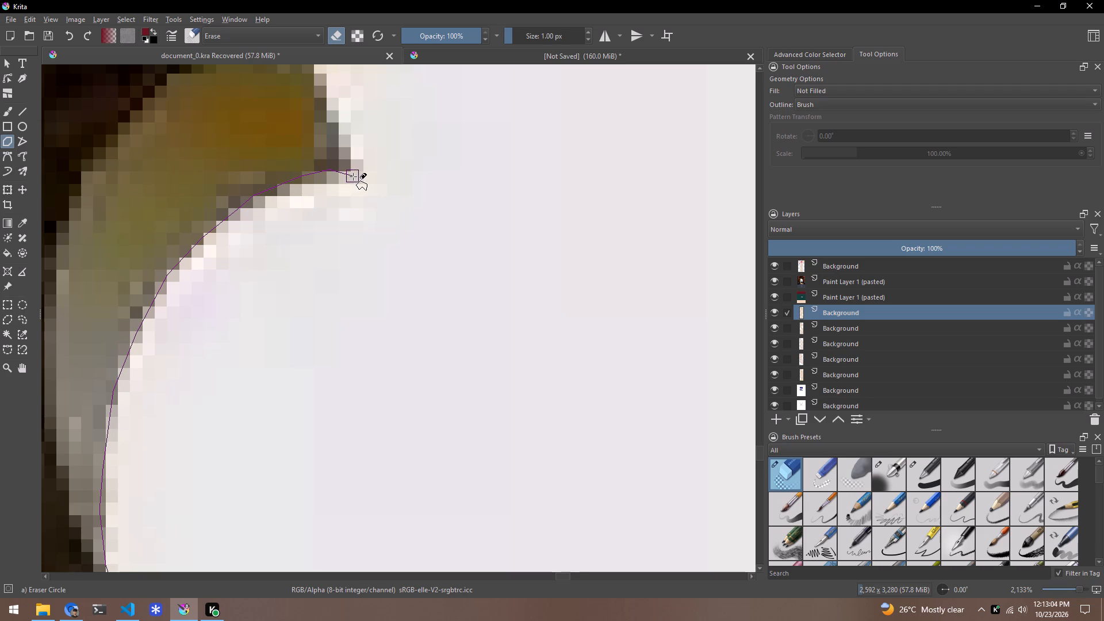
left_click(354, 170)
Carry the polygon outline from the second cusp's tip up into the innermost bend of the second full scallop.
left_click(343, 135)
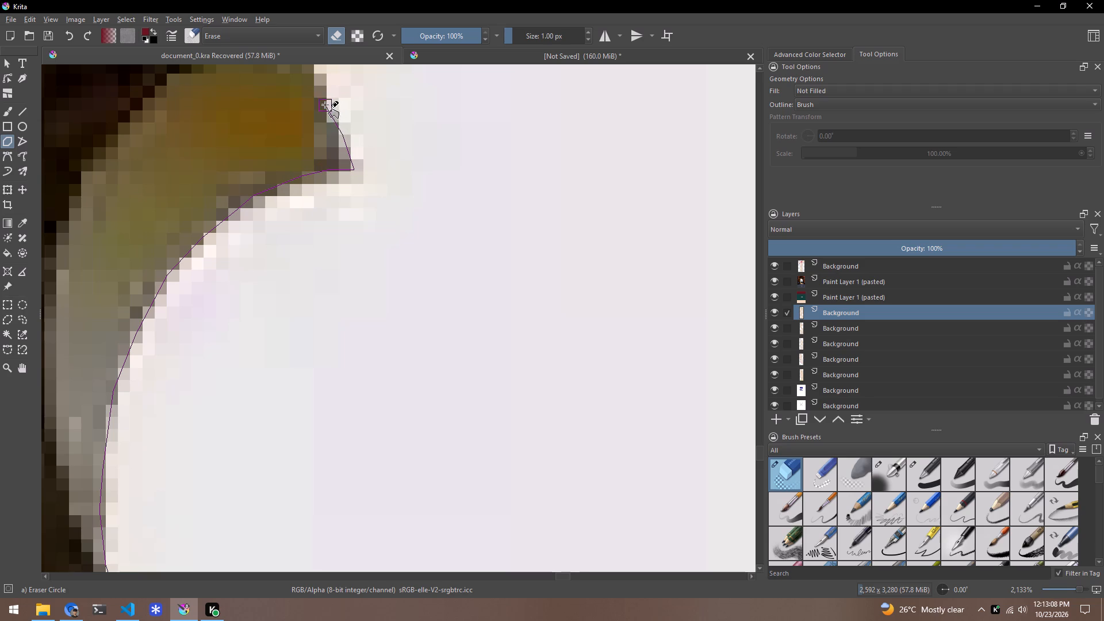
left_click(322, 92)
scroll(328, 217, "down", 4)
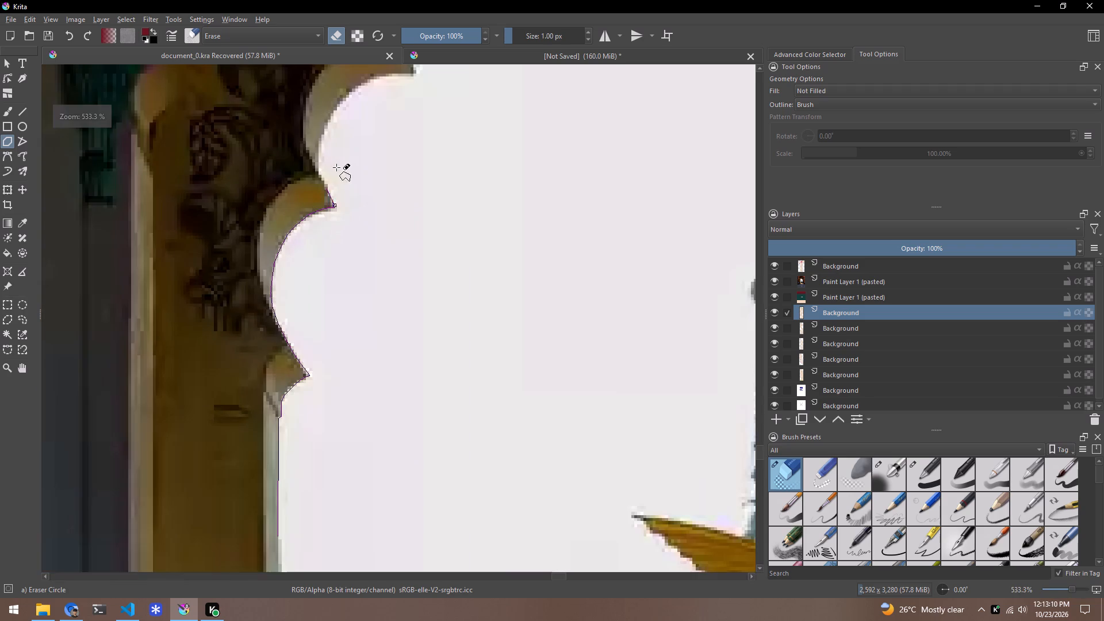
scroll(313, 113, "up", 3)
scroll(333, 312, "up", 1)
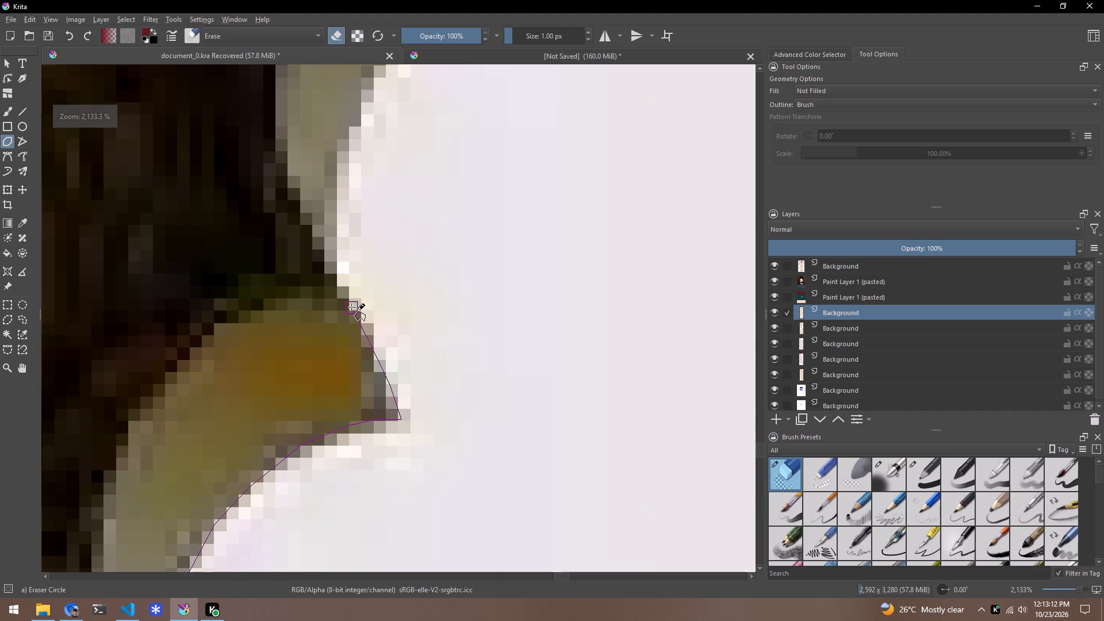
left_click(350, 308)
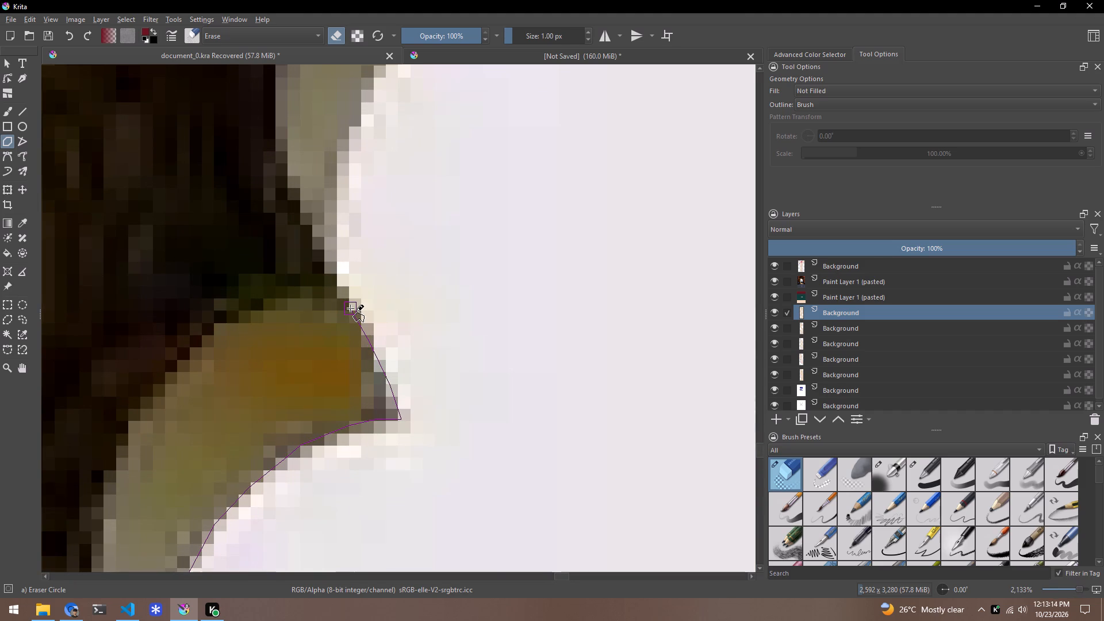
left_click(325, 257)
left_click(323, 218)
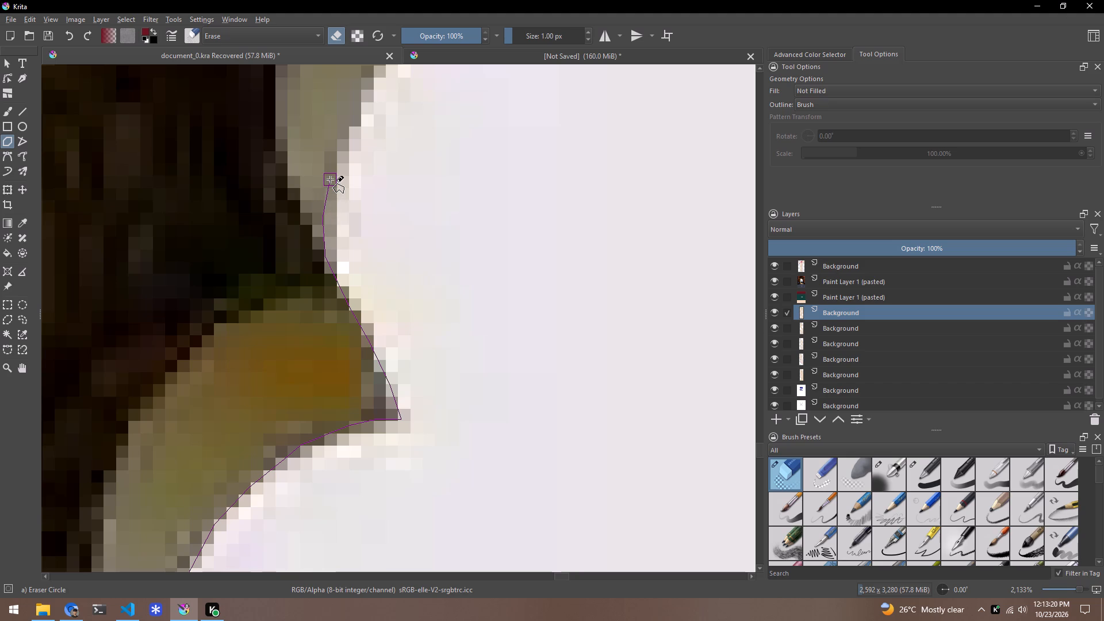
left_click(331, 177)
Trace the polygon outline up the curved inner edge of the second full scallop toward its underside.
scroll(297, 274, "down", 3)
scroll(338, 202, "down", 2)
scroll(338, 190, "up", 2)
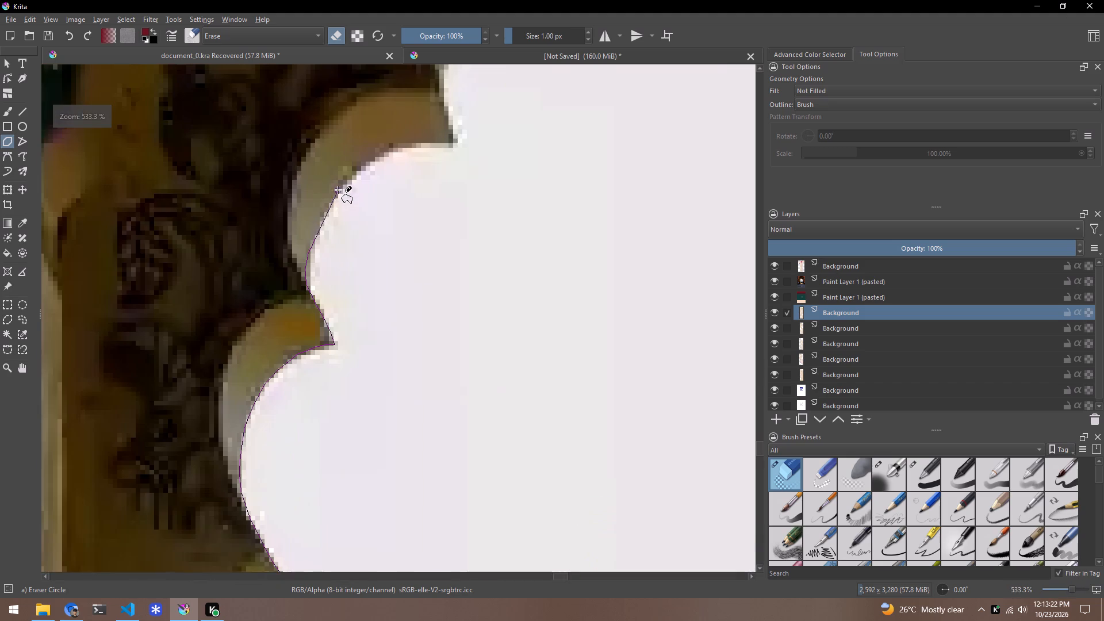
scroll(317, 259, "up", 2)
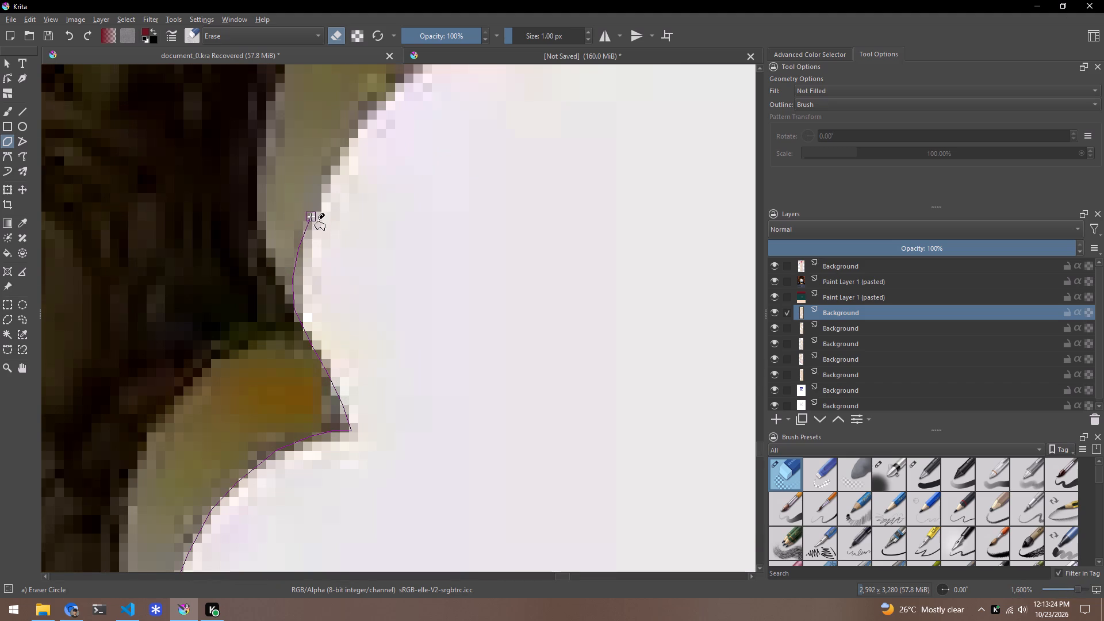
left_click(308, 220)
left_click(321, 187)
left_click(334, 162)
left_click(351, 133)
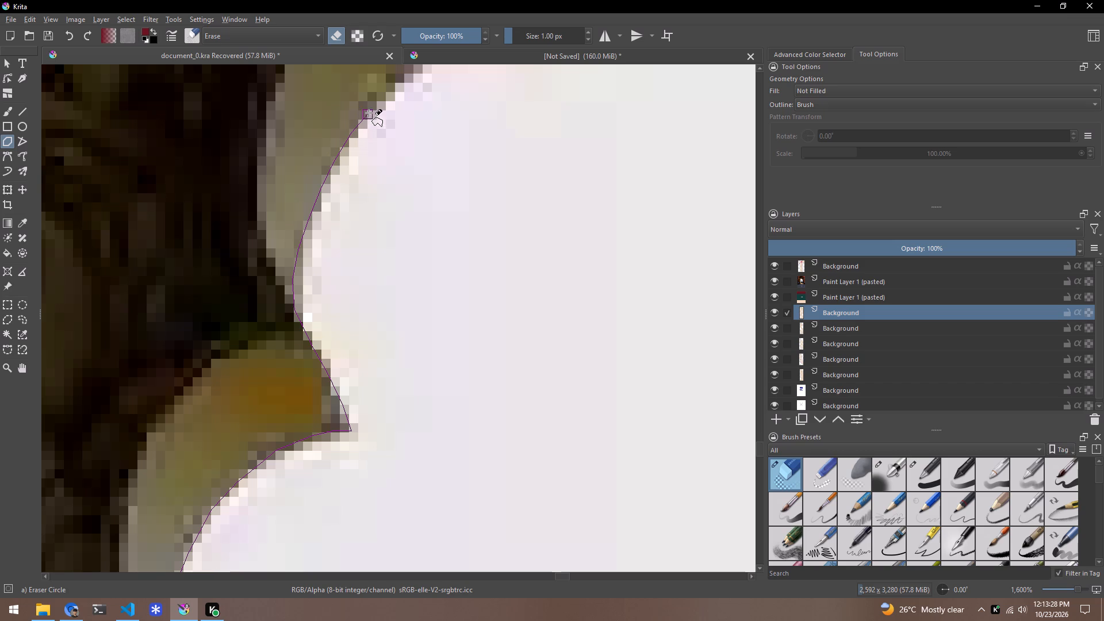
left_click(373, 108)
left_click(399, 83)
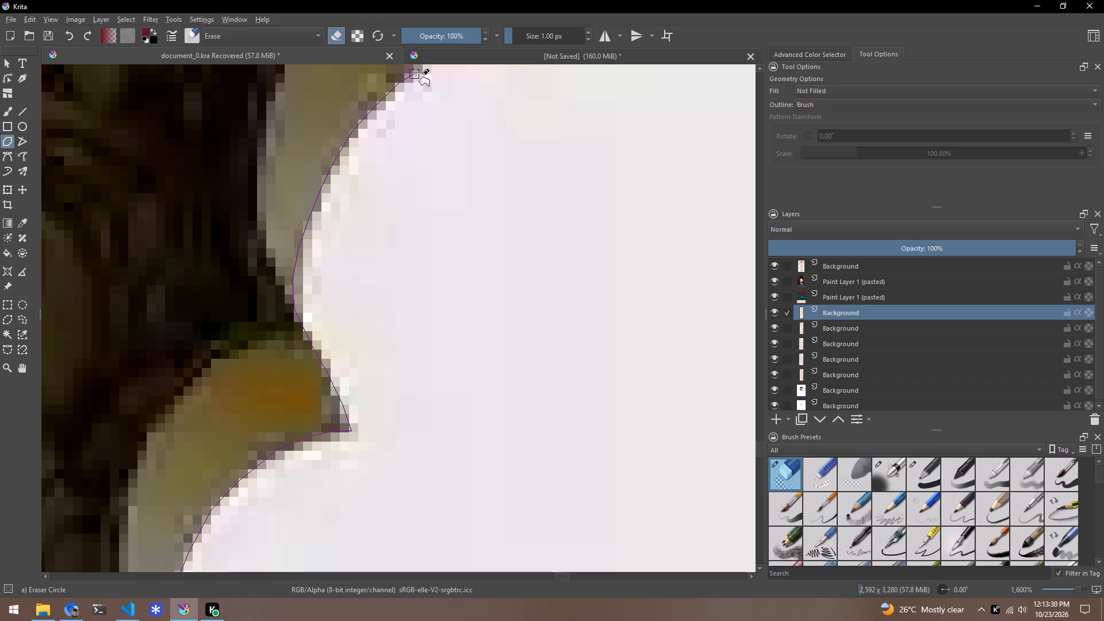
left_click(416, 72)
Trace the polygon outline along the nearly flat underside of the second full scallop to the tip of the third cusp.
scroll(324, 208, "down", 4)
scroll(396, 144, "up", 4)
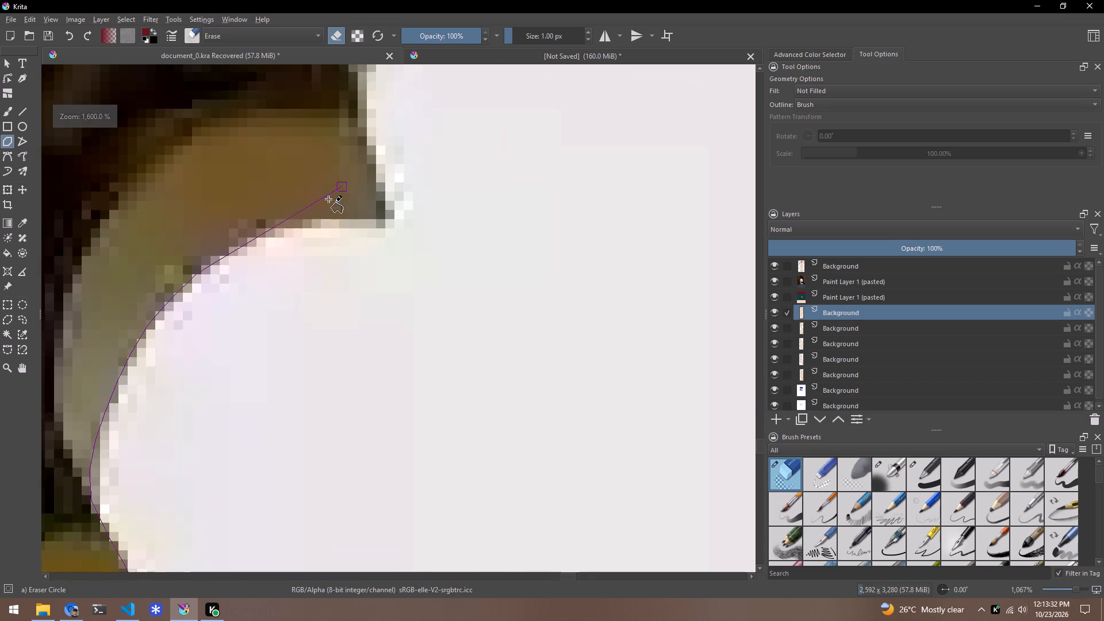
scroll(328, 199, "up", 1)
left_click(175, 287)
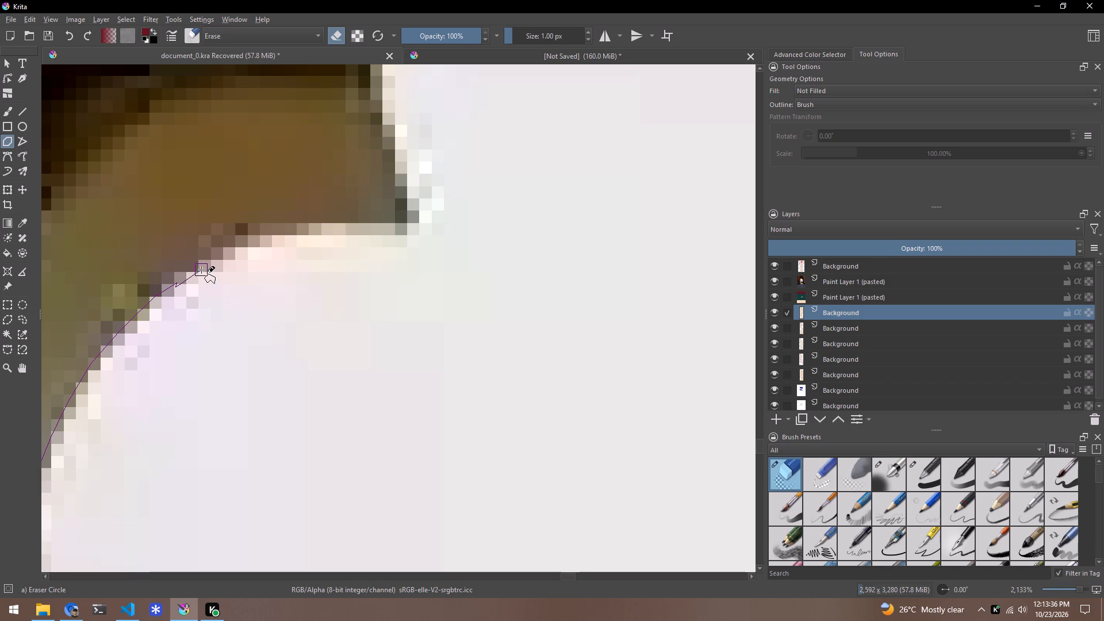
left_click(204, 265)
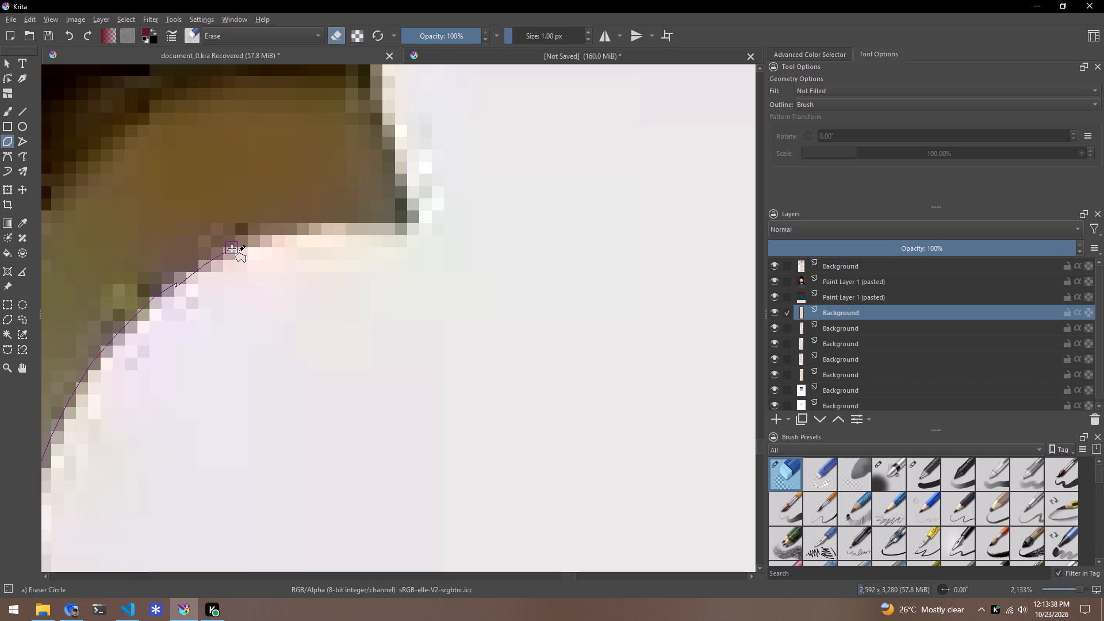
left_click(232, 248)
left_click(263, 236)
left_click(290, 231)
left_click(322, 231)
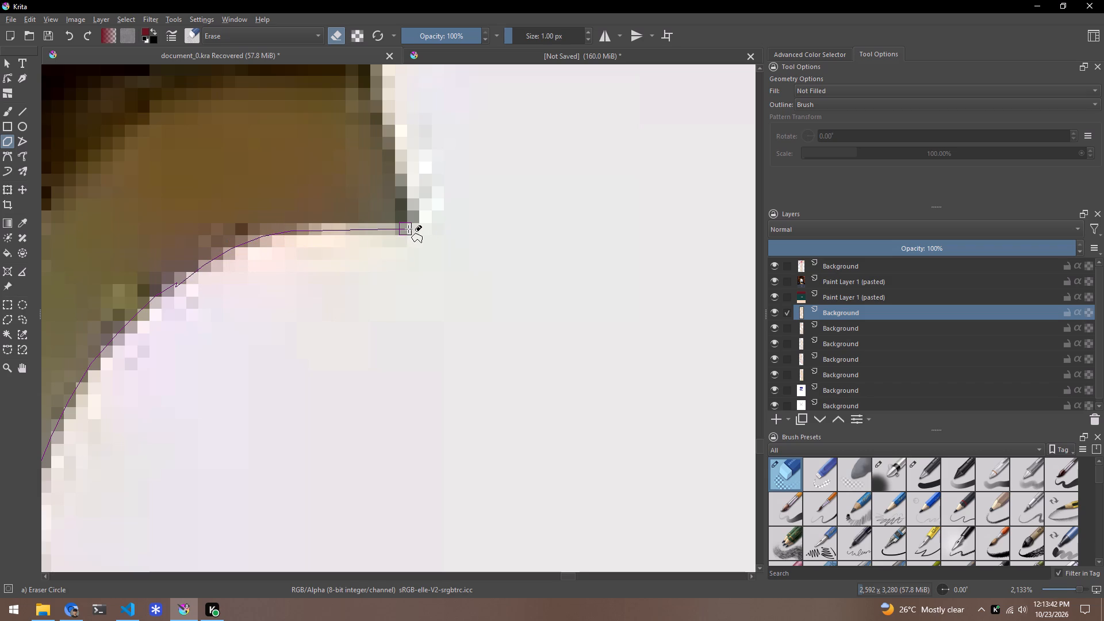
left_click(408, 229)
left_click(425, 229)
Carry the polygon outline from the third cusp's tip through the innermost bend and up the curved inner edge of the third full scallop.
left_click(405, 191)
left_click(386, 145)
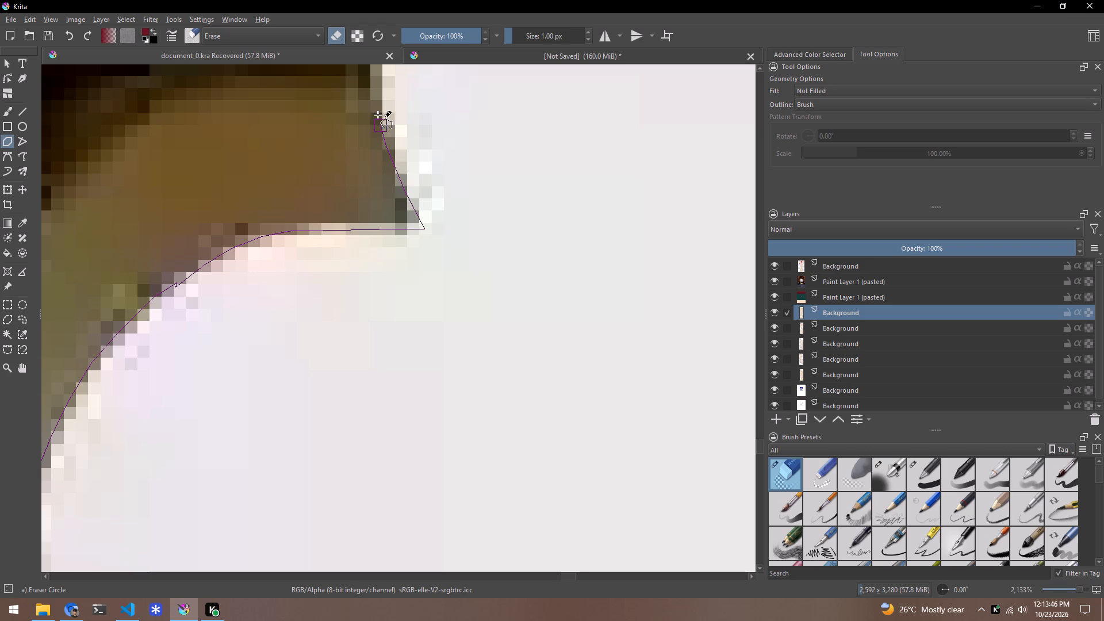
left_click(374, 100)
key("space")
key("space")
key("space")
key("space")
key("space")
key("space")
key("space")
key("space")
key("space")
key("space")
key("space")
key("space")
key("space")
key("space")
key("space")
key("space")
key("space")
key("space")
key("space")
key("space")
left_click_drag(381, 133, 377, 194)
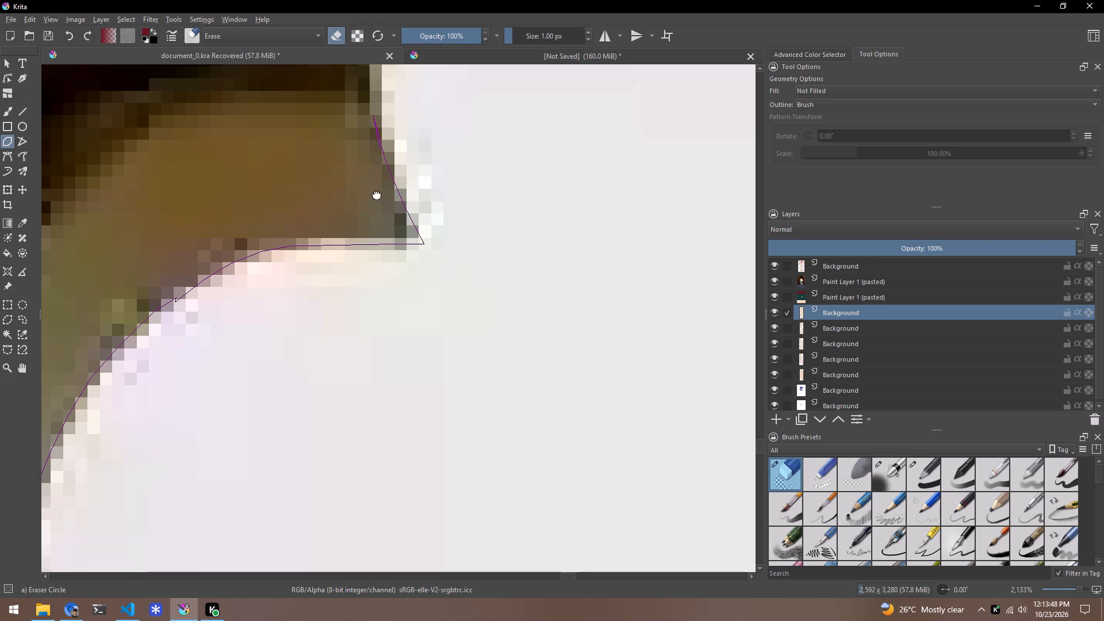
left_click_drag(377, 194, 333, 462)
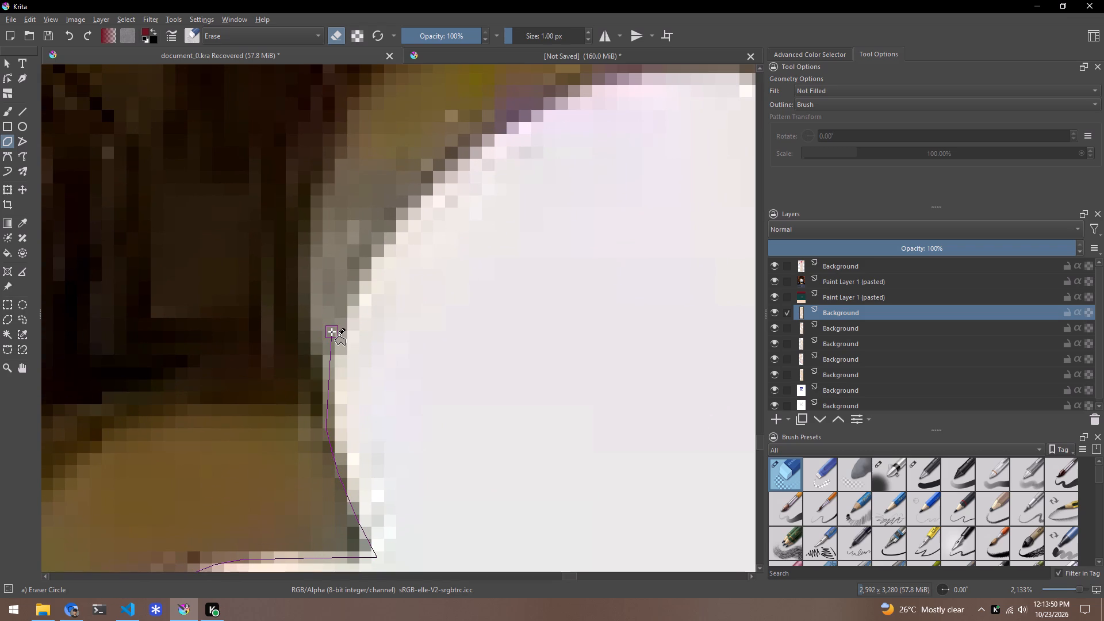
left_click(332, 332)
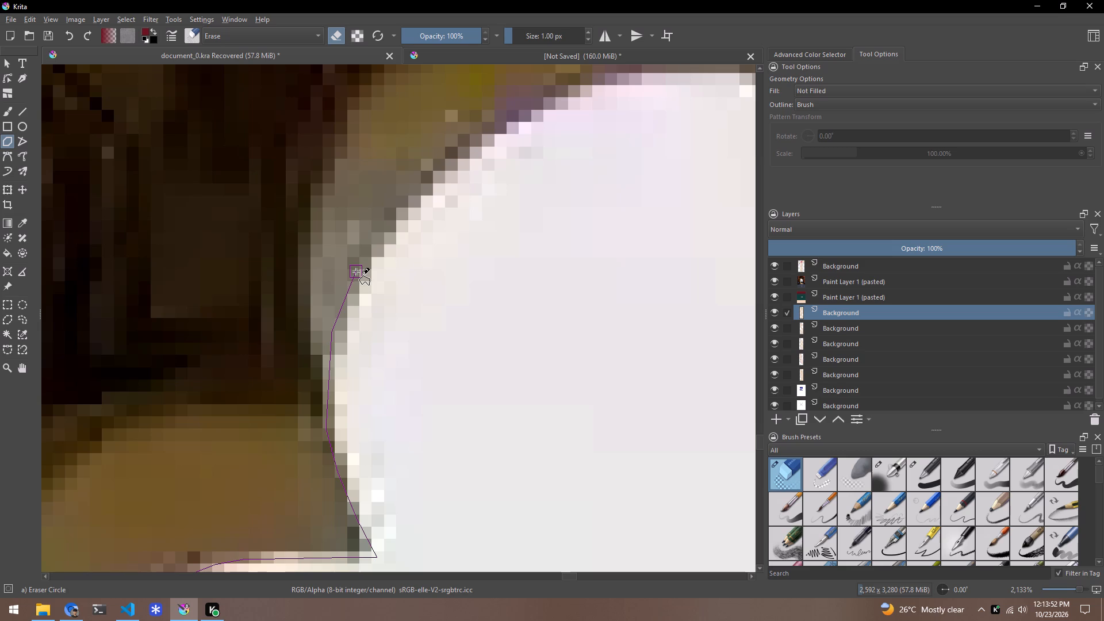
left_click(356, 271)
left_click(392, 223)
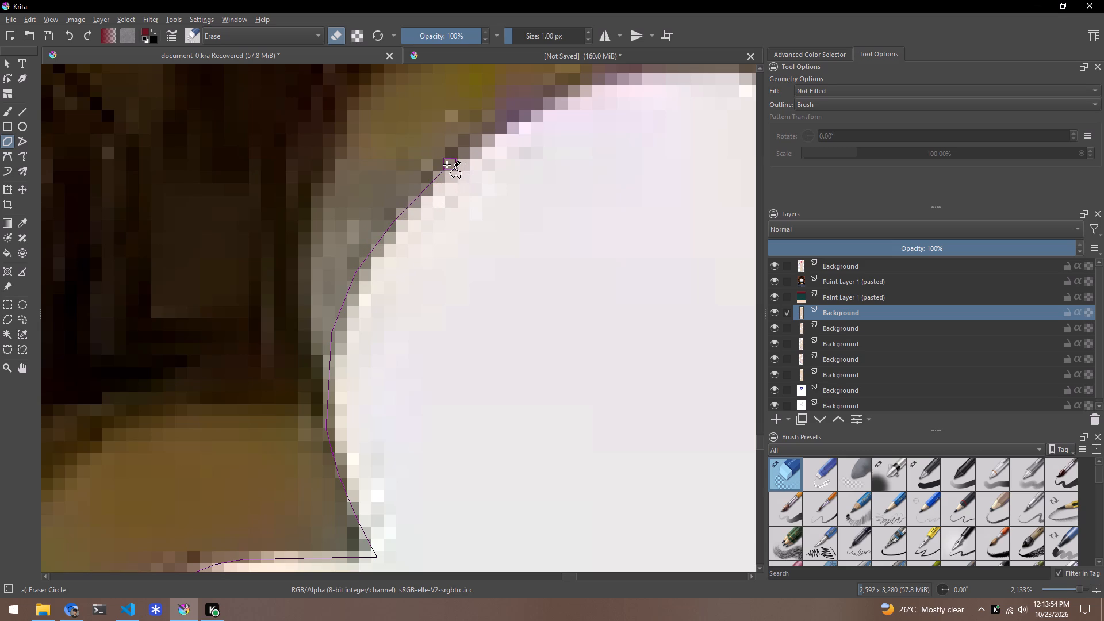
left_click(450, 163)
Trace the polygon outline over the rounded underside of the third full scallop and down to the tip of the fourth cusp.
key("space")
key("space")
key("space")
key("space")
key("space")
key("space")
key("space")
key("space")
key("space")
key("space")
key("space")
key("space")
key("space")
key("space")
key("space")
key("space")
key("space")
key("space")
left_click_drag(488, 139, 240, 369)
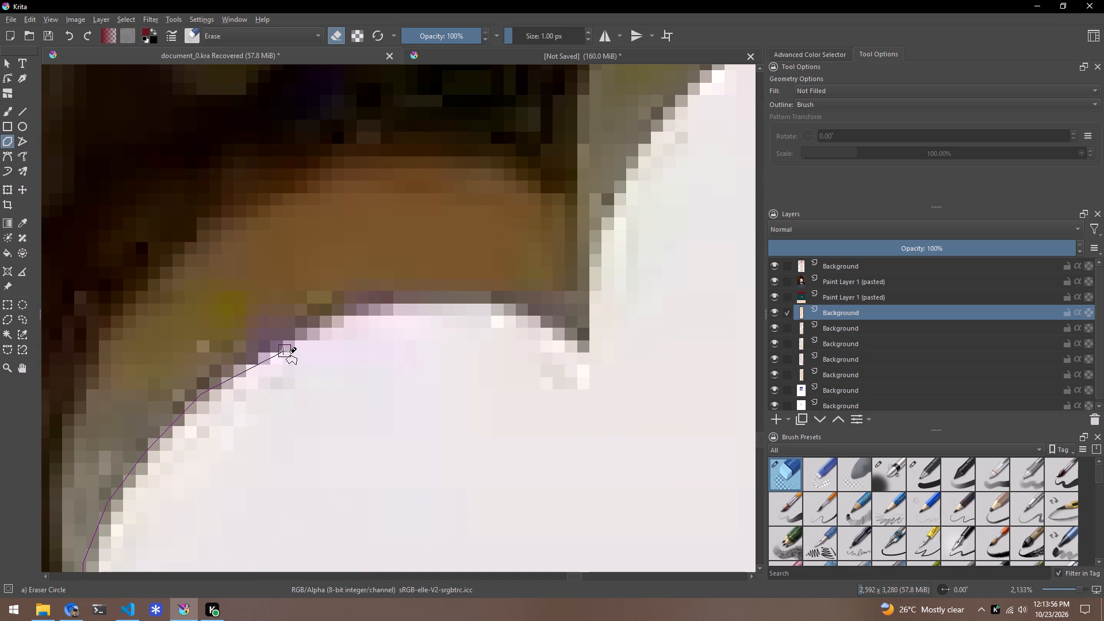
left_click(247, 361)
left_click(282, 340)
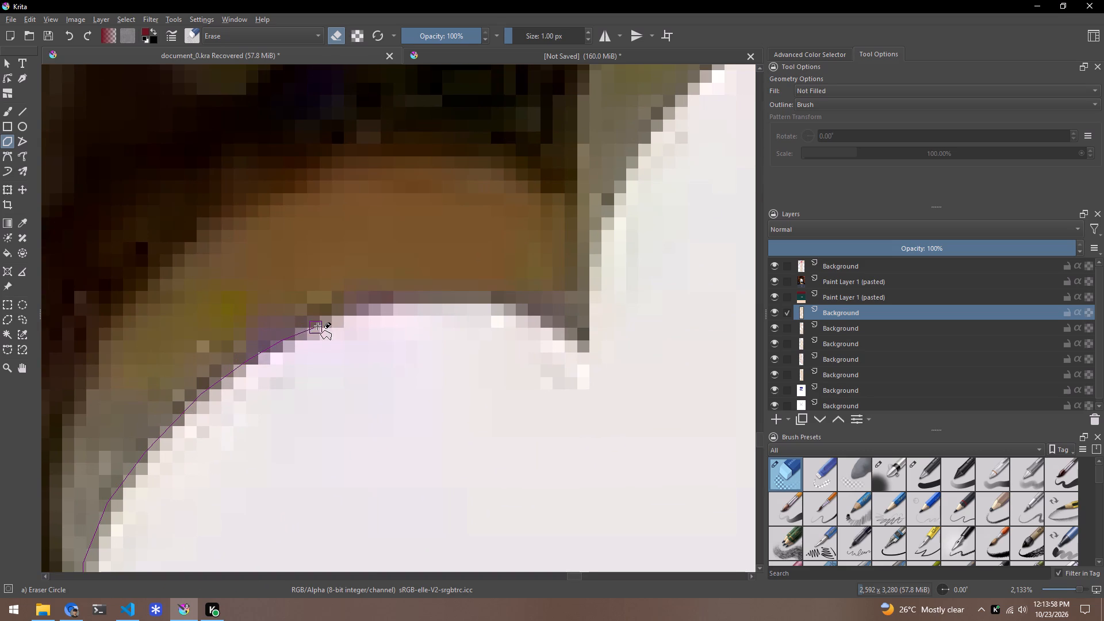
left_click(327, 319)
left_click(365, 305)
left_click(431, 297)
left_click(493, 300)
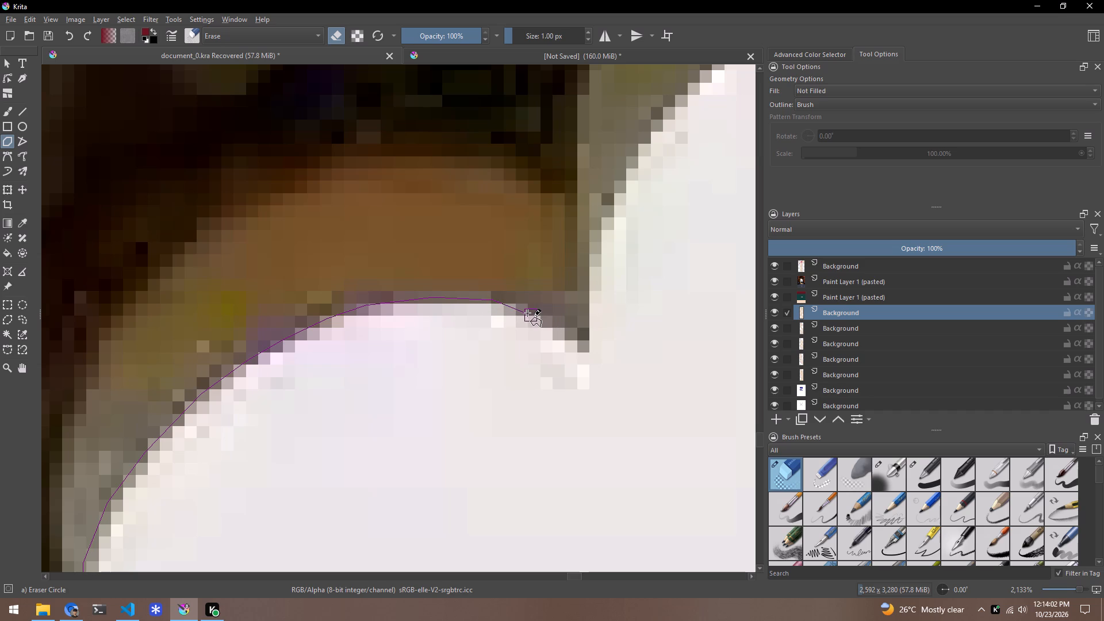
left_click(525, 311)
left_click(563, 339)
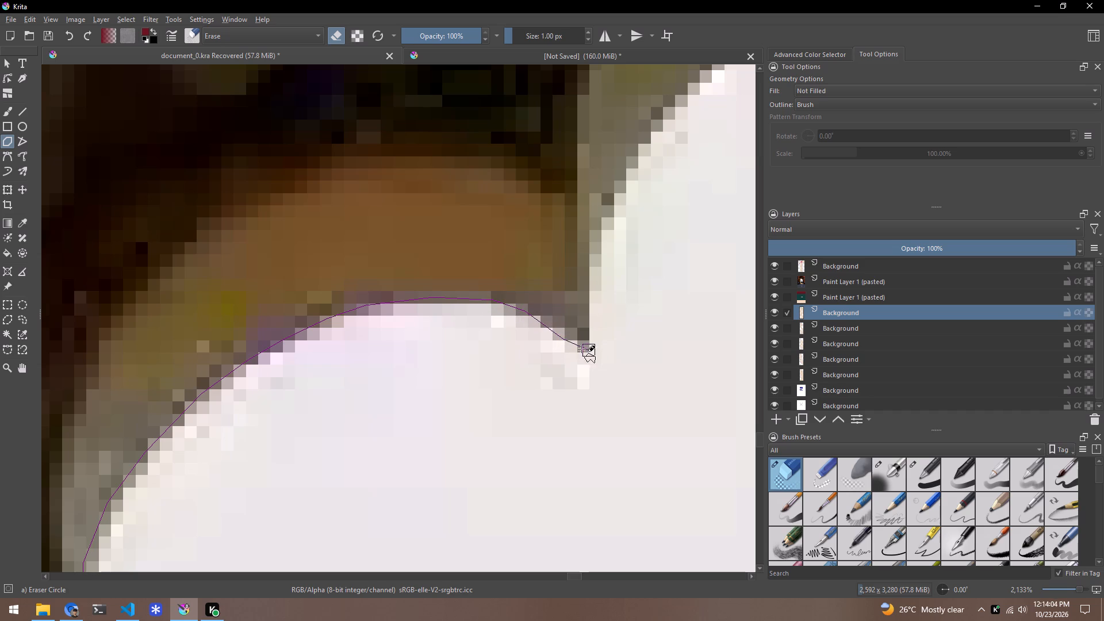
left_click(587, 354)
Carry the polygon outline from the fourth cusp's tip up the curved inner edge of the fourth full scallop to its crown.
left_click(589, 250)
left_click(597, 213)
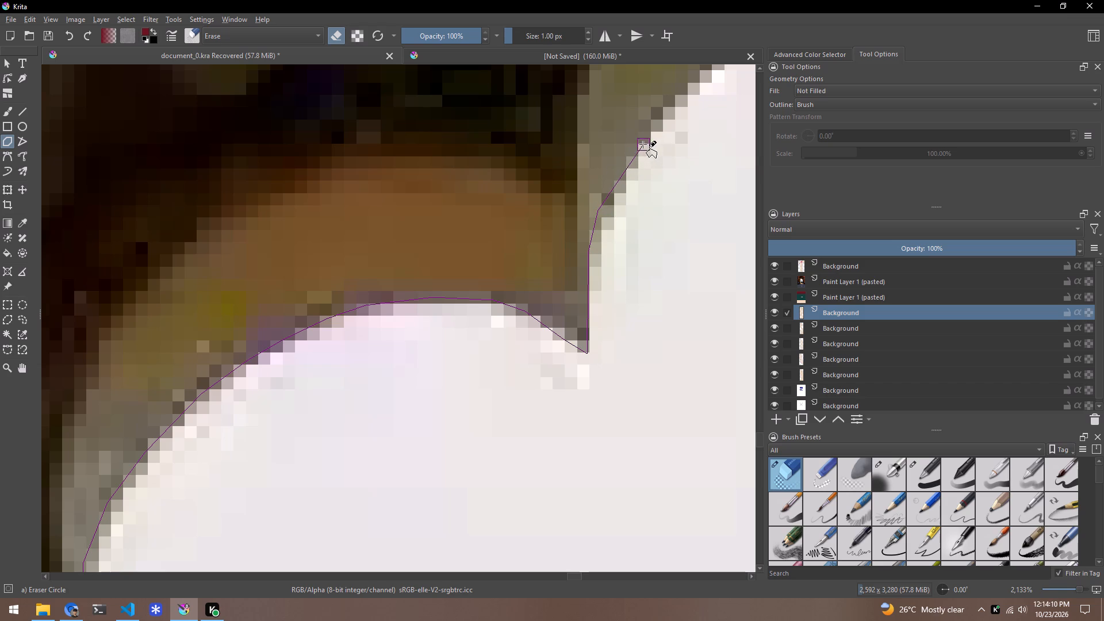
left_click(639, 136)
left_click(672, 100)
key("space")
key("space")
key("space")
key("space")
key("space")
key("space")
key("space")
key("space")
key("space")
key("space")
key("space")
key("space")
key("space")
key("space")
key("space")
key("space")
key("space")
key("space")
key("space")
left_click_drag(670, 104, 420, 300)
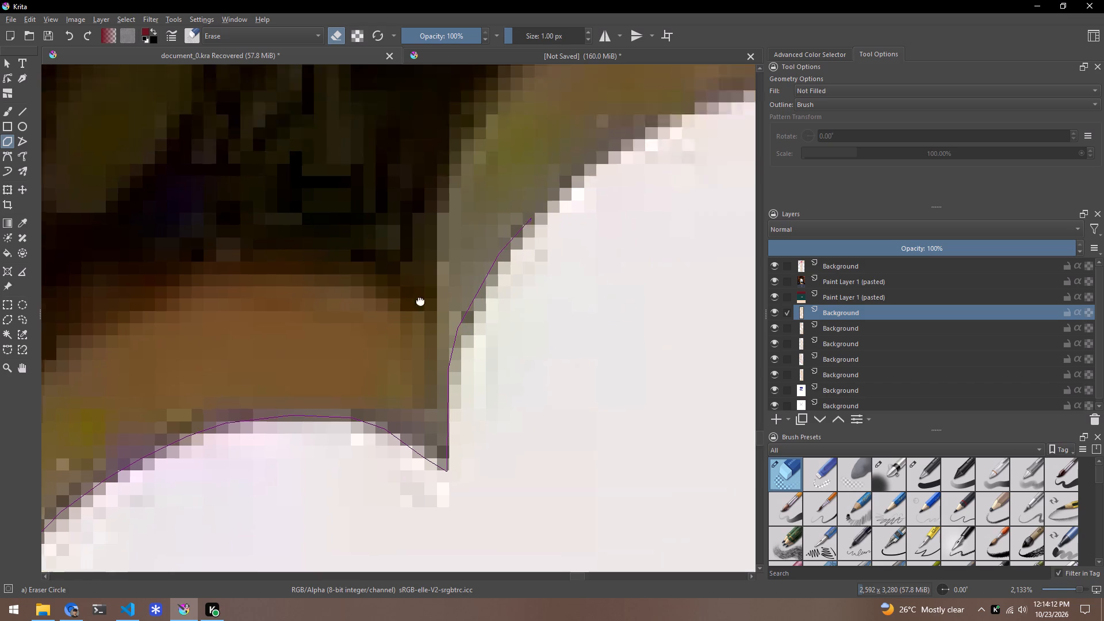
left_click_drag(420, 300, 277, 388)
left_click(335, 335)
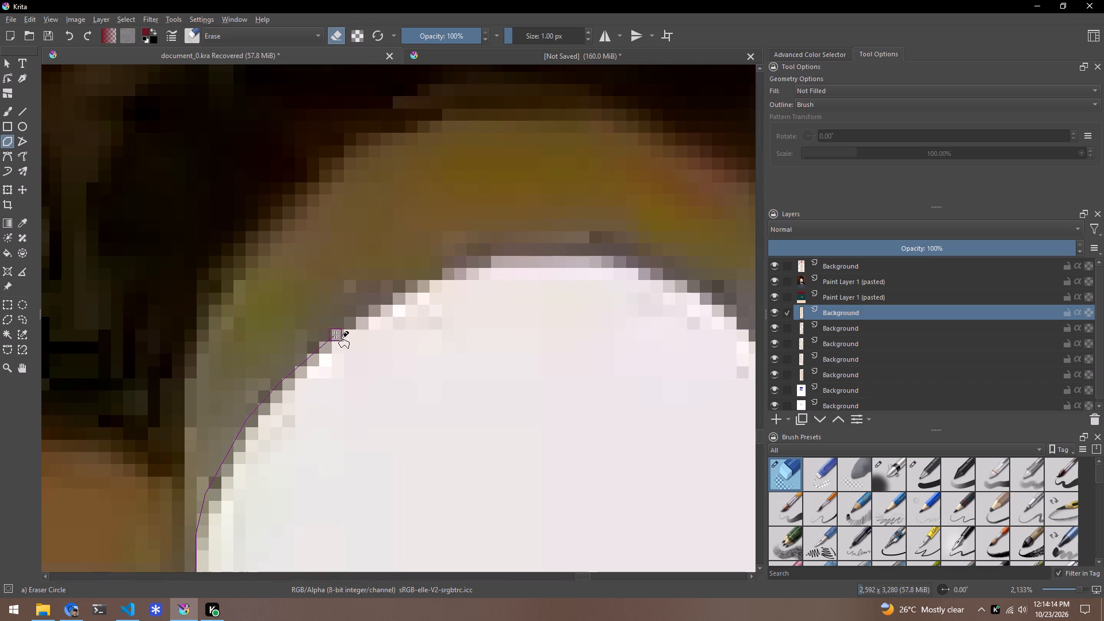
left_click(398, 293)
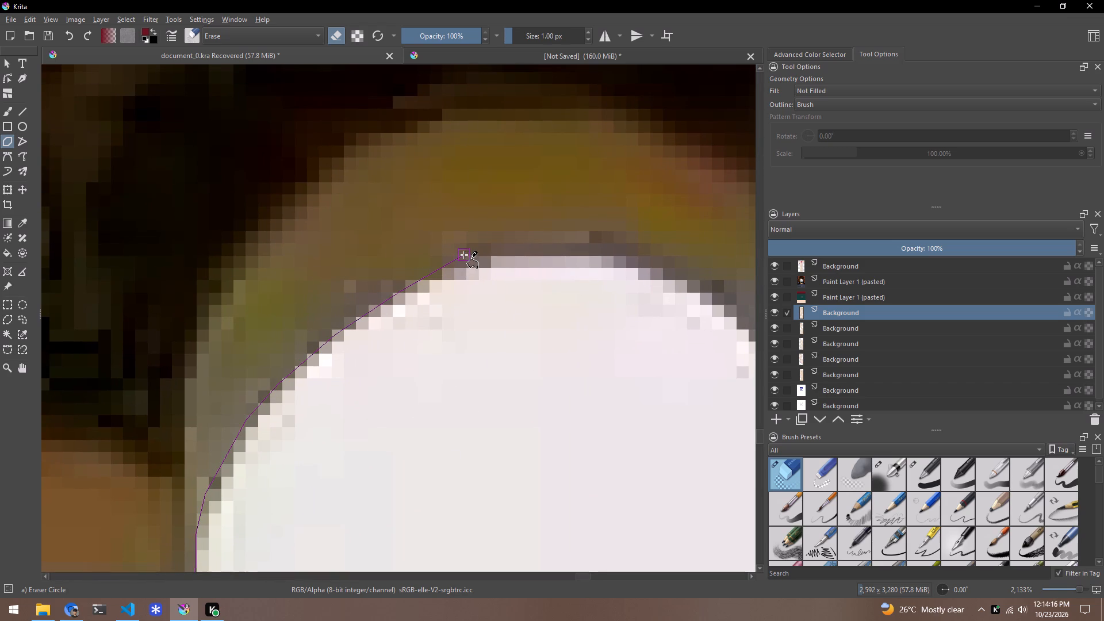
left_click(464, 255)
left_click(535, 232)
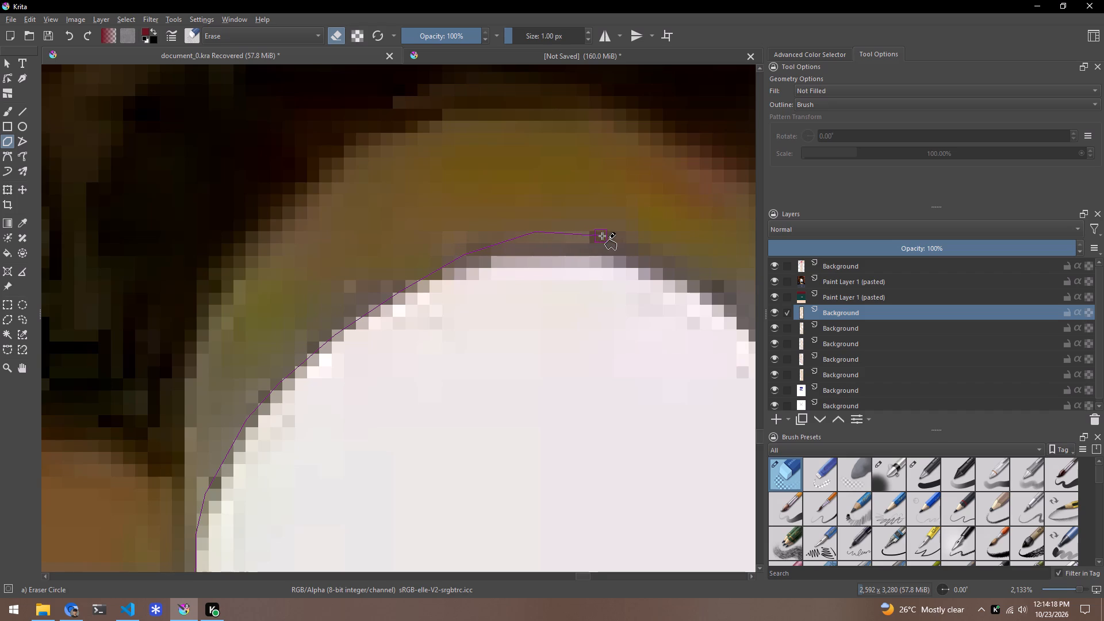
Trace the polygon outline from the fourth full scallop's crown down its far side to the tip of the fifth cusp.
left_click(602, 236)
left_click(664, 266)
left_click(715, 308)
key("space")
key("space")
key("space")
key("space")
key("space")
key("space")
key("space")
key("space")
key("space")
key("space")
key("space")
key("space")
key("space")
key("space")
key("space")
key("space")
key("space")
key("space")
key("space")
key("space")
left_click_drag(722, 333, 390, 254)
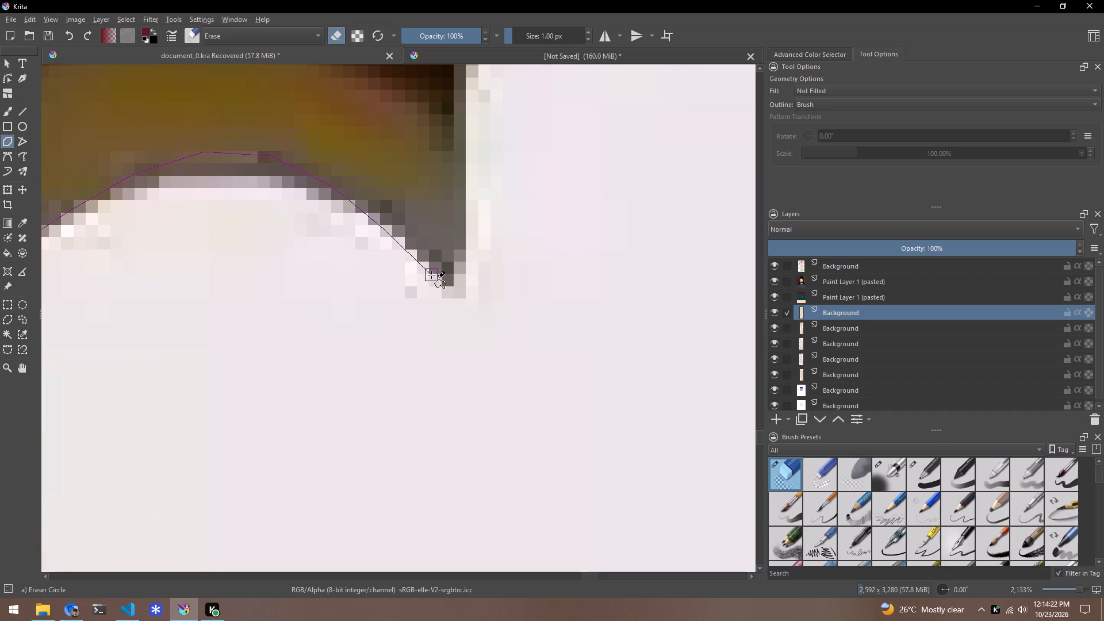
left_click(421, 261)
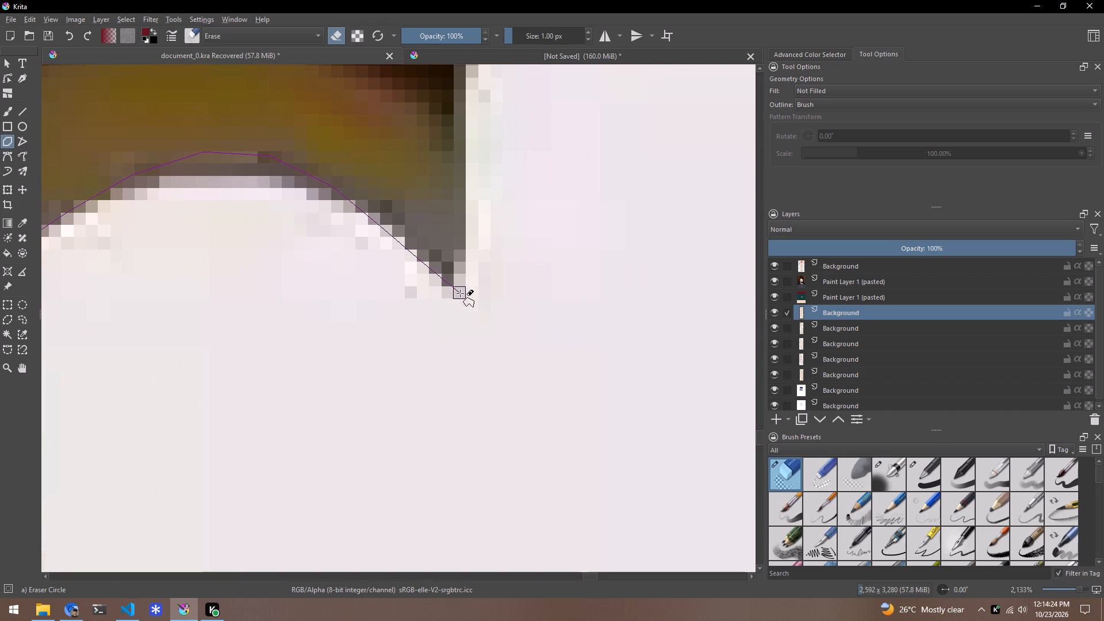
left_click(461, 299)
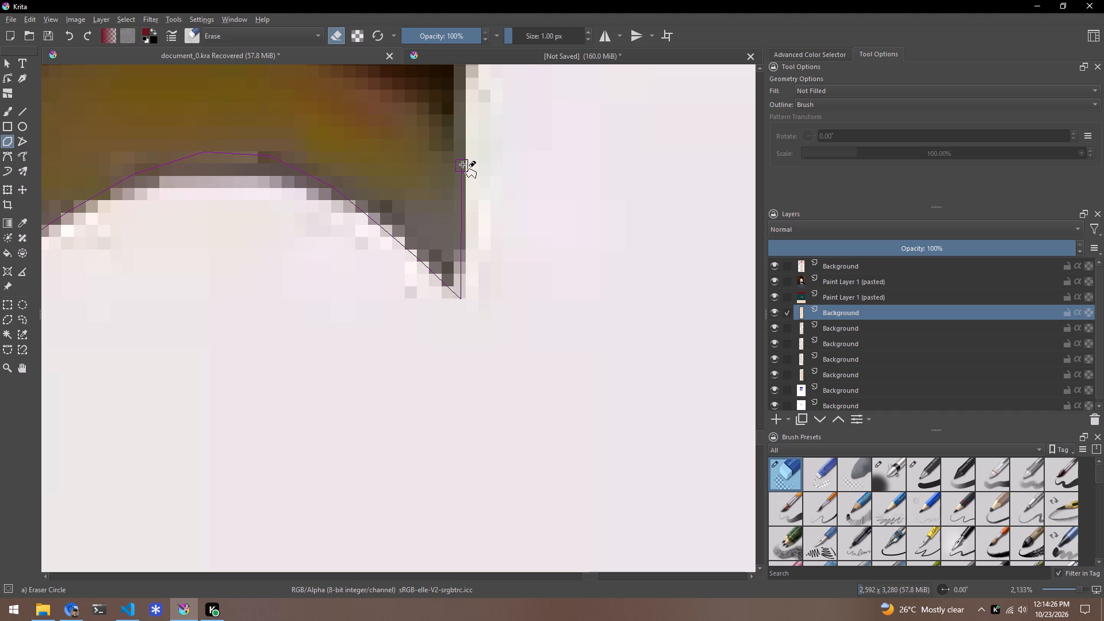
Carry the polygon outline from the fifth cusp's tip up its vertical edge and along the lower flank of the central pointed arch.
left_click(462, 162)
key("space")
key("space")
key("space")
key("space")
key("space")
key("space")
key("space")
key("space")
key("space")
key("space")
key("space")
key("space")
key("space")
key("space")
key("space")
key("space")
key("space")
key("space")
key("space")
key("space")
left_click_drag(462, 154, 401, 440)
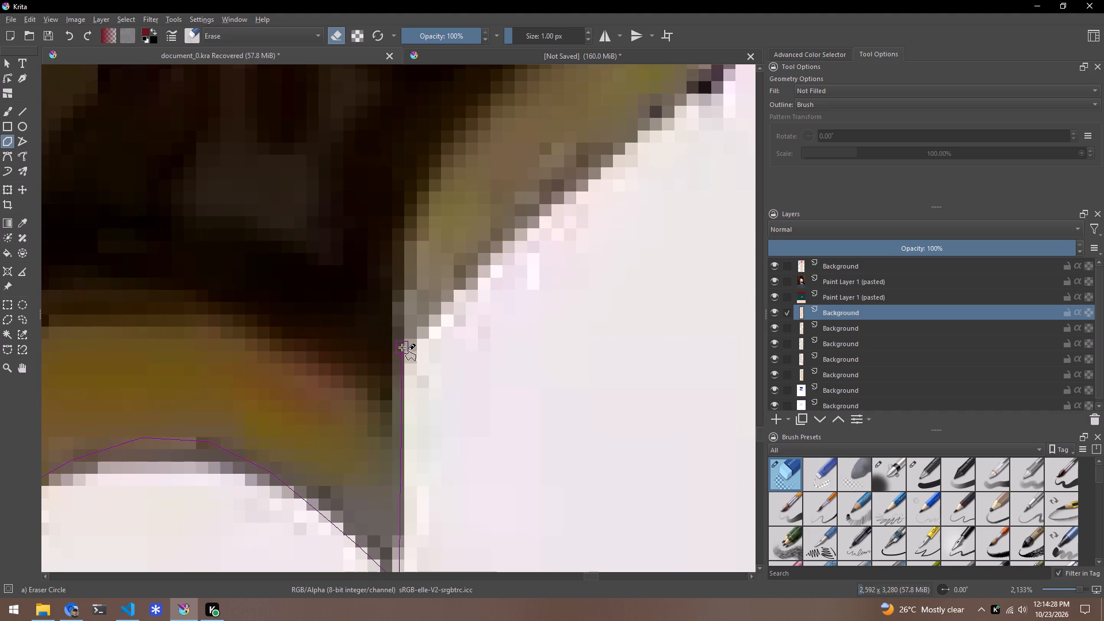
left_click(404, 347)
left_click(421, 324)
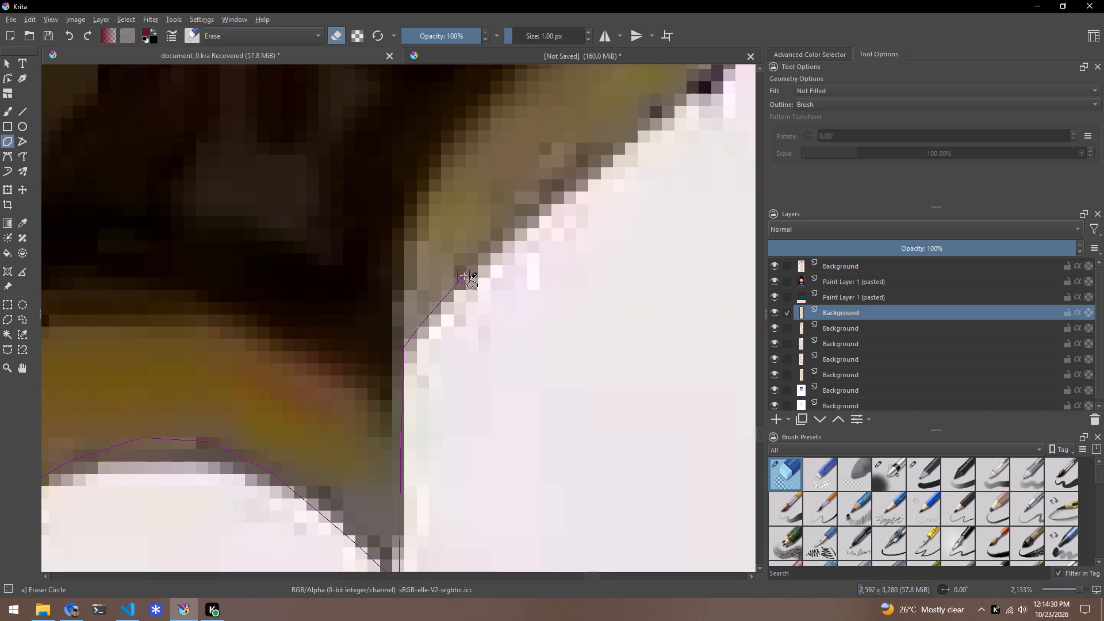
left_click(463, 276)
left_click(513, 235)
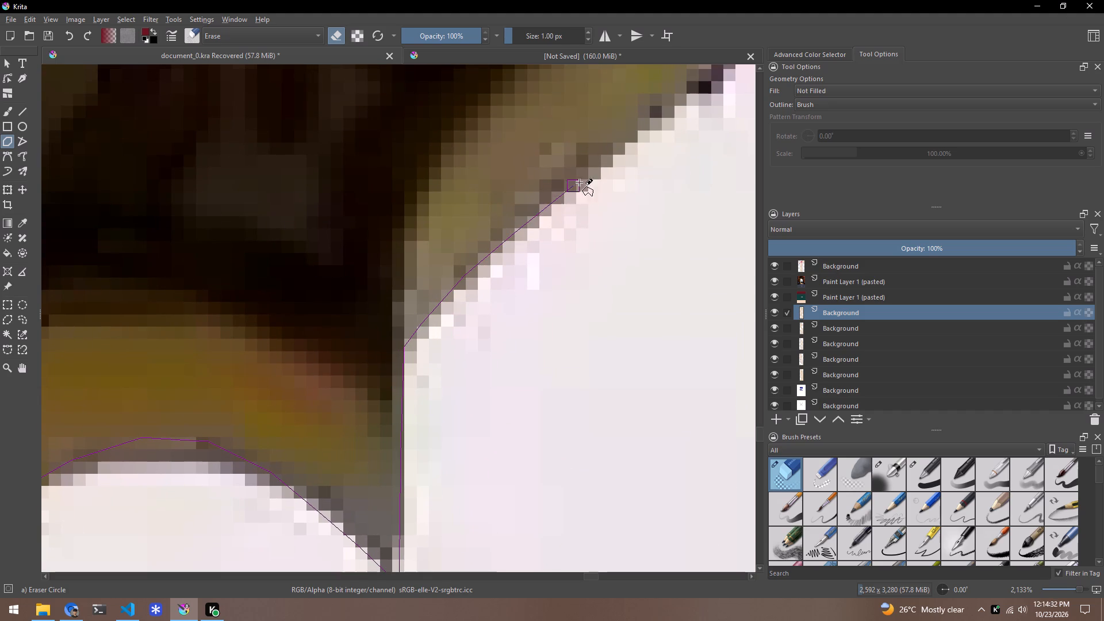
left_click(584, 179)
Trace the polygon outline along the remaining flank of the central pointed arch up to its apex.
key("space")
key("space")
key("space")
key("space")
key("space")
key("space")
key("space")
key("space")
key("space")
key("space")
key("space")
key("space")
key("space")
key("space")
key("space")
key("space")
key("space")
key("space")
left_click_drag(604, 168, 356, 373)
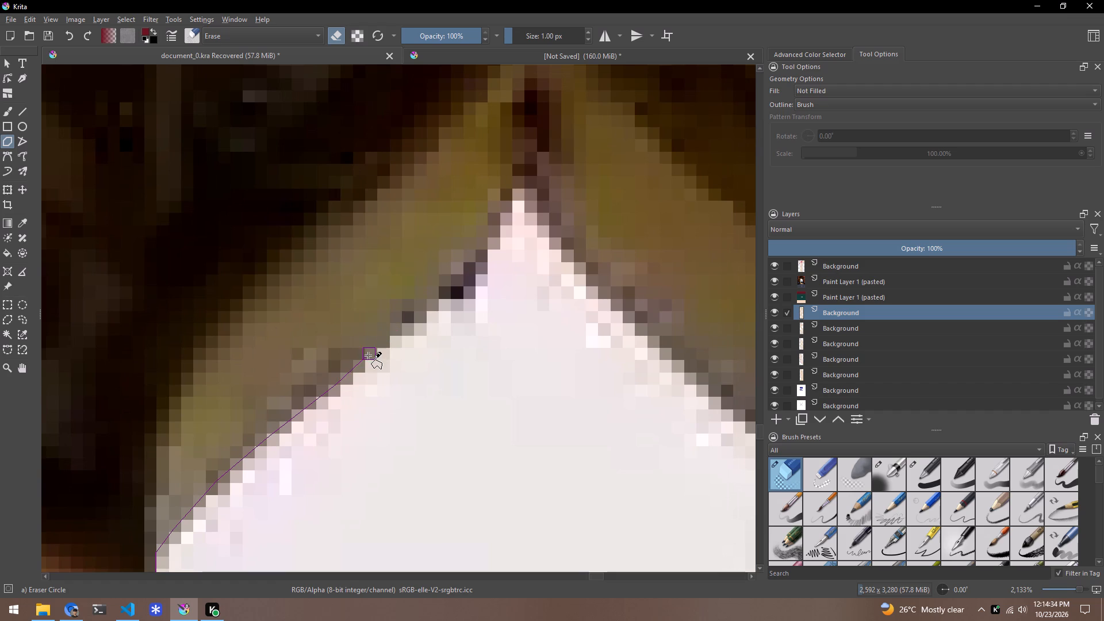
left_click(368, 358)
left_click(398, 335)
left_click(440, 305)
left_click(465, 283)
left_click(485, 258)
left_click(497, 244)
left_click(516, 210)
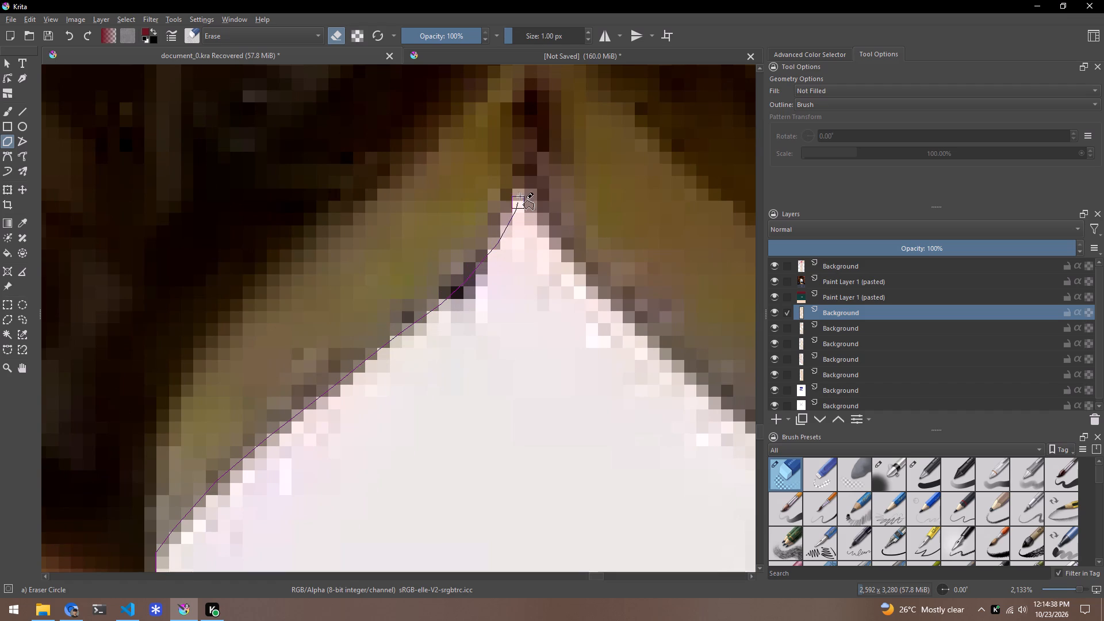
left_click(524, 179)
Add a point just past the arch's apex and close the polygon at its starting point on the pillar's inner edge.
left_click(551, 243)
scroll(559, 335, "down", 4)
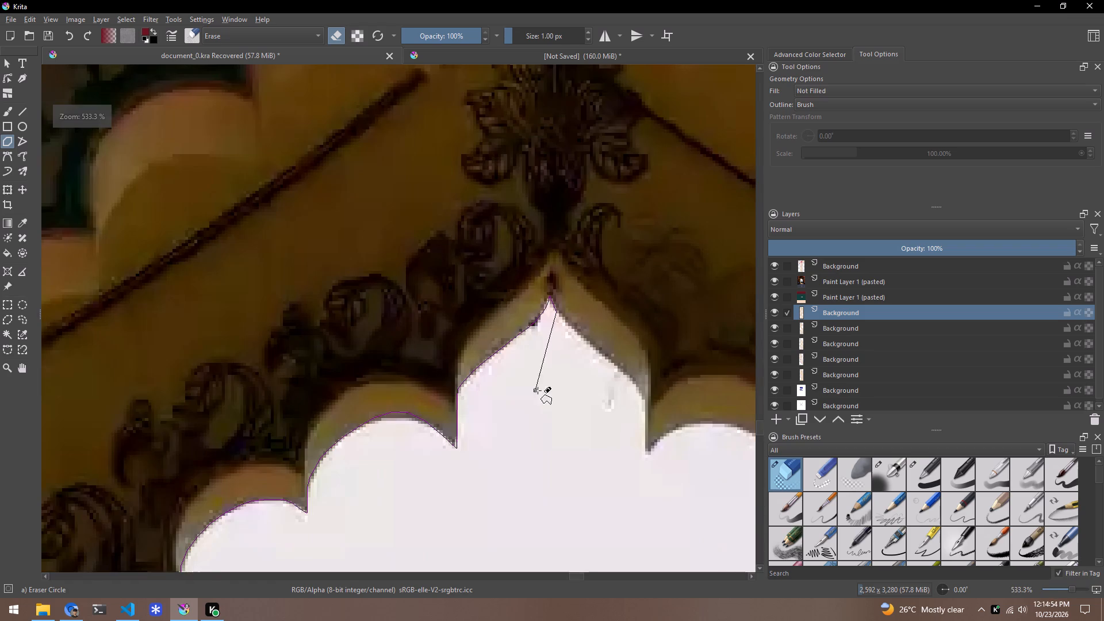
scroll(566, 372, "down", 4)
scroll(520, 470, "down", 2)
scroll(471, 520, "up", 9)
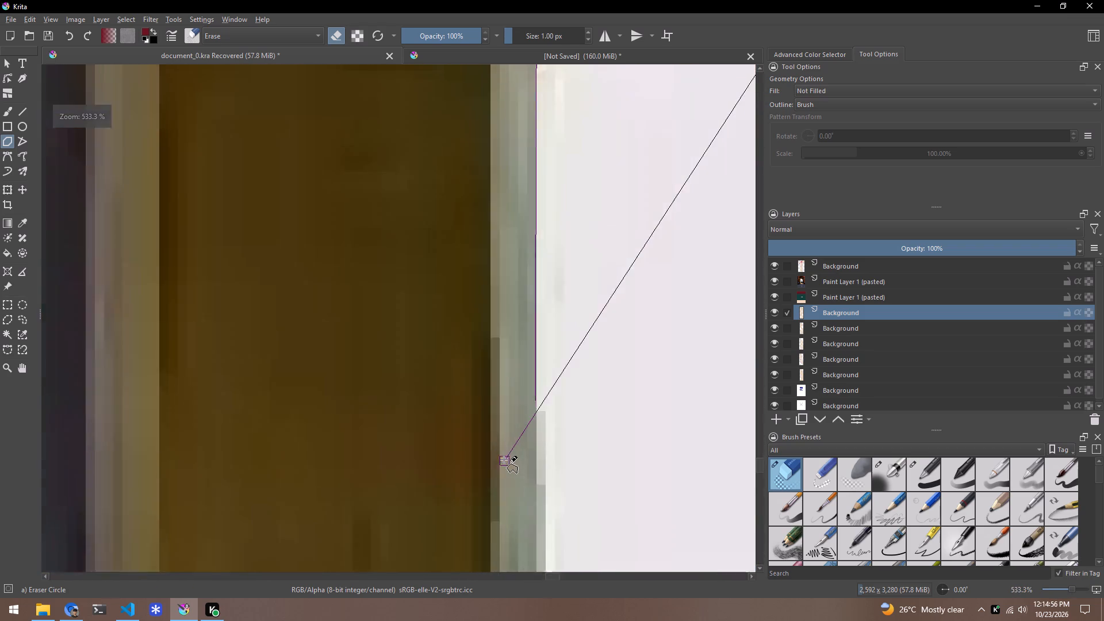
scroll(504, 459, "up", 2)
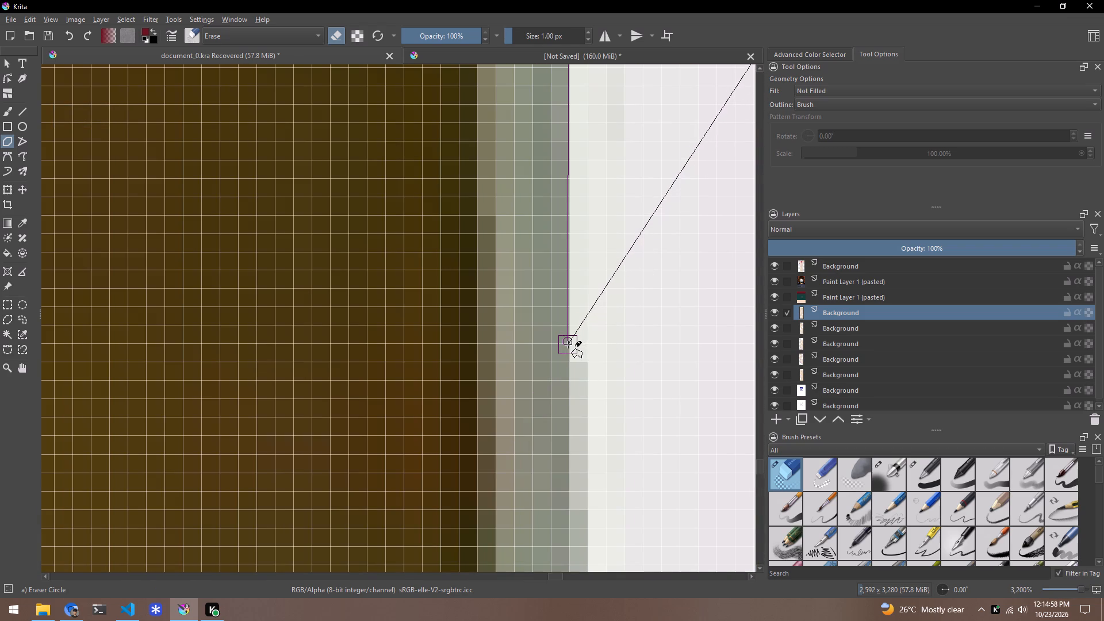
left_click(568, 344)
Fill the ornamented band beside the traced scallops with the Fill tool on the current Background layer.
scroll(501, 386, "down", 4)
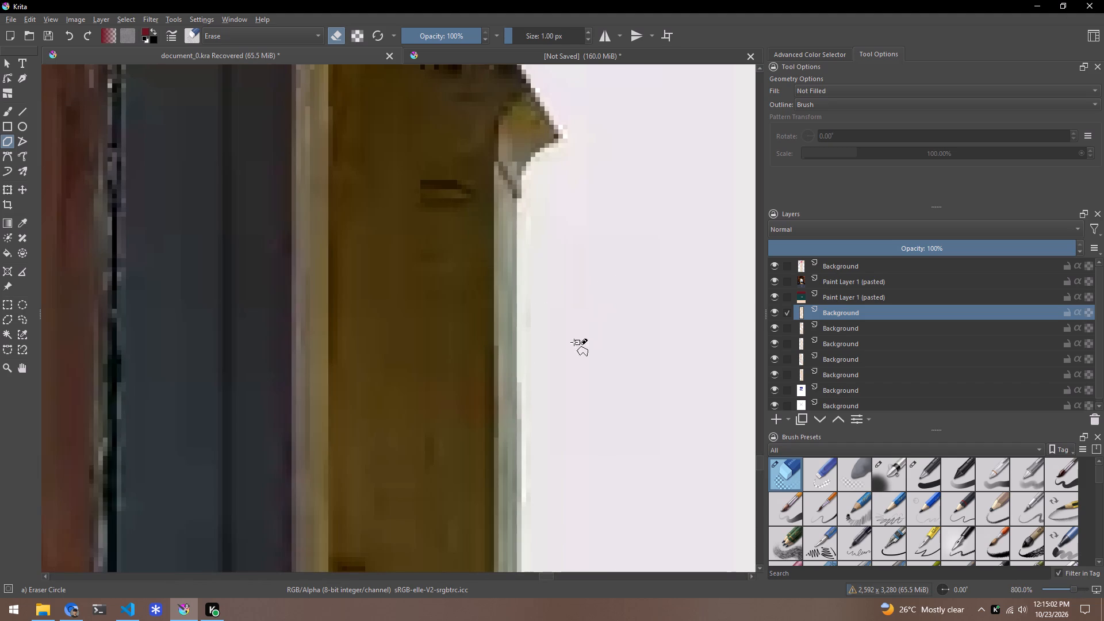
scroll(536, 346, "down", 4)
scroll(558, 331, "up", 4)
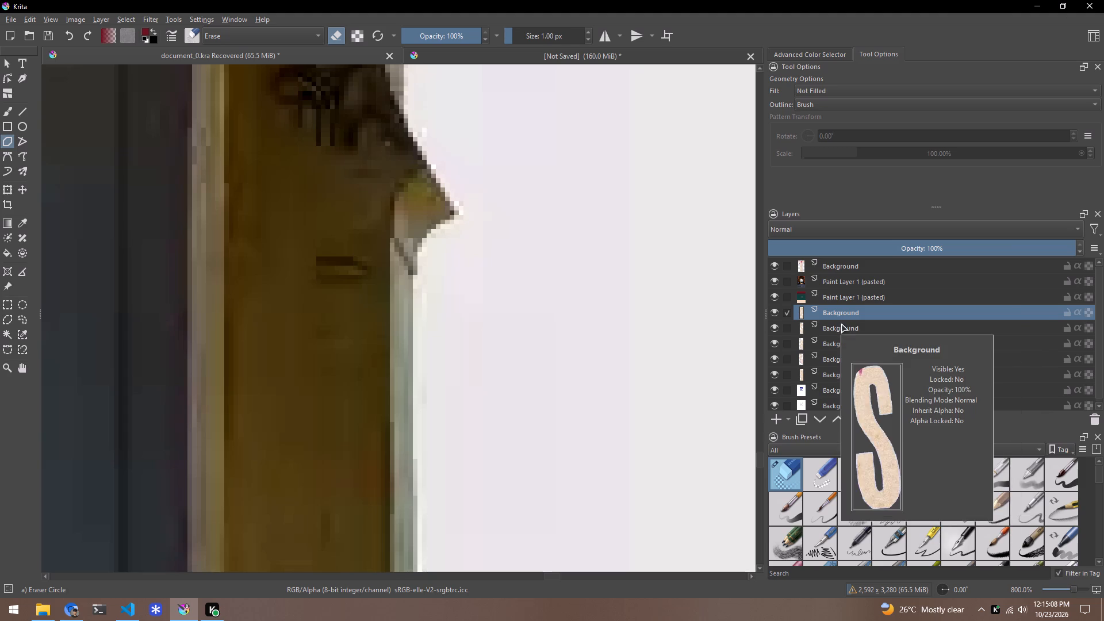
scroll(553, 339, "down", 5)
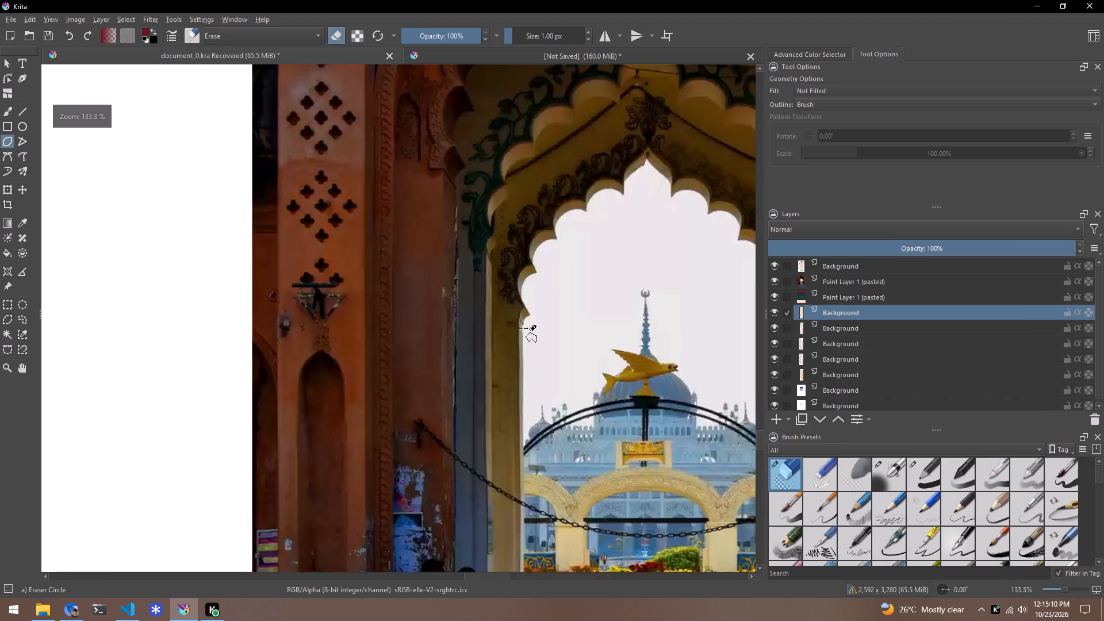
scroll(523, 328, "down", 1)
scroll(599, 250, "up", 4)
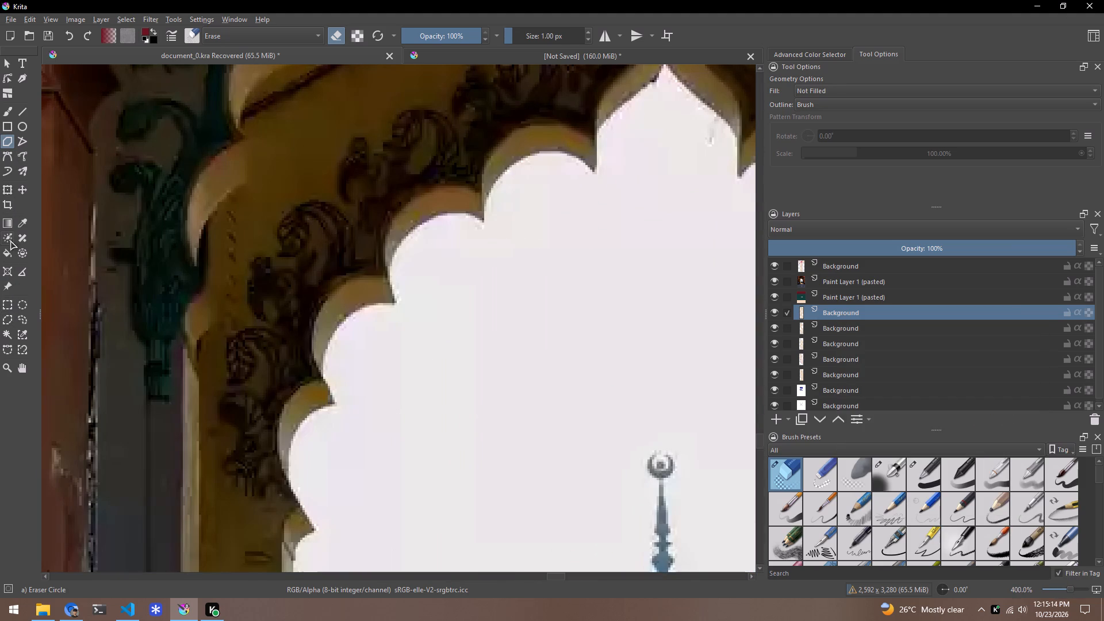
left_click(5, 254)
left_click(273, 266)
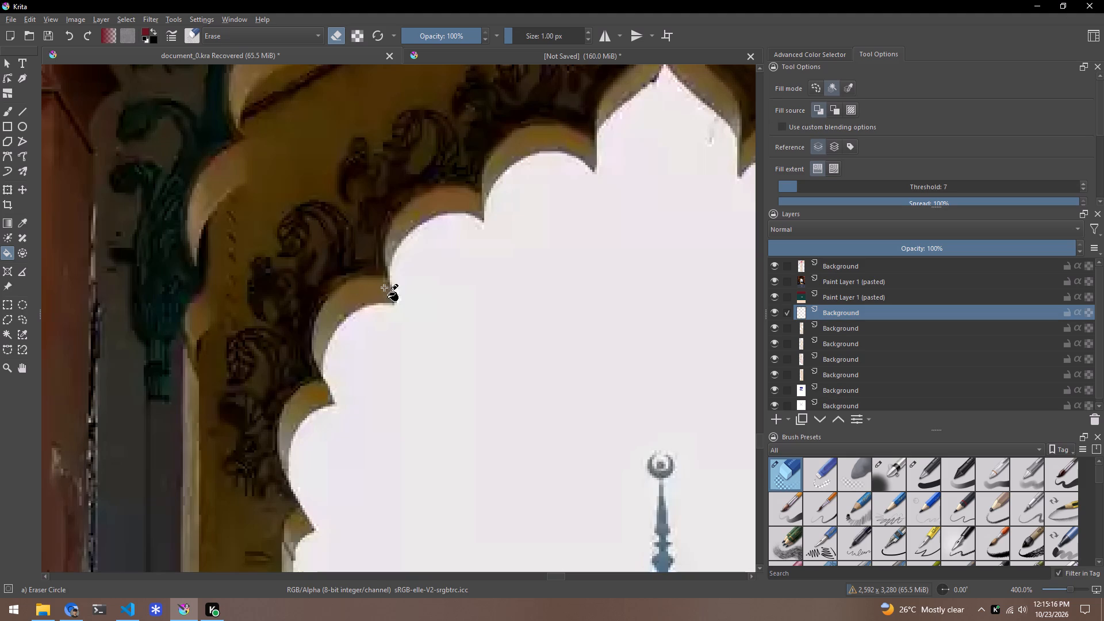
Apply the Fill tool again inside the arch opening, next to the traced scallops.
scroll(561, 297, "down", 4)
scroll(449, 286, "down", 3)
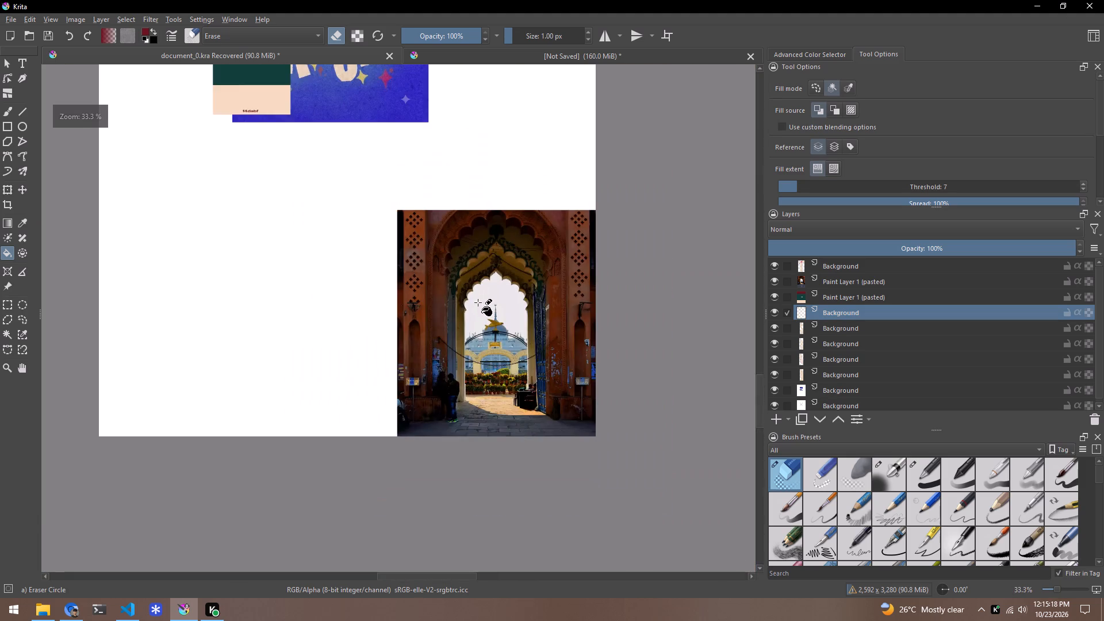
scroll(463, 261, "up", 3)
scroll(463, 261, "down", 5)
scroll(390, 154, "up", 4)
scroll(390, 155, "down", 4)
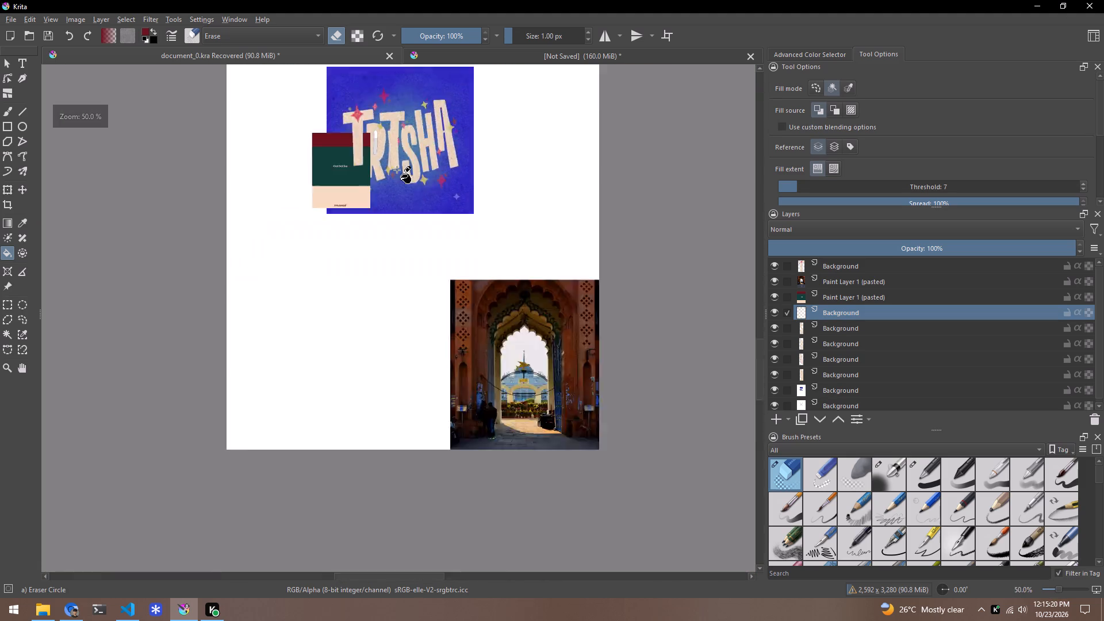
scroll(397, 170, "down", 1)
scroll(489, 297, "up", 6)
scroll(469, 249, "down", 5)
scroll(427, 175, "up", 5)
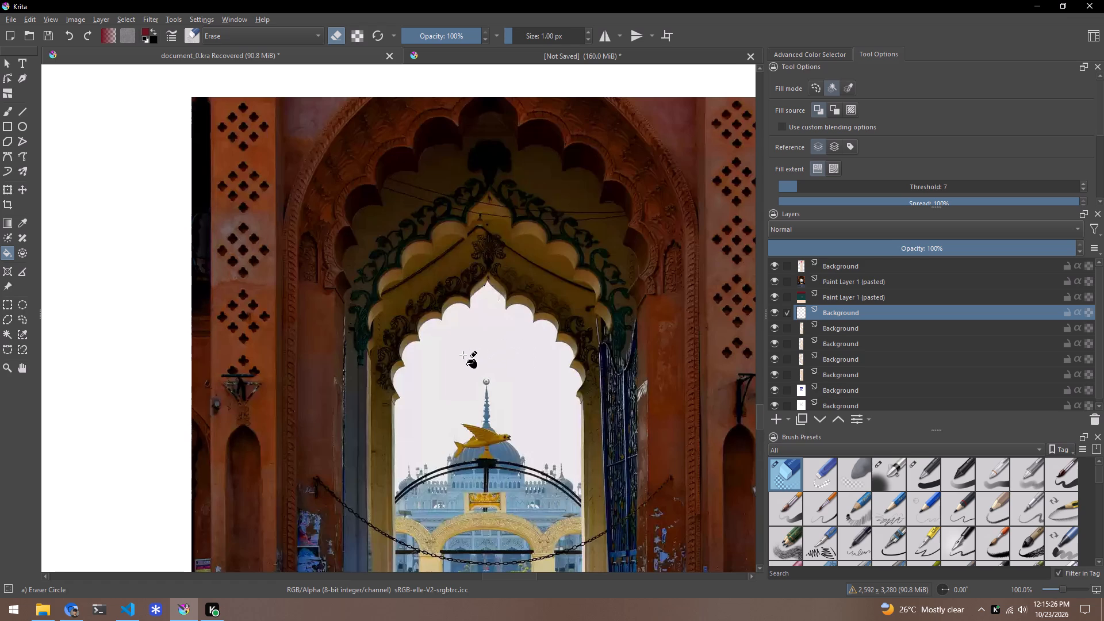
scroll(434, 370, "up", 5)
left_click(356, 324)
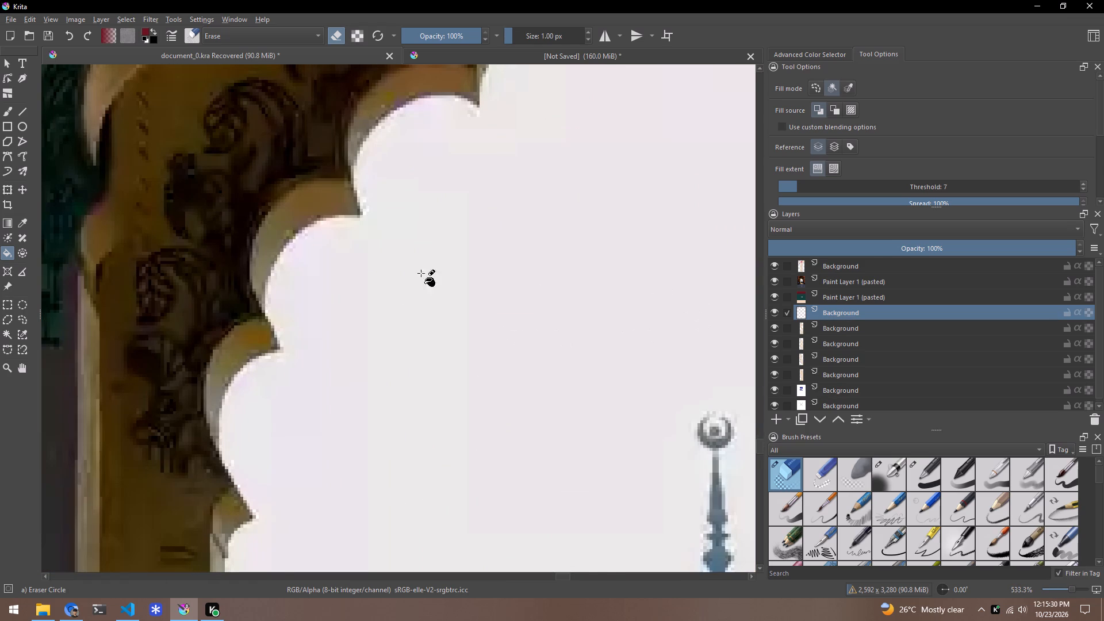
Switch to the Freehand Brush with the Basic-1 preset and set the brush size to 2 px.
scroll(458, 269, "down", 1)
left_click(931, 478)
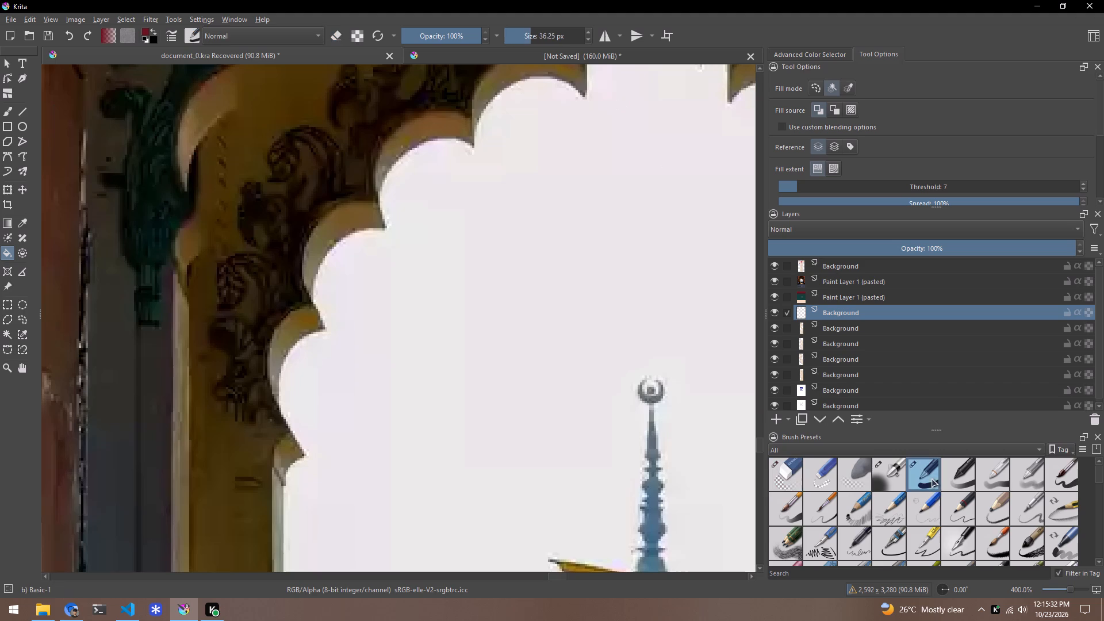
left_click(10, 112)
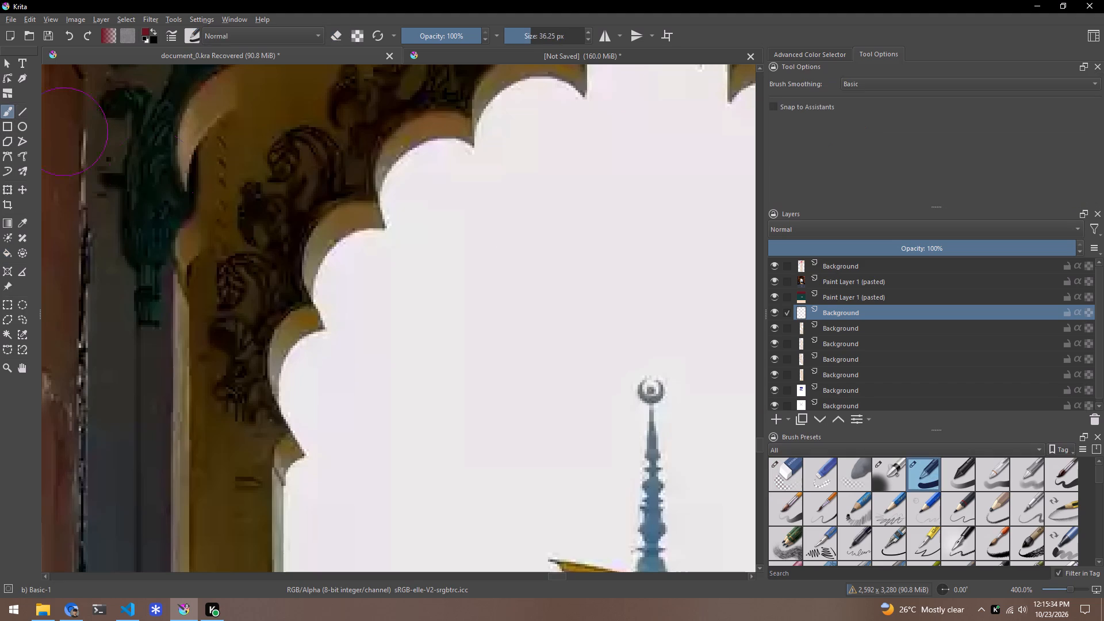
double_click(542, 35)
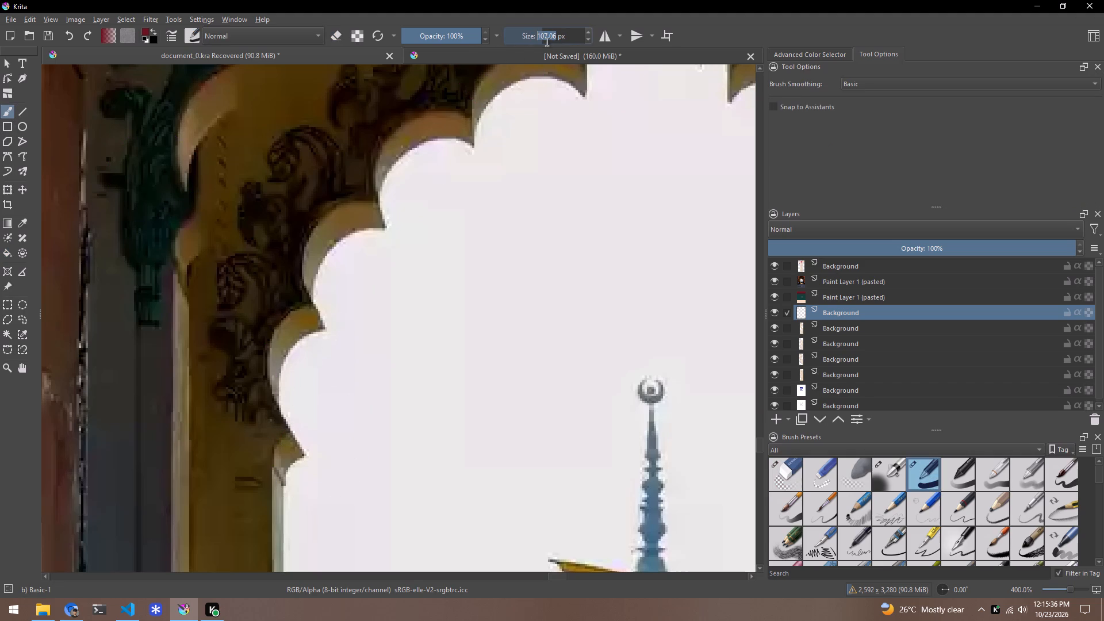
key("5")
key("Return")
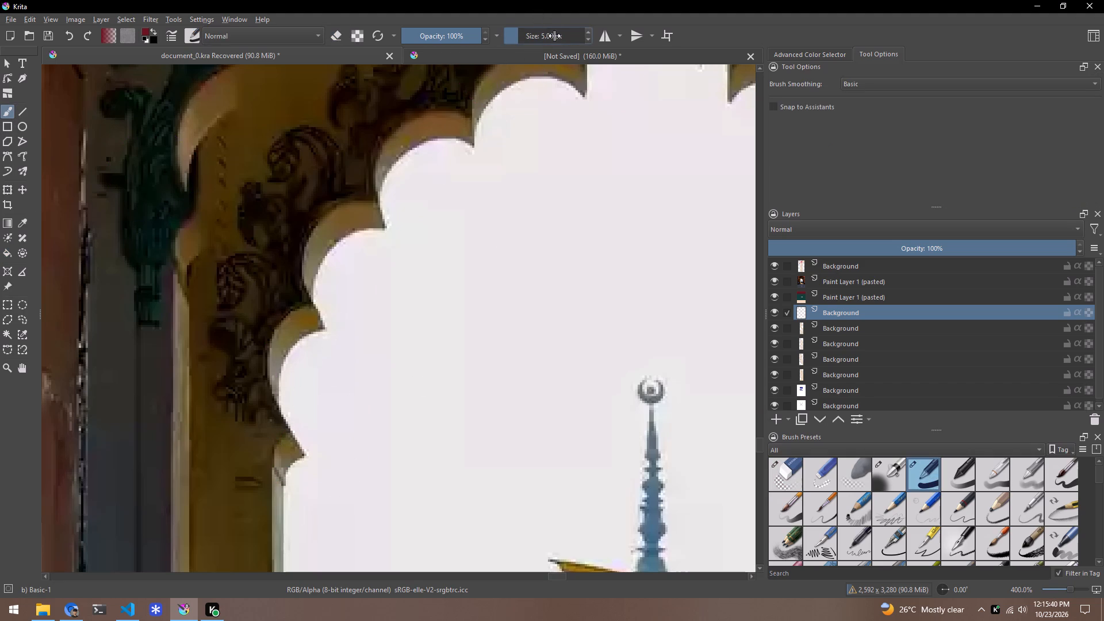
double_click(554, 36)
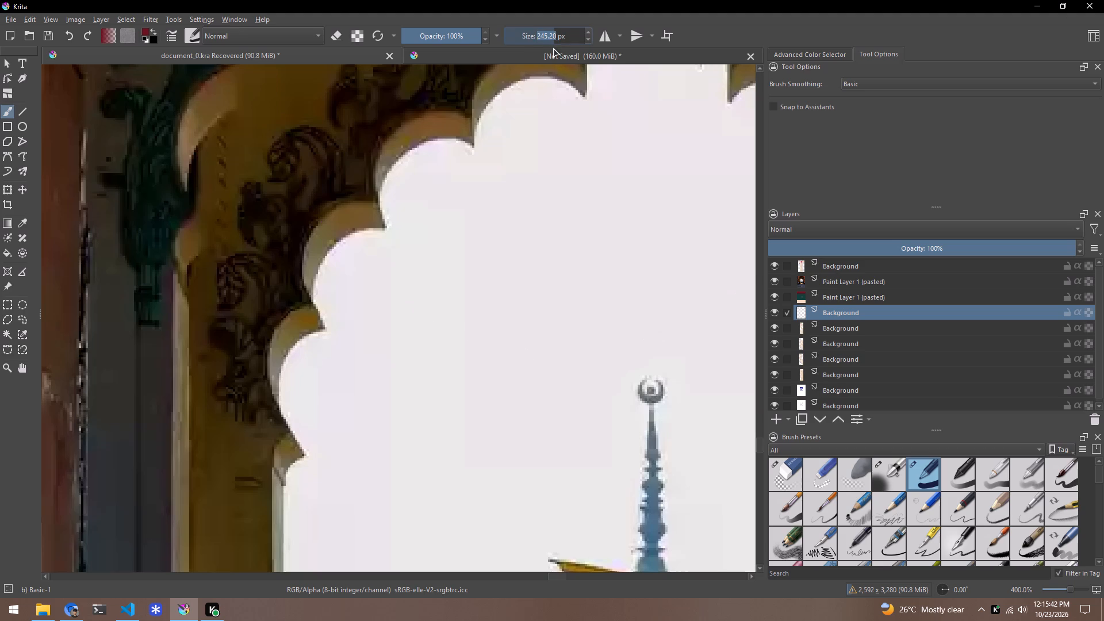
key("2")
key("Return")
Try painting freehand strokes around the lowest cusp at the pillar's inner edge on the current Background layer.
scroll(271, 502, "up", 2)
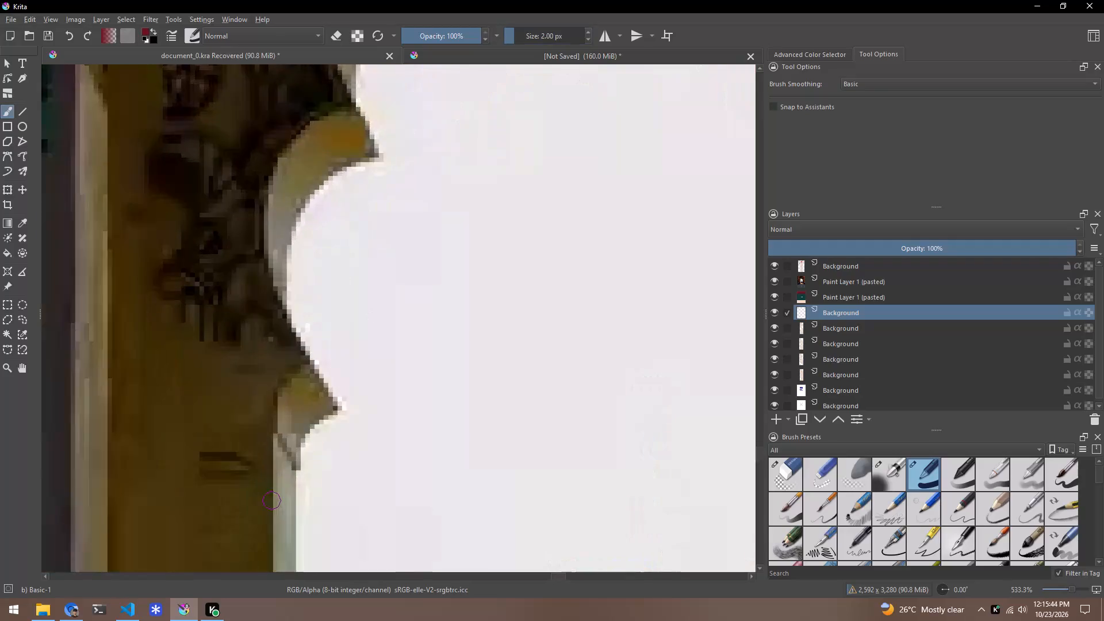
scroll(271, 501, "up", 1)
scroll(320, 405, "up", 4)
scroll(301, 458, "down", 3)
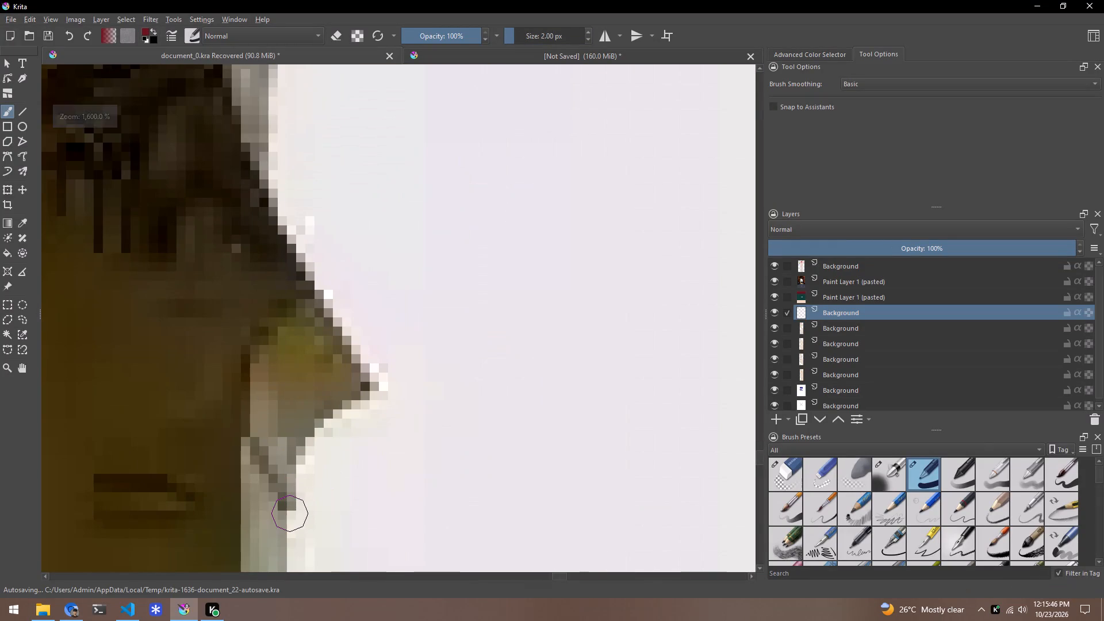
left_click(290, 513)
left_click_drag(294, 509, 388, 385)
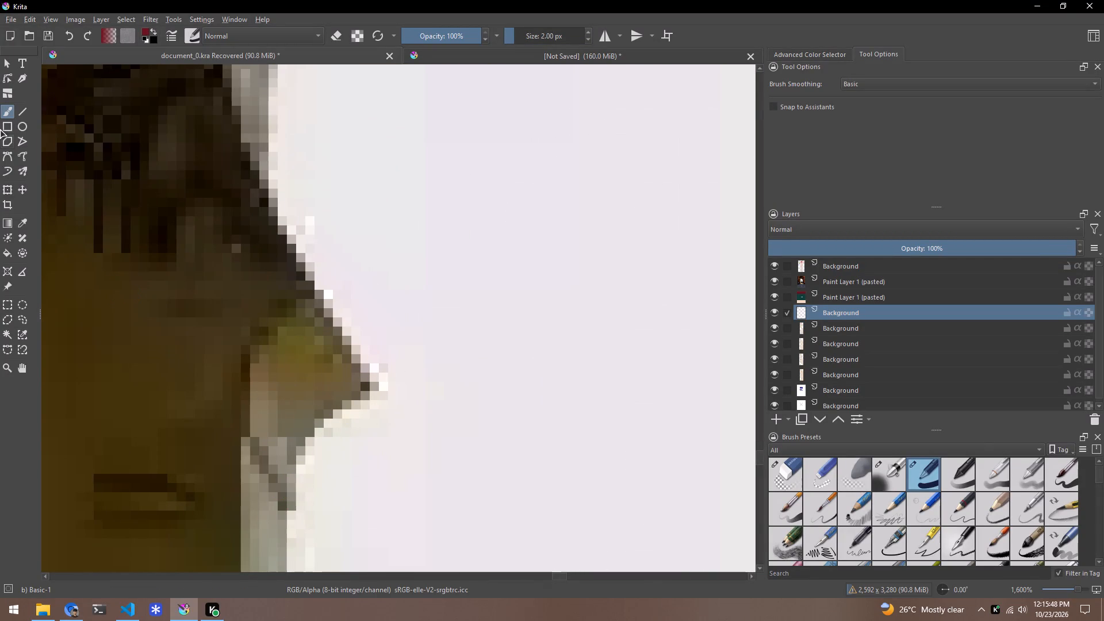
left_click_drag(332, 615, 401, 363)
left_click_drag(390, 372, 282, 482)
left_click_drag(282, 482, 283, 487)
scroll(561, 335, "down", 5)
scroll(428, 334, "down", 4)
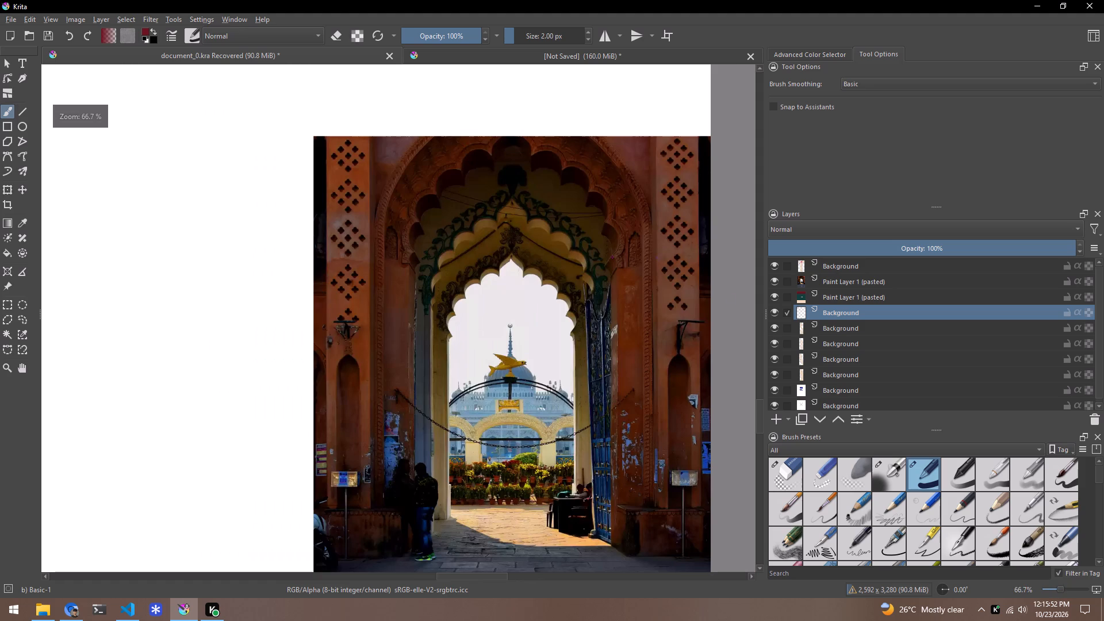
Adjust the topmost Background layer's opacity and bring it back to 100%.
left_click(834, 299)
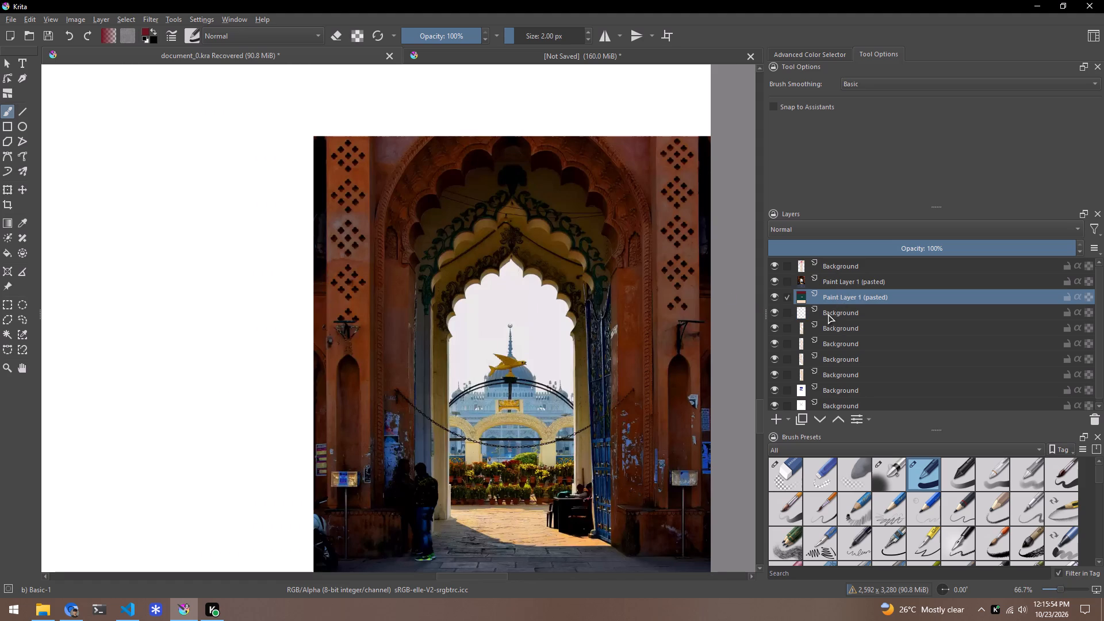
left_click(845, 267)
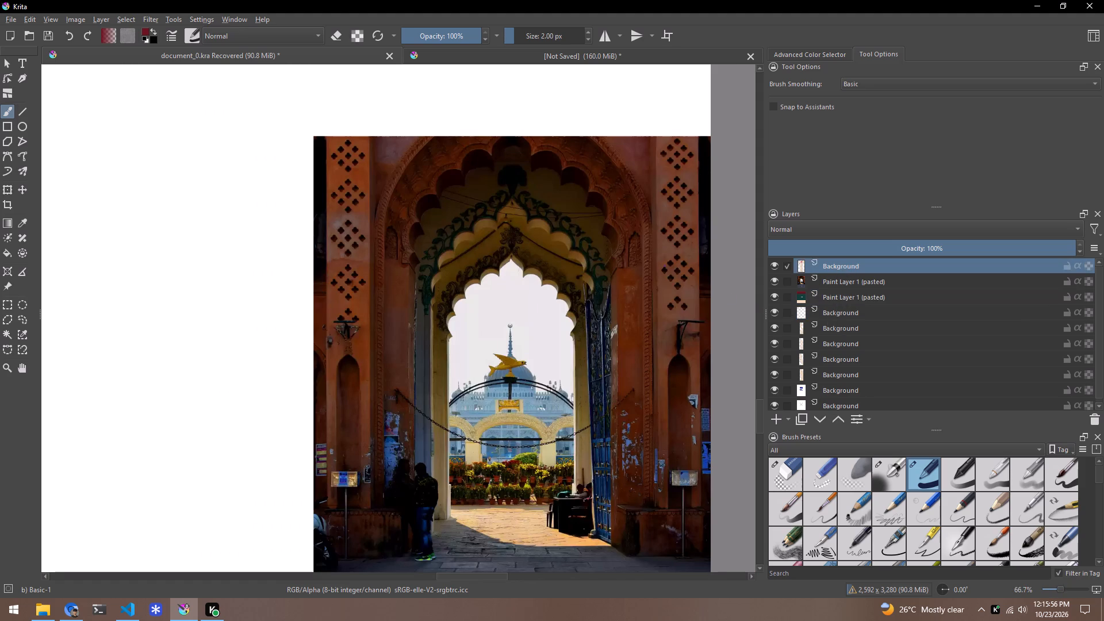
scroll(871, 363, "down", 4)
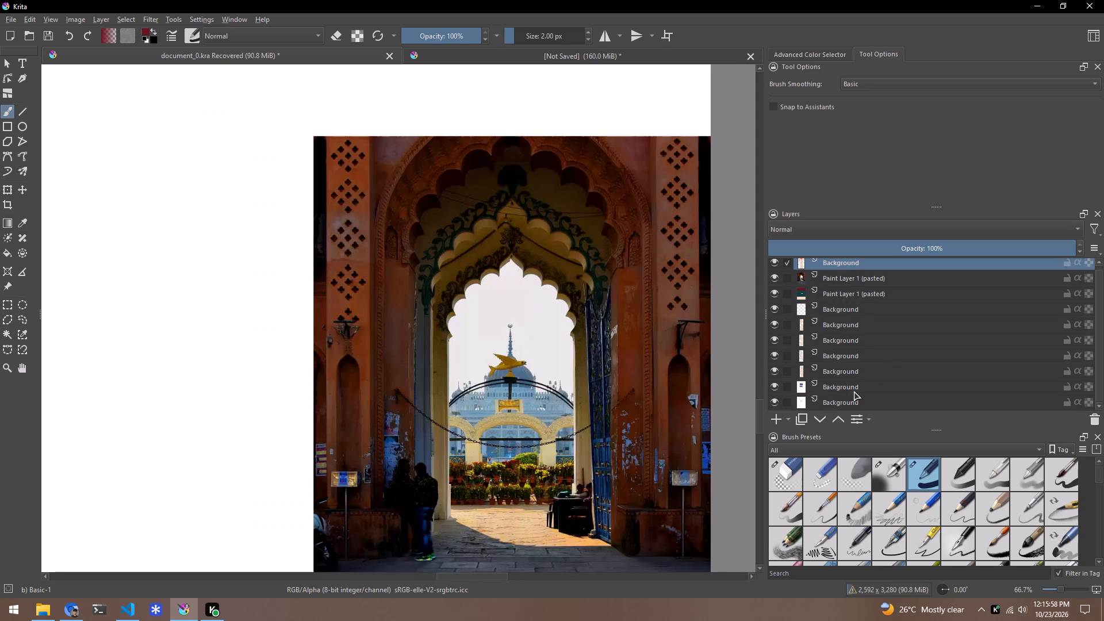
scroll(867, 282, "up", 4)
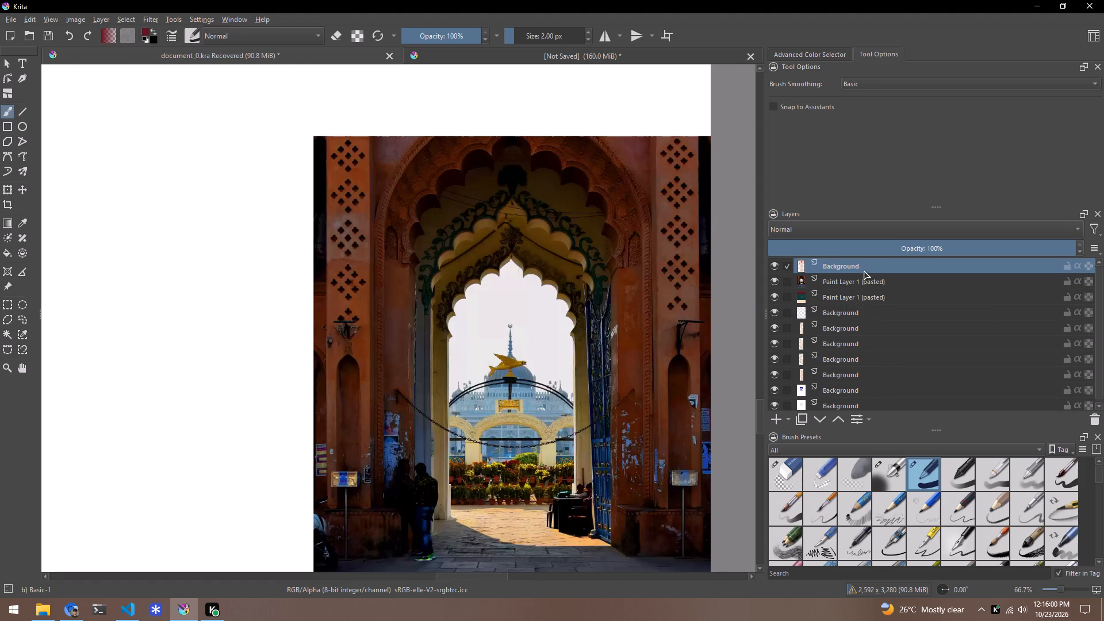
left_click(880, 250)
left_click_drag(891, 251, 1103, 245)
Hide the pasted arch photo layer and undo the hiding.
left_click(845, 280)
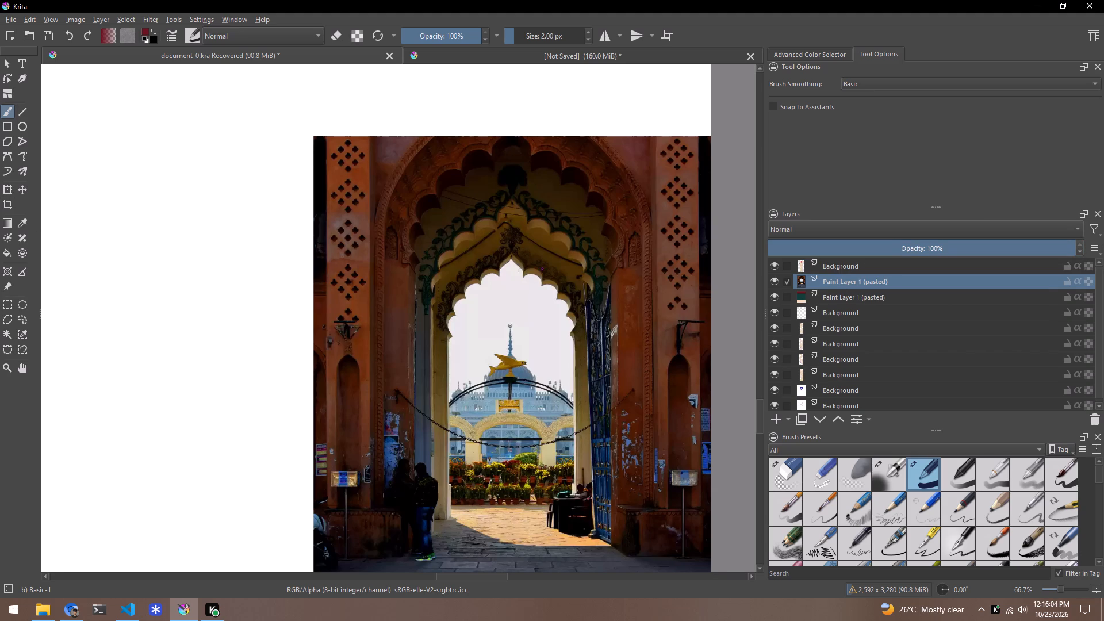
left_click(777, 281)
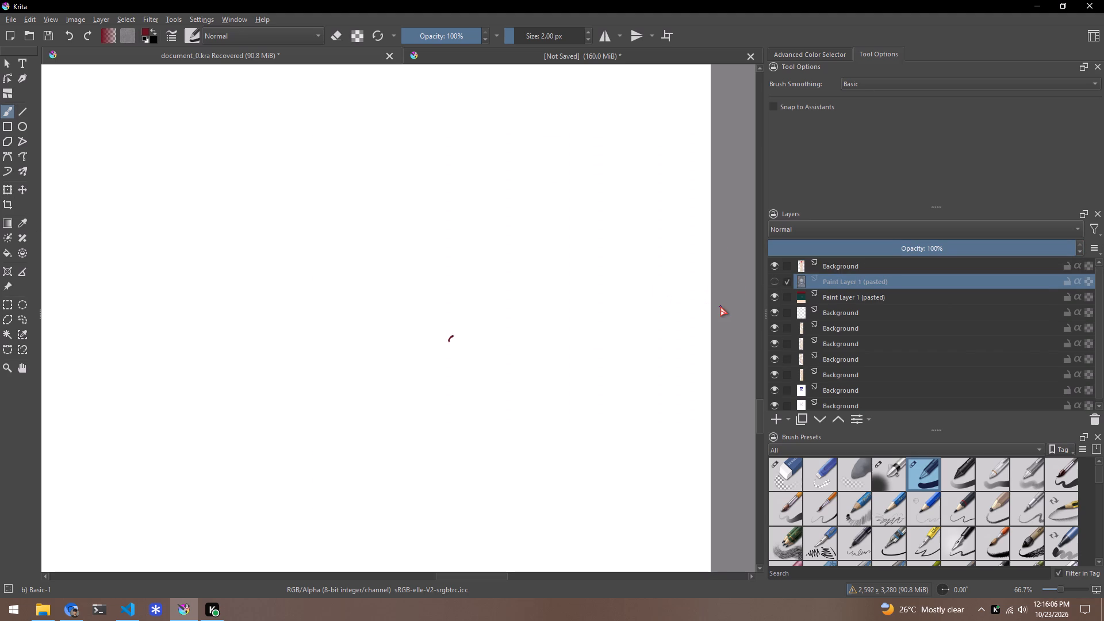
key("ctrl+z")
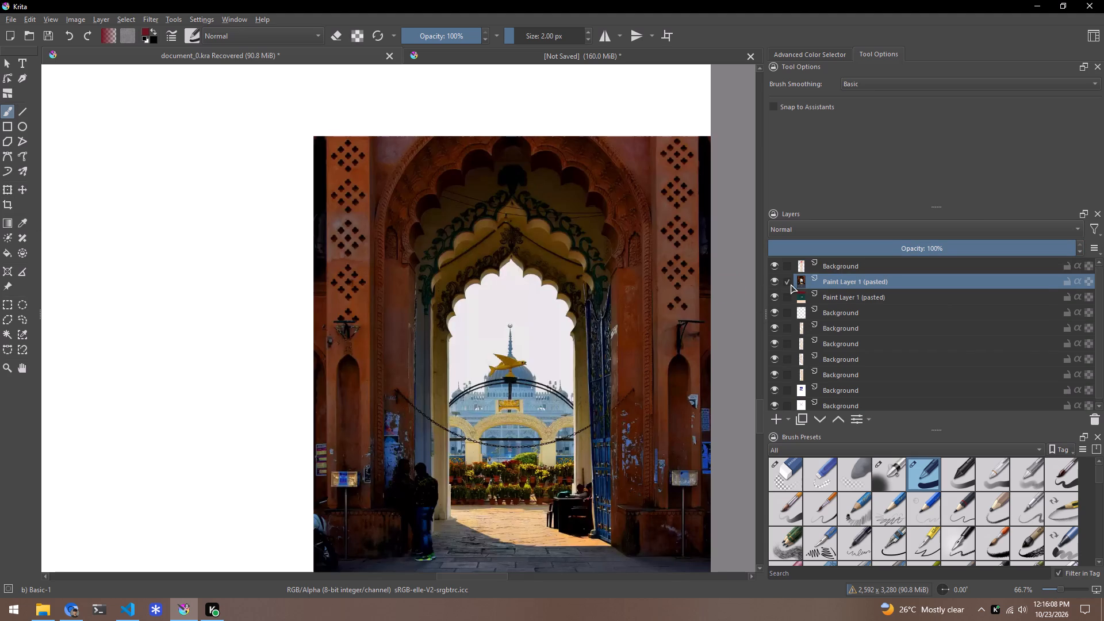
Add a new paint layer directly above the pasted arch photo layer.
left_click(788, 283)
left_click(777, 418)
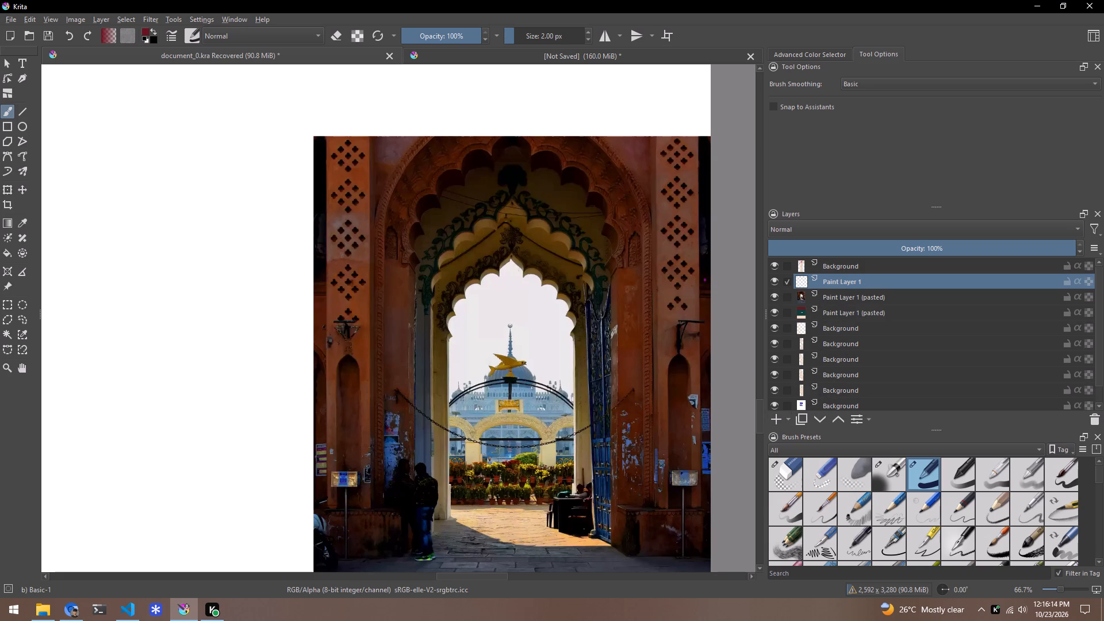
With a 1 px brush, start a Polyline at the arch pillar's inner edge and trace the lowest cusp's underside to its tip.
scroll(467, 293, "up", 5)
scroll(440, 531, "up", 2)
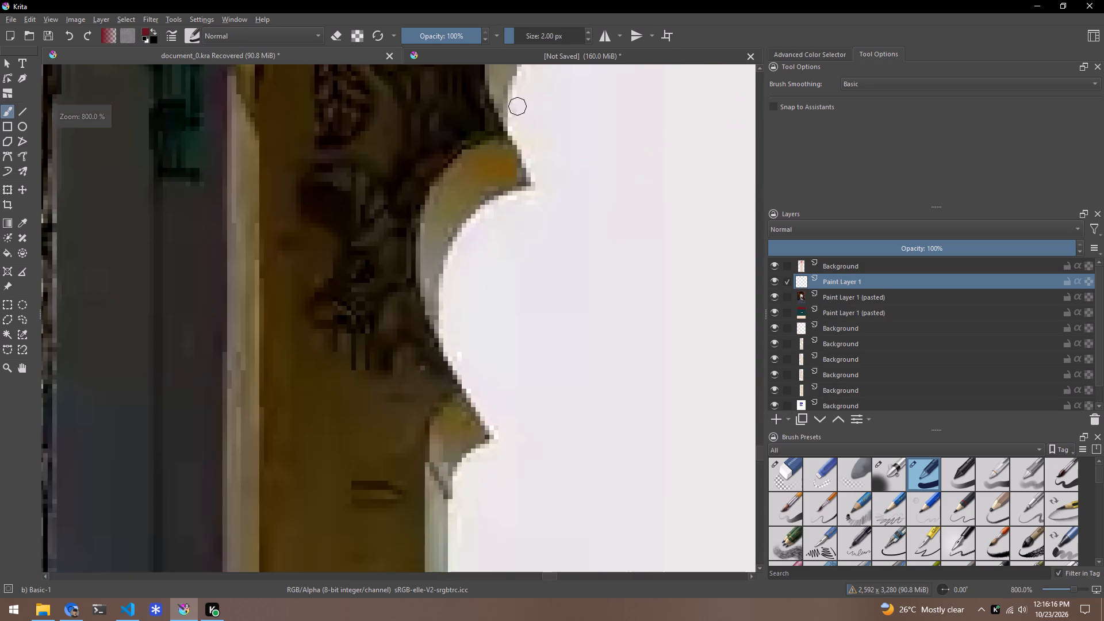
double_click(548, 39)
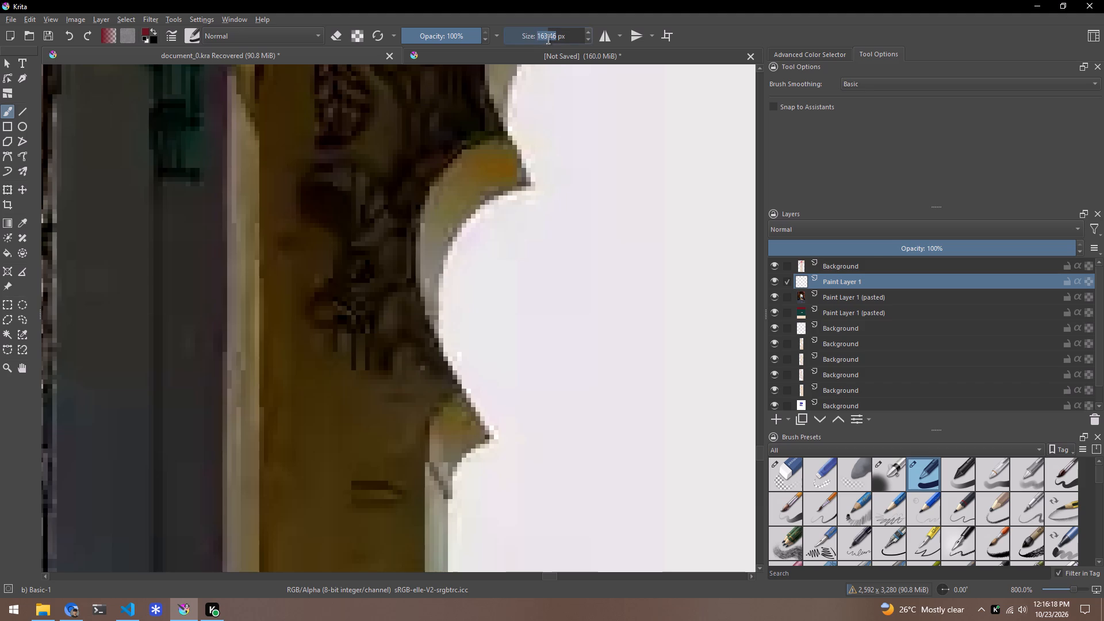
key("1")
key("Return")
scroll(428, 535, "up", 1)
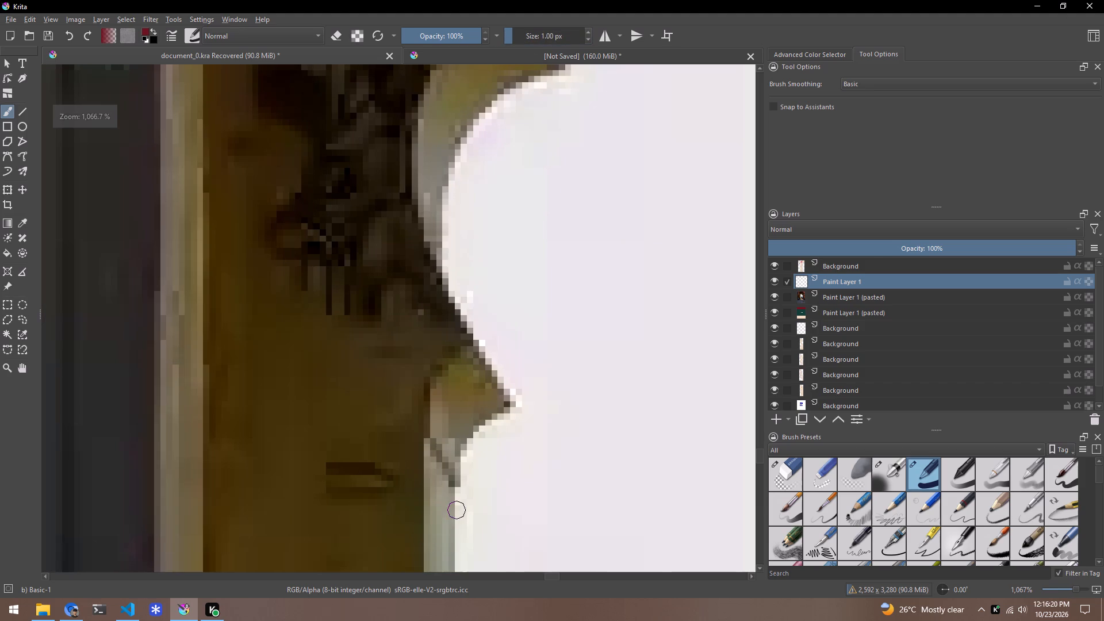
scroll(478, 450, "down", 3)
scroll(470, 490, "up", 5)
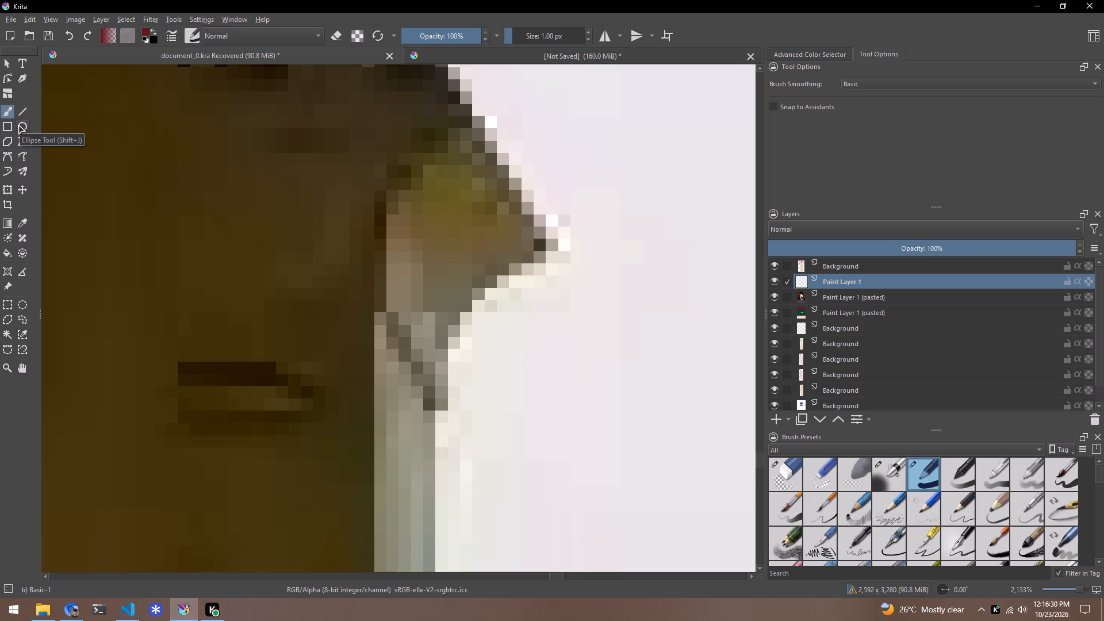
left_click(23, 146)
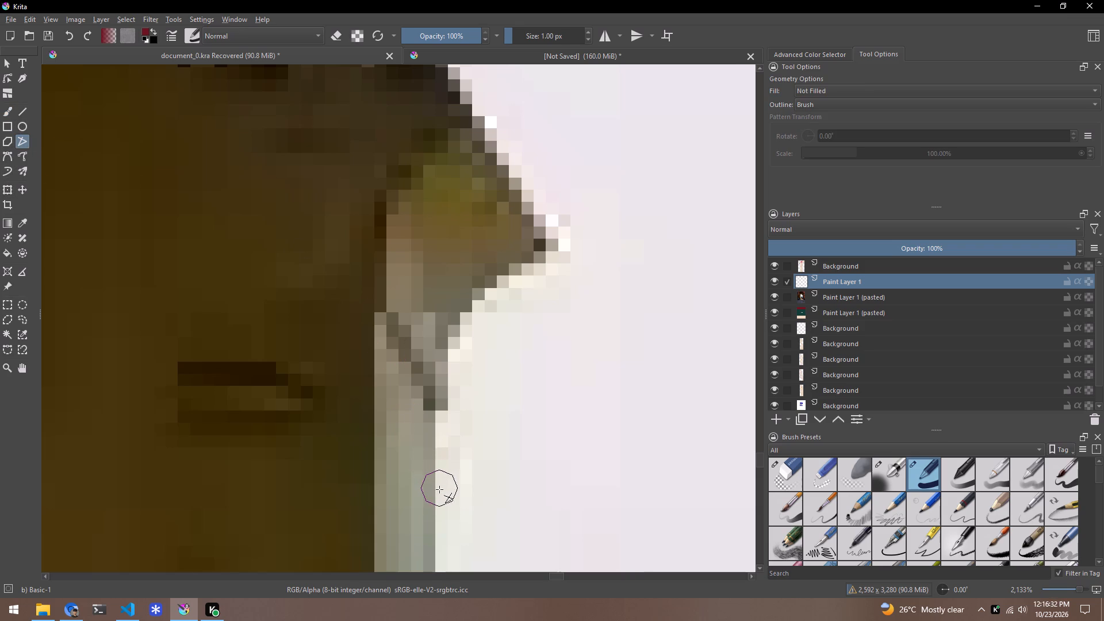
left_click(438, 486)
left_click(440, 384)
left_click(451, 335)
left_click(484, 298)
left_click(532, 267)
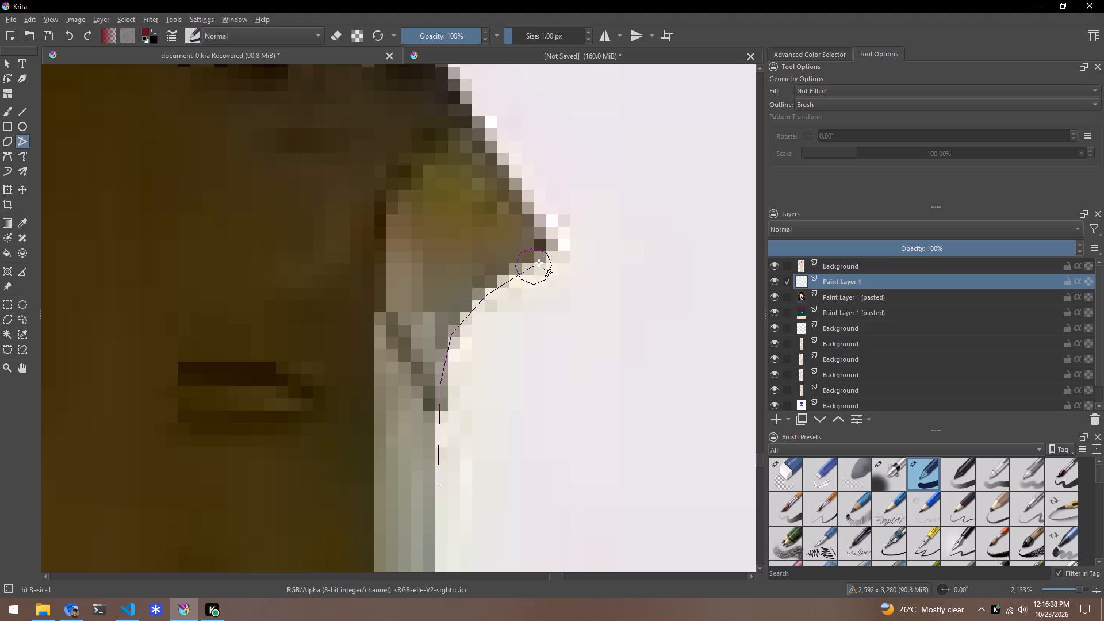
left_click(559, 251)
Continue the polyline from the lowest cusp's tip up its dark diagonal edge to the grey rim of the scallop above.
key("space")
key("space")
key("space")
key("space")
key("space")
key("space")
key("space")
key("space")
key("space")
key("space")
key("space")
key("space")
key("space")
key("space")
key("space")
key("space")
key("space")
key("space")
key("space")
key("space")
left_click_drag(507, 188, 367, 490)
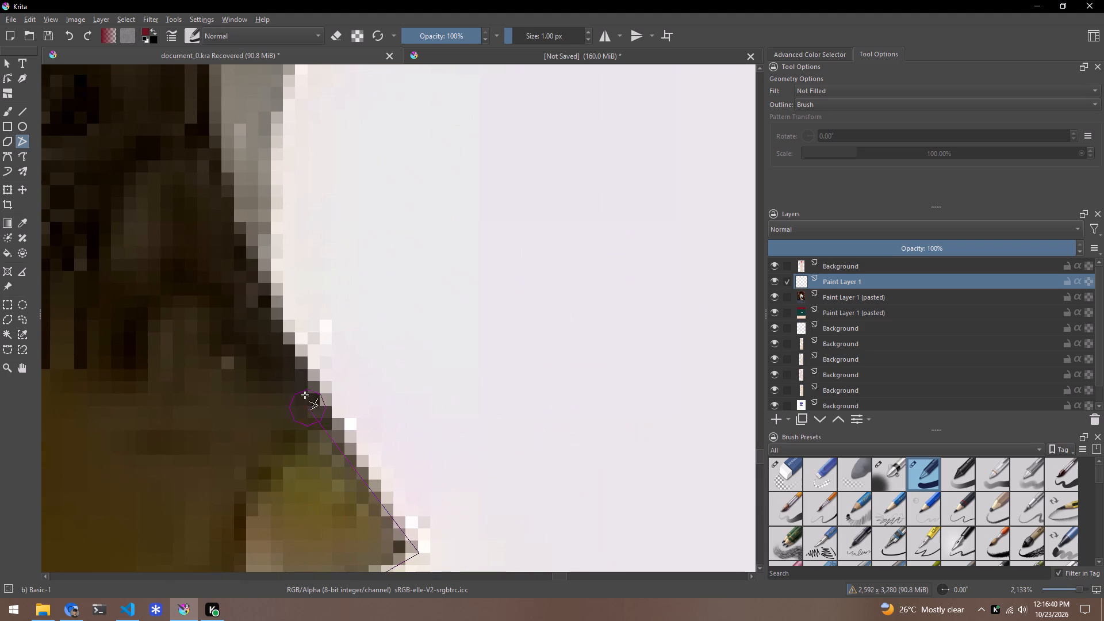
left_click(353, 451)
left_click(300, 357)
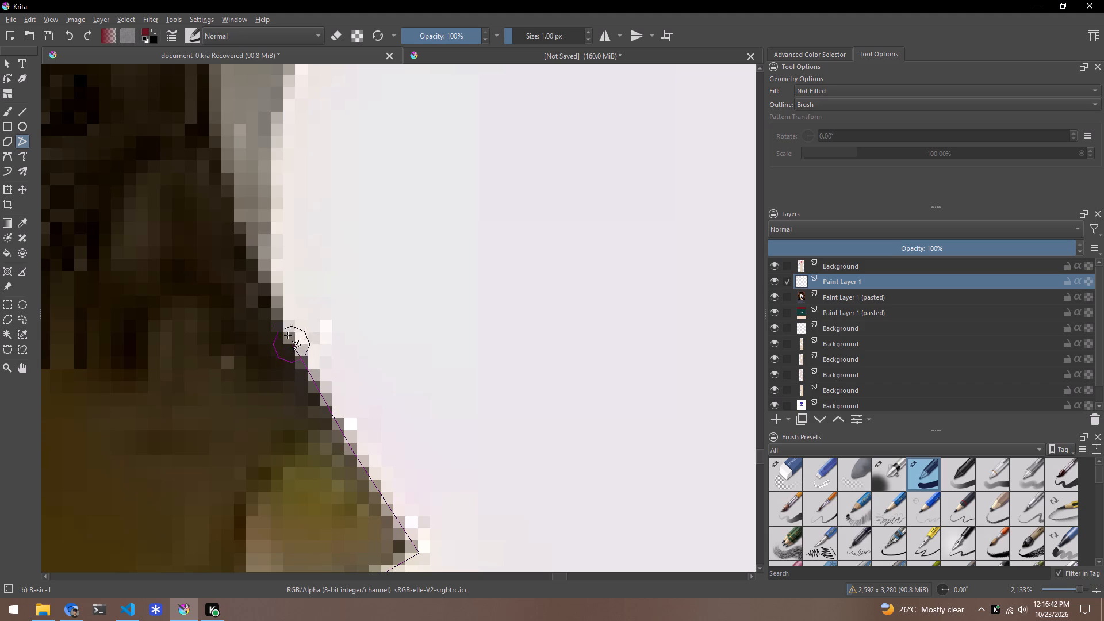
left_click(255, 266)
Extend the polyline along the outer edge of the first full scallop's rim, up to the corner where the next scallop begins.
key("space")
key("space")
key("space")
key("space")
key("space")
key("space")
key("space")
key("space")
key("space")
key("space")
key("space")
key("space")
key("space")
key("space")
key("space")
key("space")
key("space")
left_click_drag(287, 214, 285, 274)
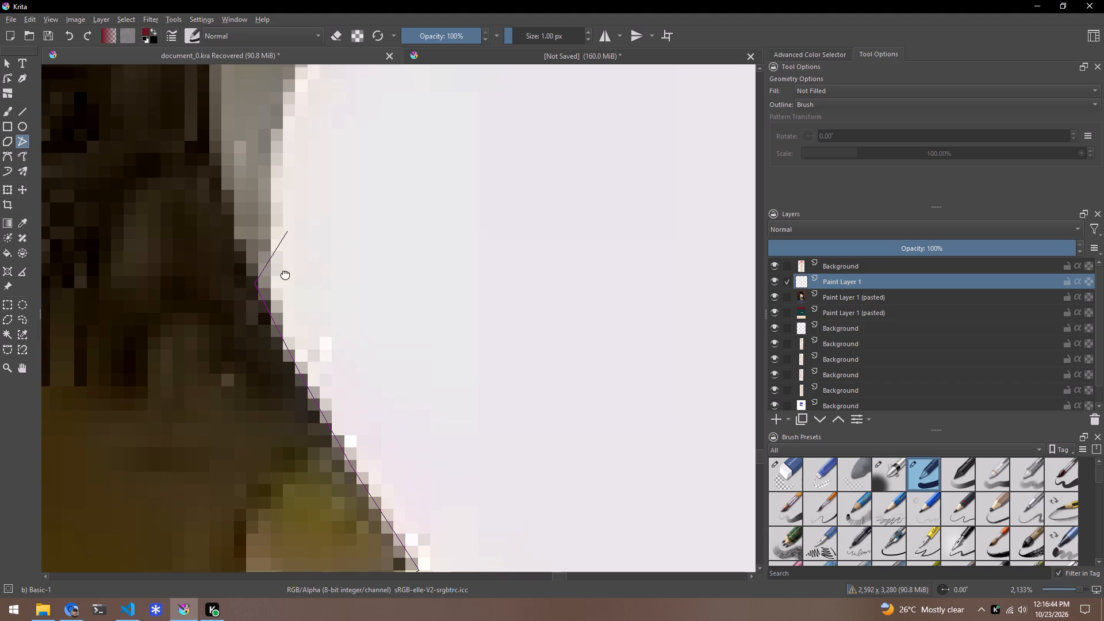
left_click_drag(285, 274, 288, 453)
left_click(216, 385)
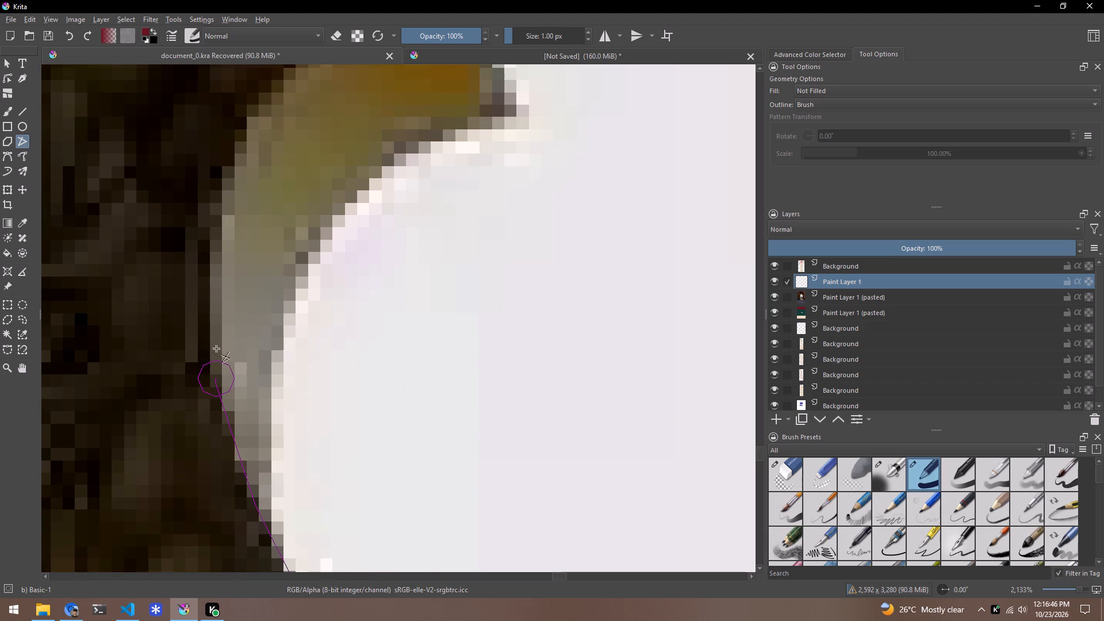
left_click(219, 275)
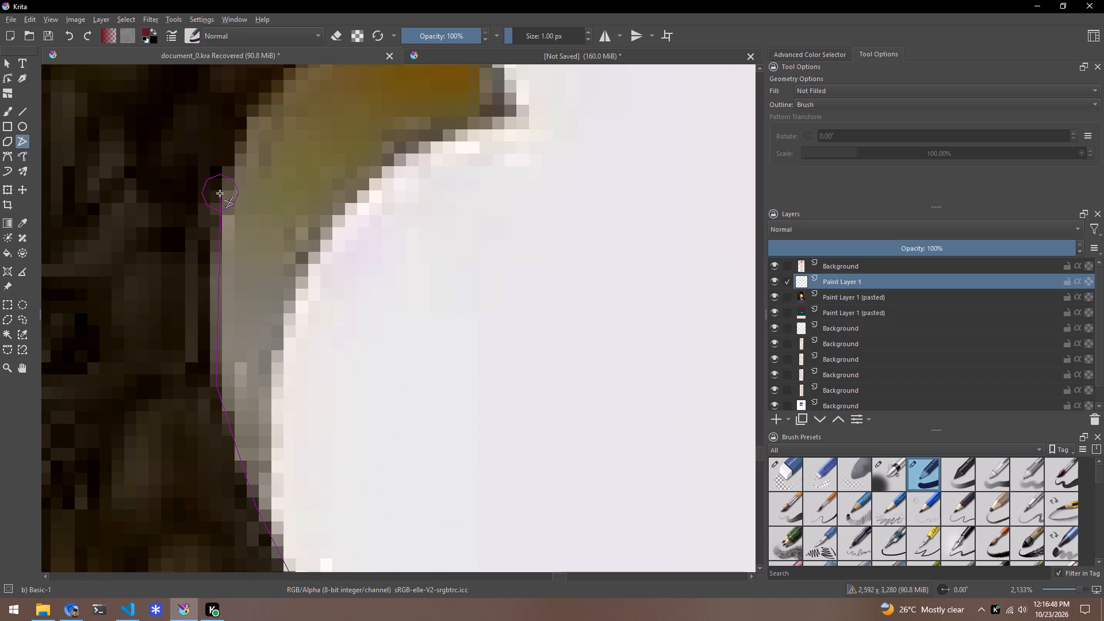
left_click(221, 187)
left_click(257, 117)
left_click(293, 82)
key("space")
key("space")
key("space")
key("space")
key("space")
key("space")
key("space")
key("space")
key("space")
key("space")
key("space")
key("space")
key("space")
key("space")
left_click_drag(309, 98, 244, 363)
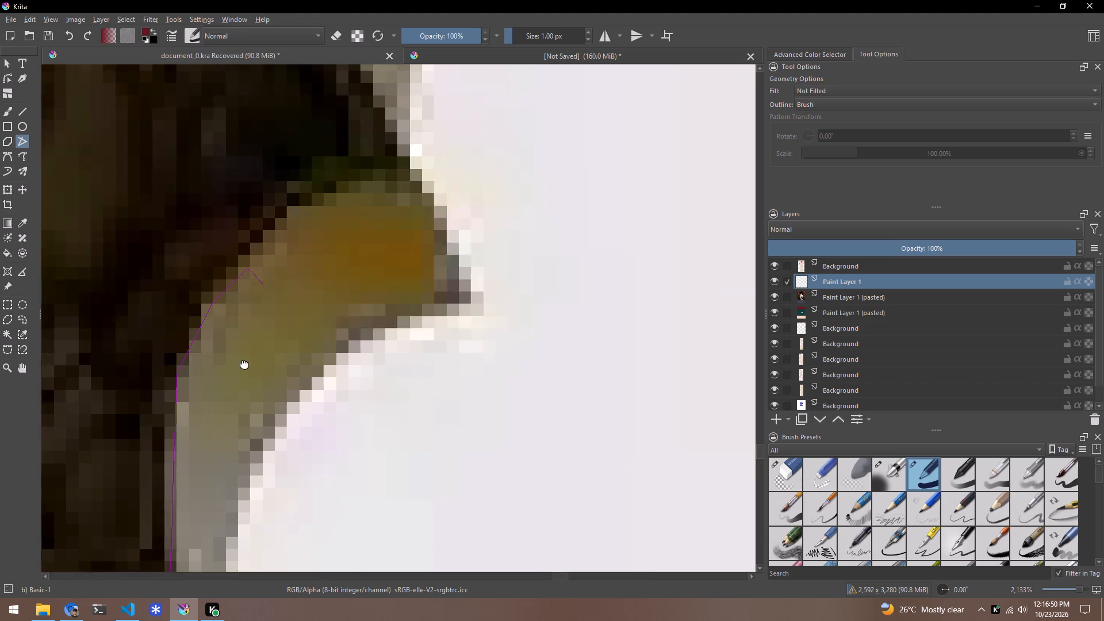
left_click_drag(244, 363, 205, 476)
left_click(255, 396)
left_click(316, 381)
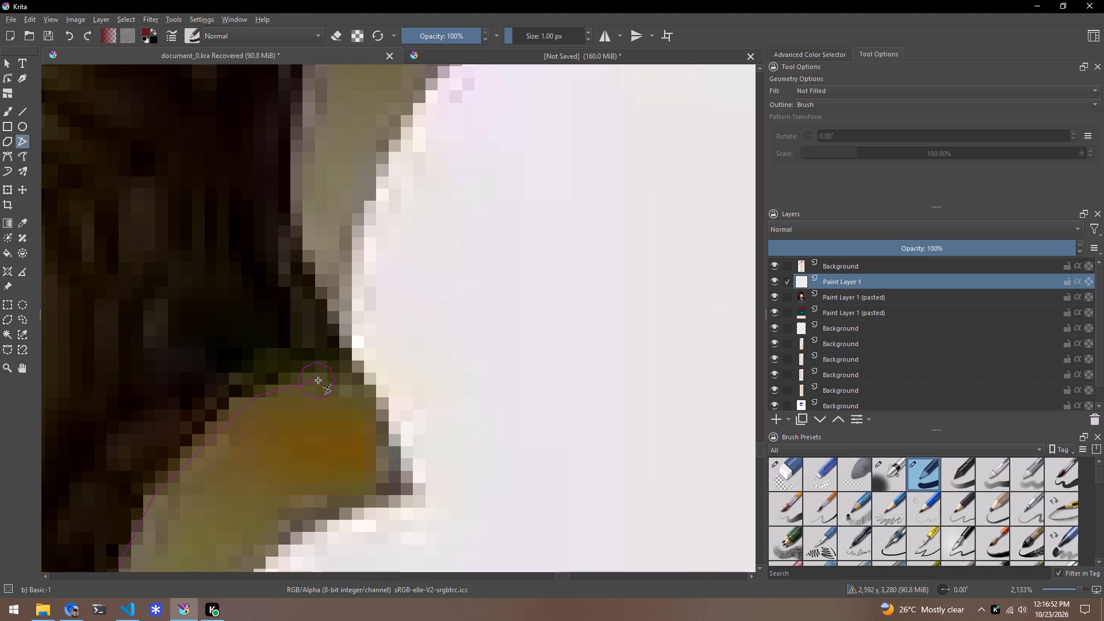
left_click(358, 379)
Trace the polyline up the outer side of the second full scallop's rim, following its curve toward the top.
left_click(333, 340)
left_click(300, 258)
left_click(290, 194)
key("space")
key("space")
key("space")
key("space")
key("space")
key("space")
key("space")
key("space")
key("space")
key("space")
key("space")
key("space")
key("space")
key("space")
key("space")
key("space")
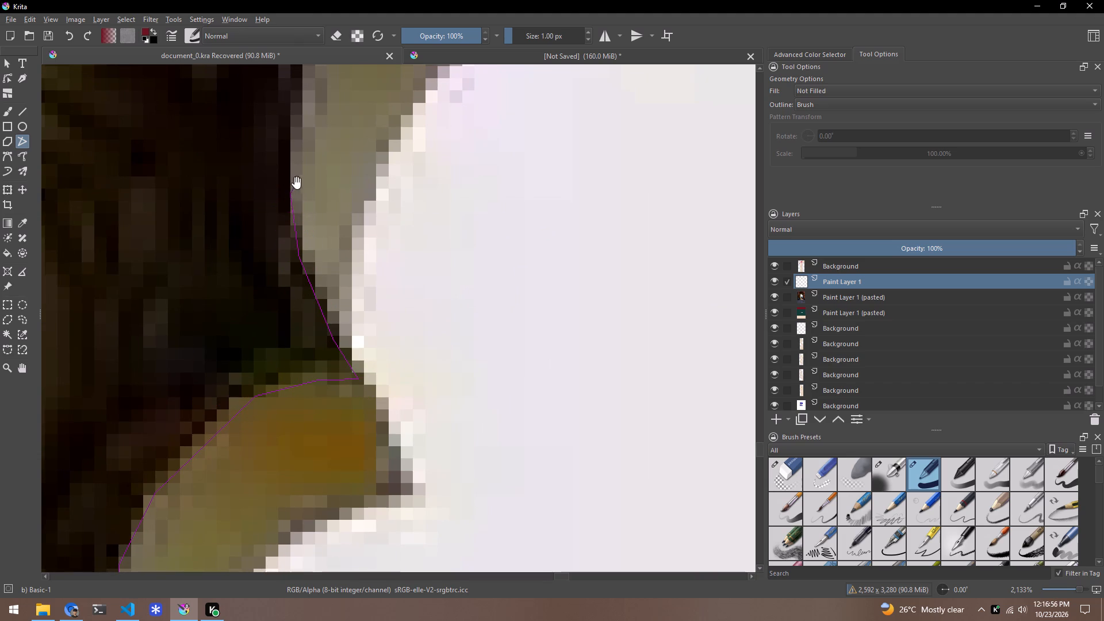
left_click_drag(300, 178, 224, 486)
left_click(220, 395)
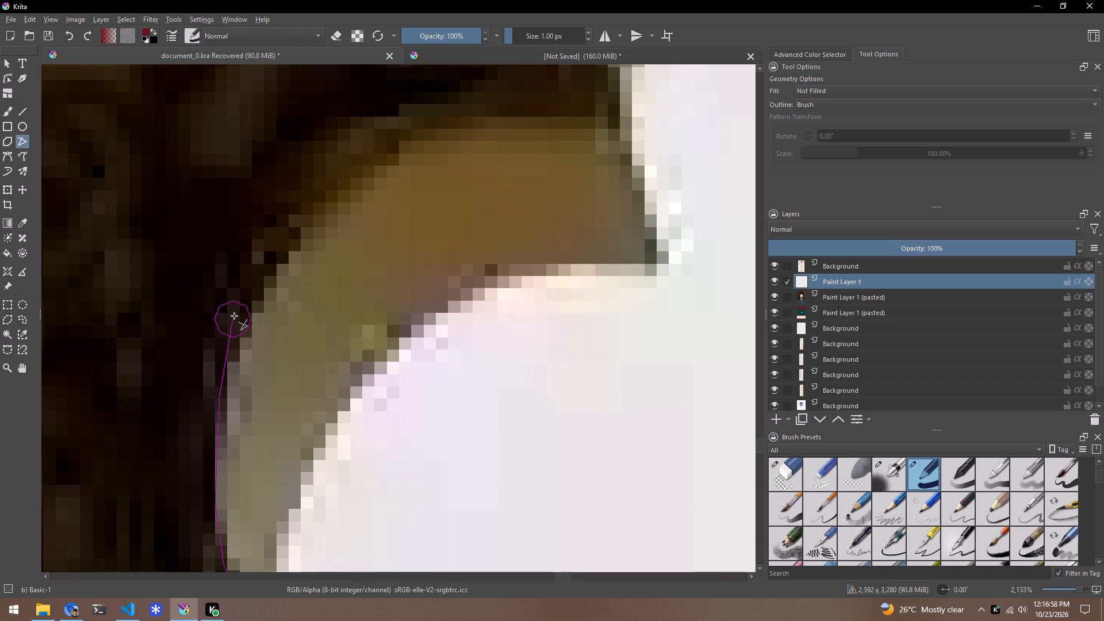
left_click(235, 314)
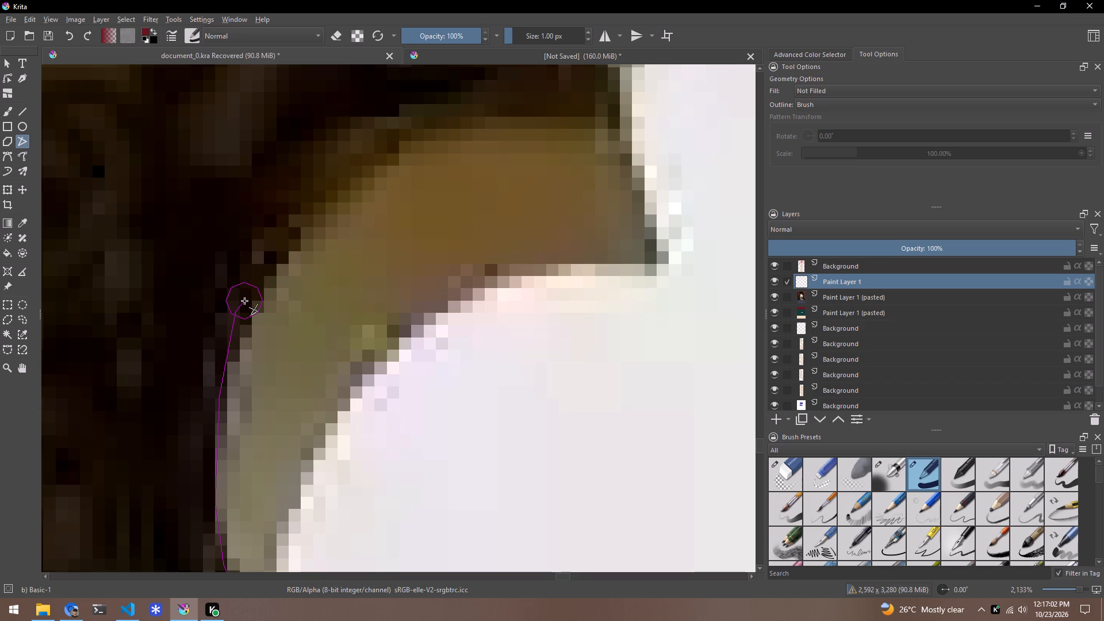
left_click(244, 301)
left_click(291, 250)
left_click(339, 208)
left_click(382, 175)
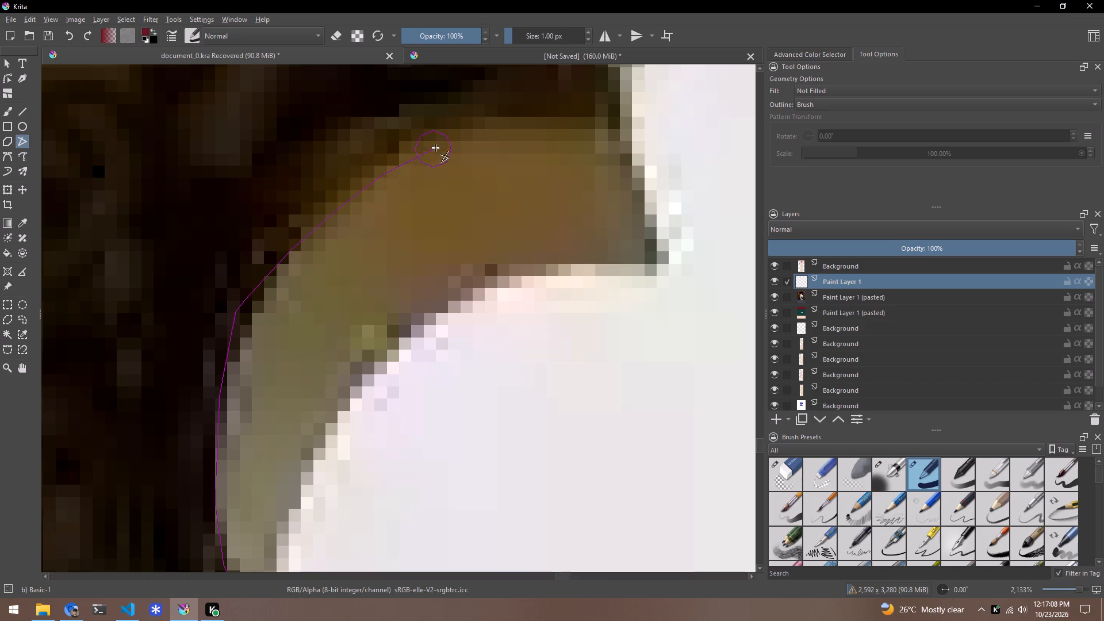
left_click(441, 143)
Carry the polyline across the top of the second full scallop's rim to the corner beside the third scallop.
key("space")
key("space")
key("space")
key("space")
key("space")
key("space")
key("space")
key("space")
key("space")
key("space")
key("space")
key("space")
key("space")
key("space")
key("space")
key("space")
key("space")
key("space")
key("space")
key("space")
left_click_drag(464, 128, 329, 380)
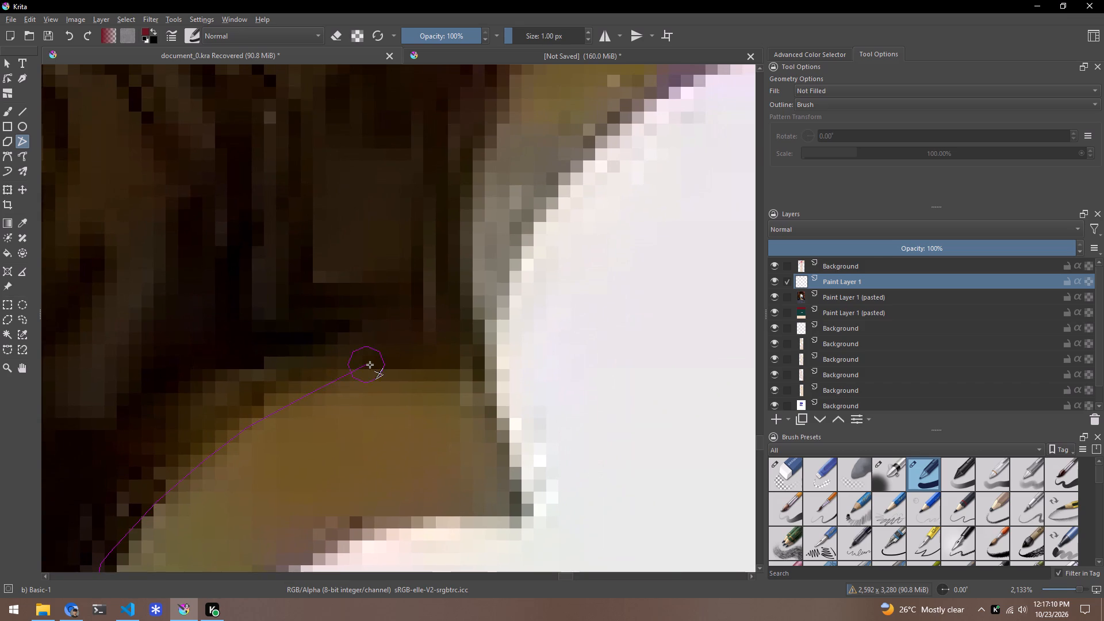
scroll(370, 365, "down", 4)
scroll(370, 364, "up", 2)
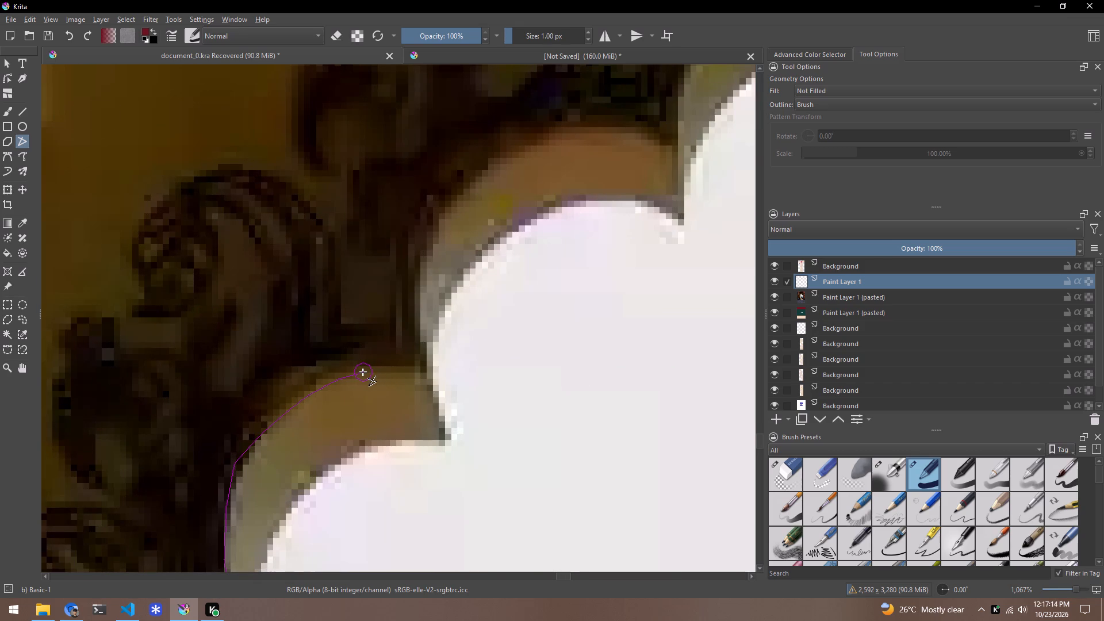
left_click(363, 372)
left_click(404, 370)
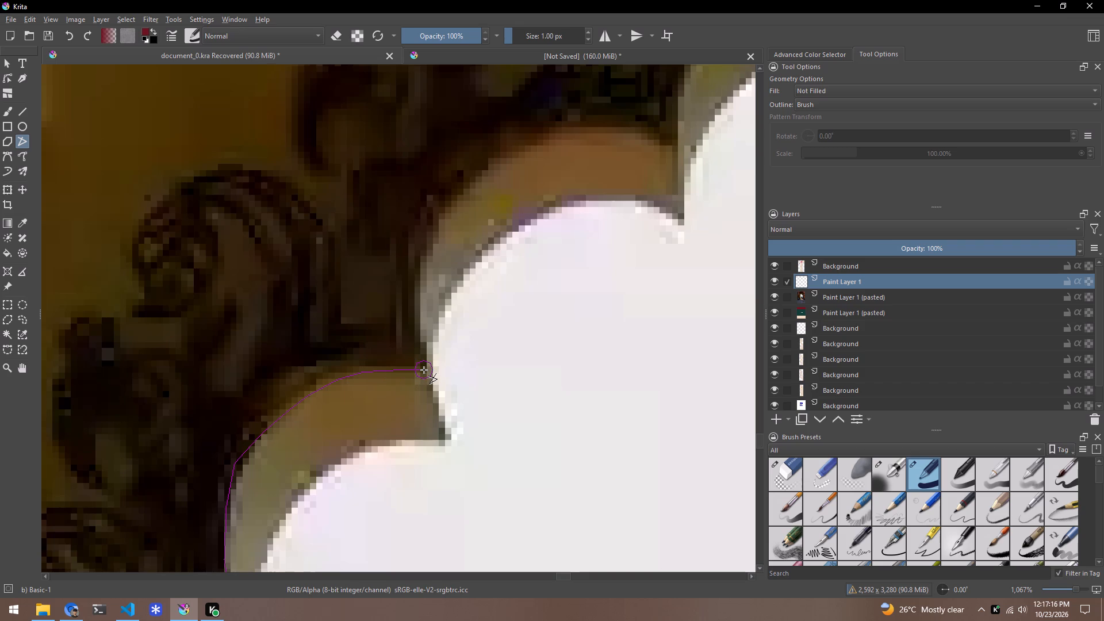
left_click(424, 370)
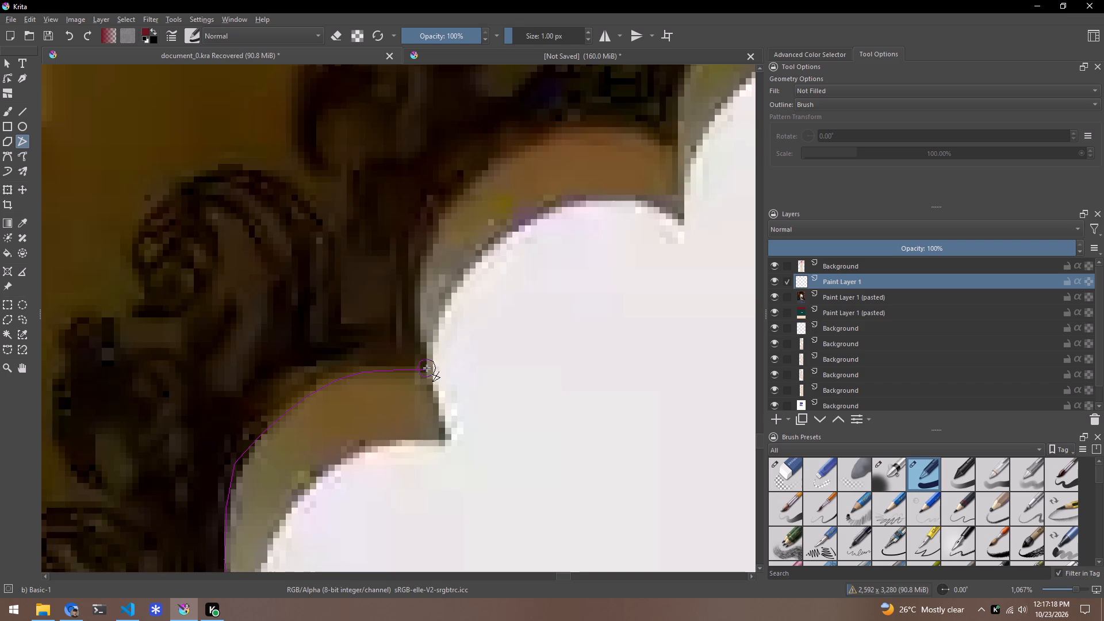
left_click(430, 370)
Trace the polyline from the corner up the outer side of the third full scallop's rim, following its curve toward the top.
key("space")
key("space")
key("space")
key("space")
key("space")
key("space")
key("space")
key("space")
left_click(420, 345)
left_click(413, 321)
scroll(414, 274, "up", 2)
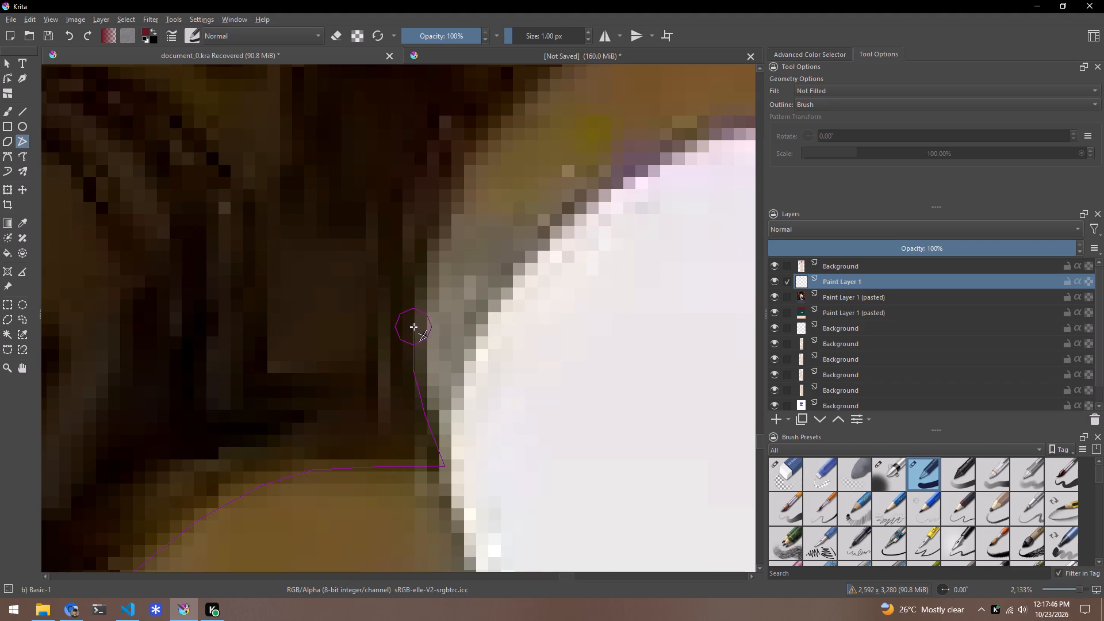
left_click(412, 332)
scroll(409, 273, "down", 3)
scroll(424, 243, "up", 3)
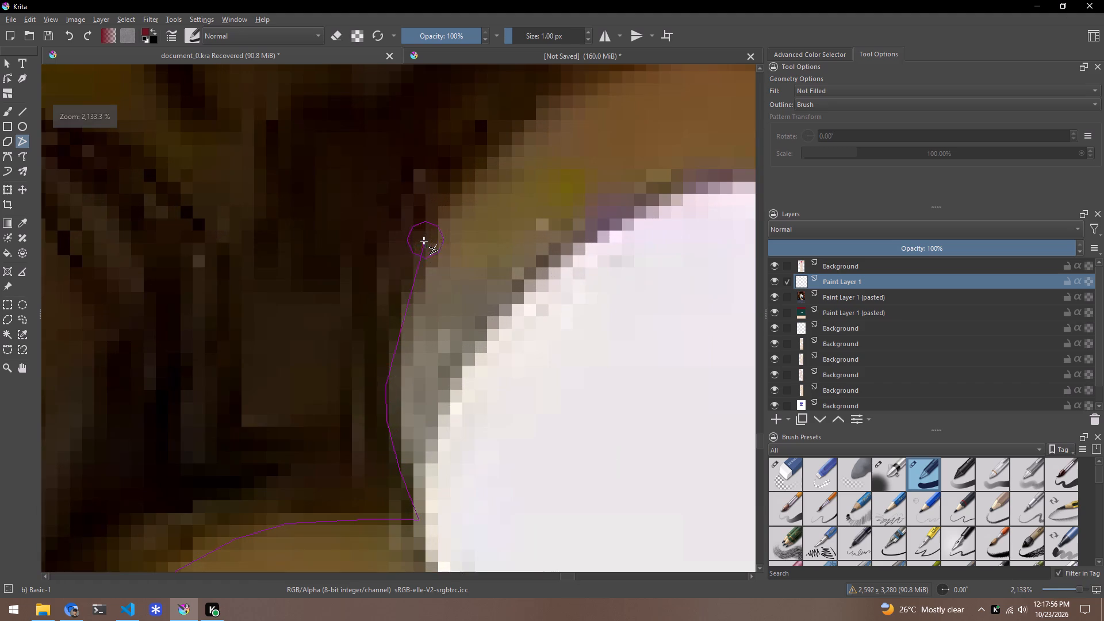
left_click(393, 304)
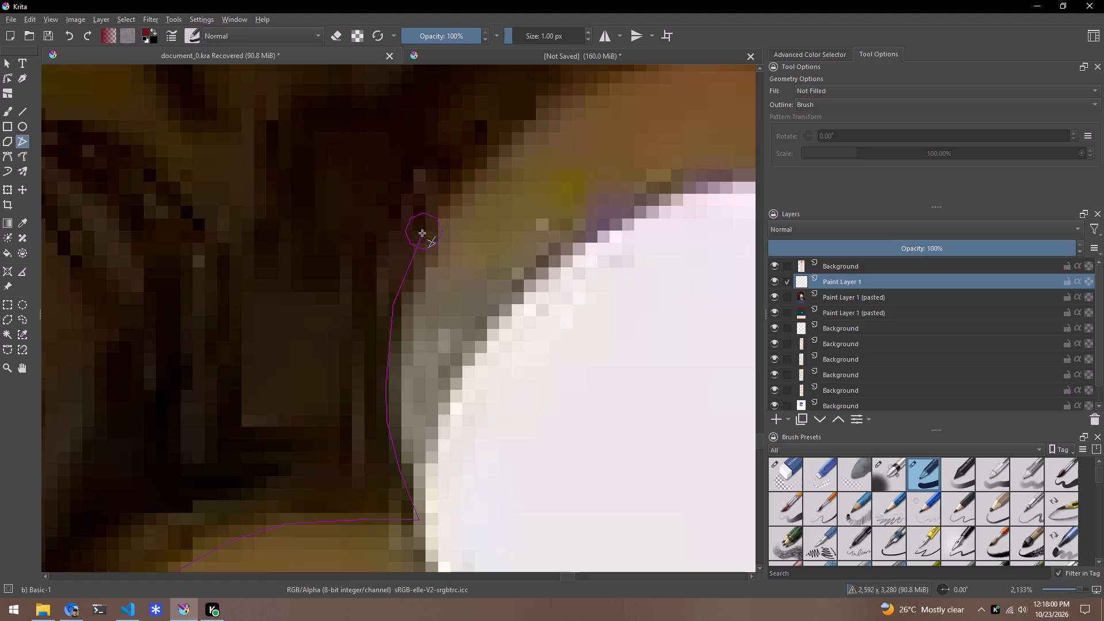
left_click(417, 238)
left_click(451, 191)
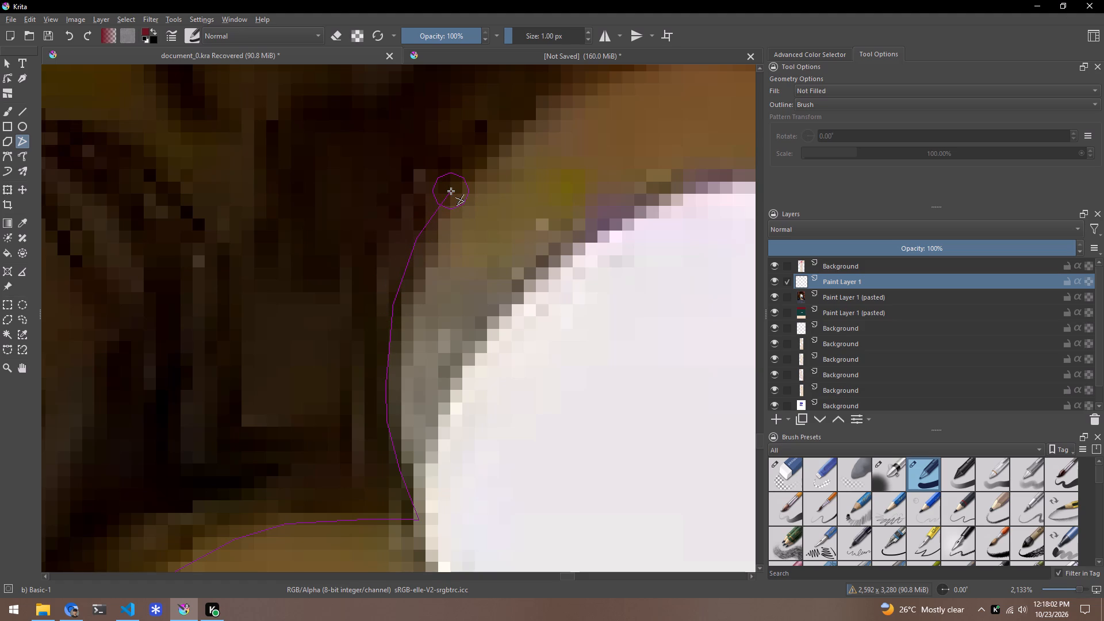
left_click(514, 134)
Carry the polyline across the top of the third full scallop's rim, down to the corner beside the fourth scallop.
key("space")
key("space")
key("space")
key("space")
key("space")
key("space")
key("space")
key("space")
key("space")
key("space")
key("space")
key("space")
key("space")
key("space")
key("space")
key("space")
key("space")
key("space")
key("space")
key("space")
left_click_drag(492, 181, 365, 373)
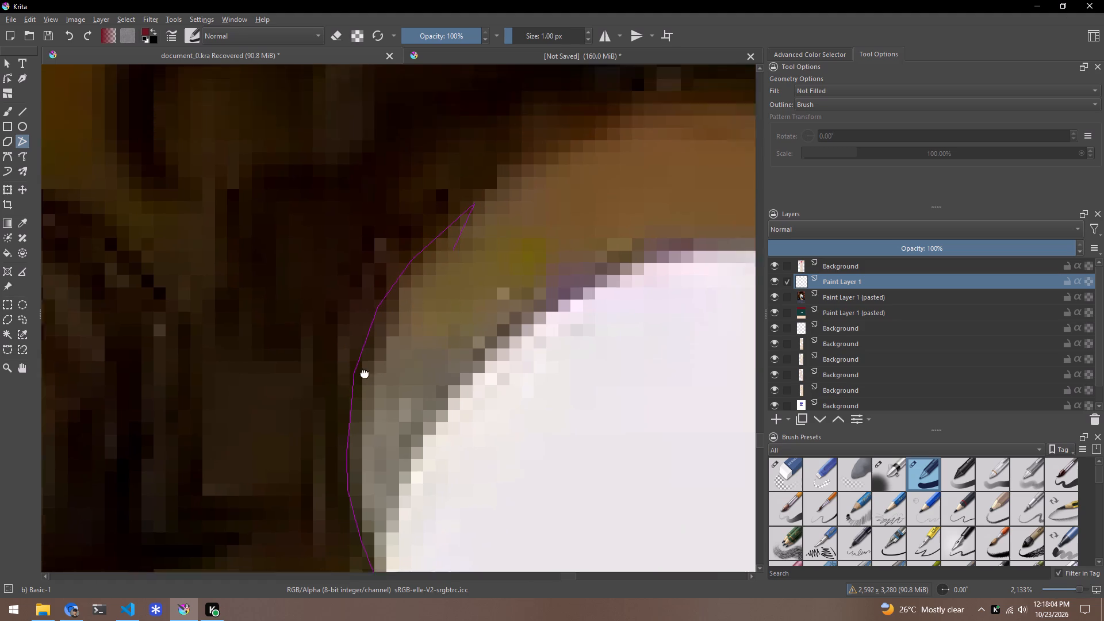
left_click_drag(365, 373, 272, 463)
left_click(348, 375)
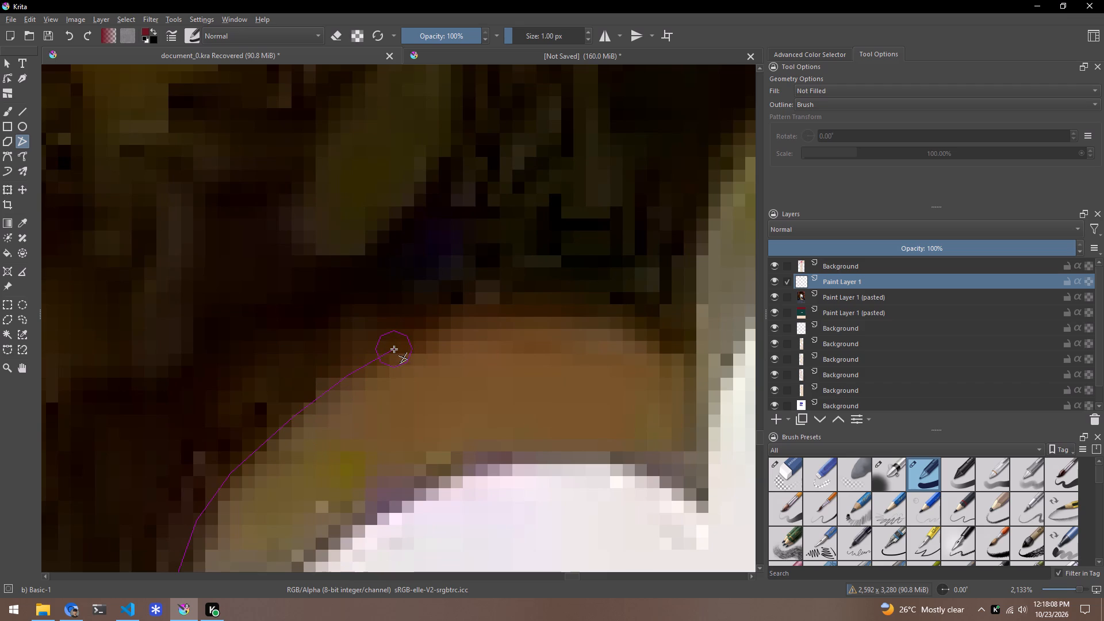
left_click(394, 349)
left_click(446, 327)
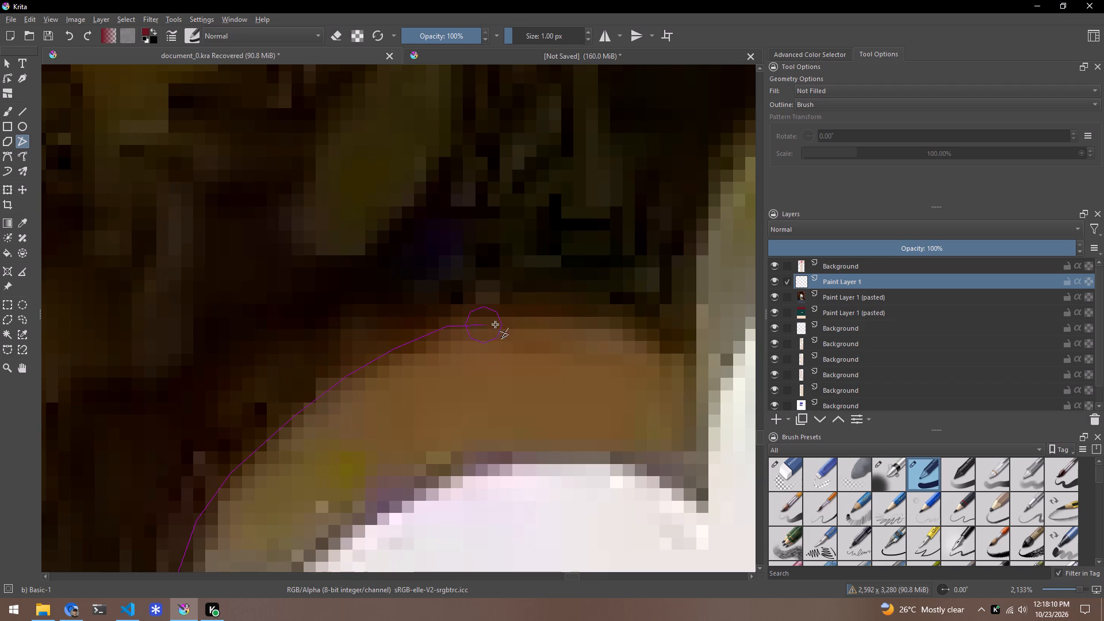
left_click(491, 321)
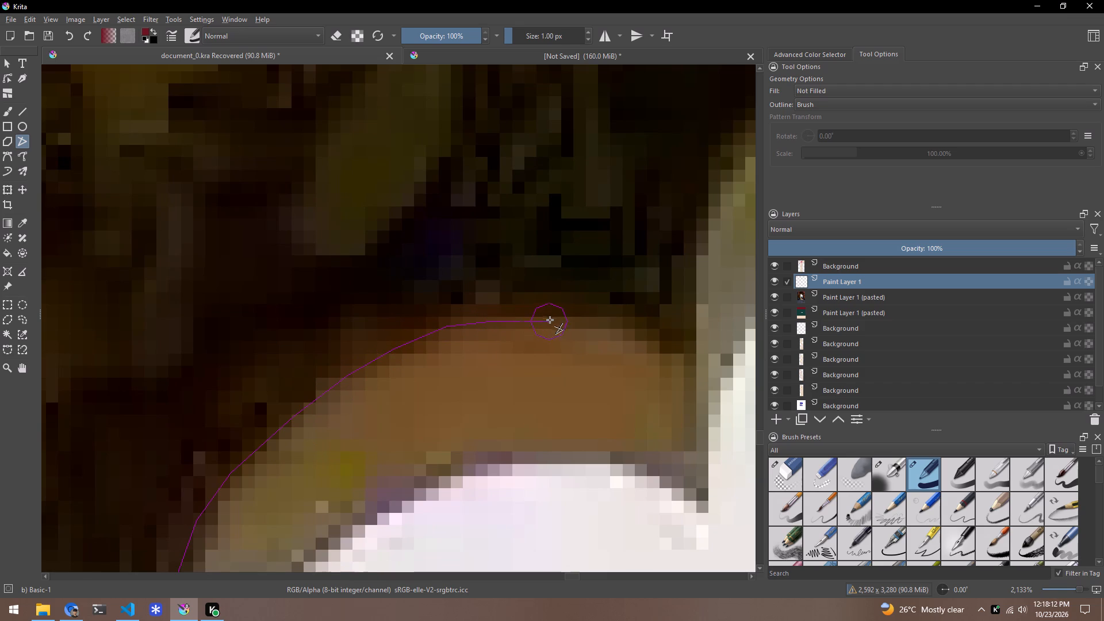
left_click(563, 321)
left_click(603, 325)
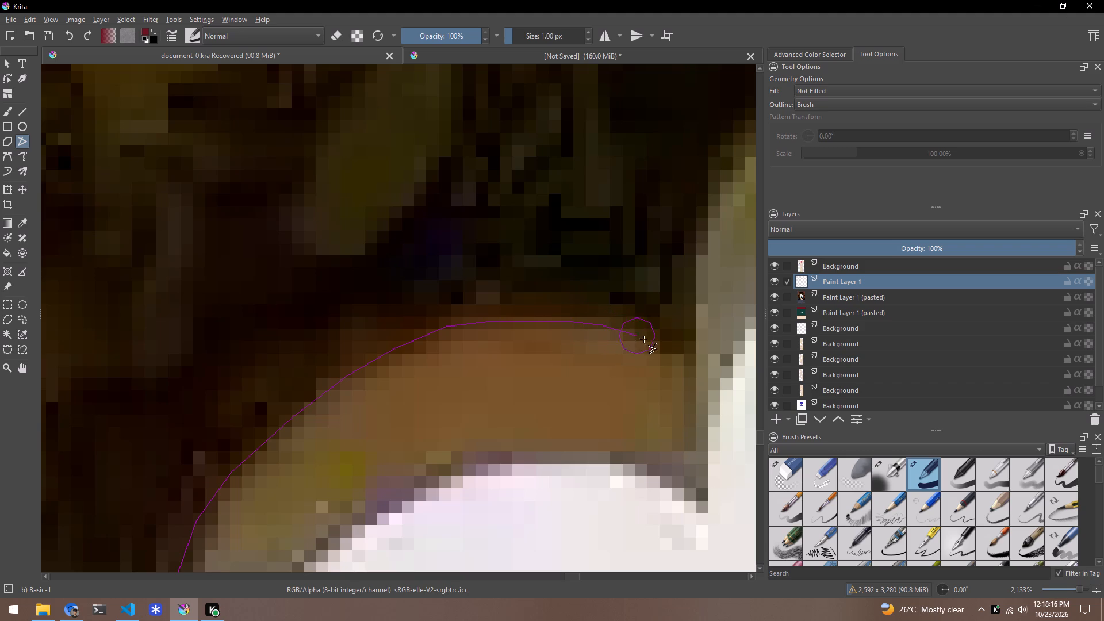
left_click(634, 335)
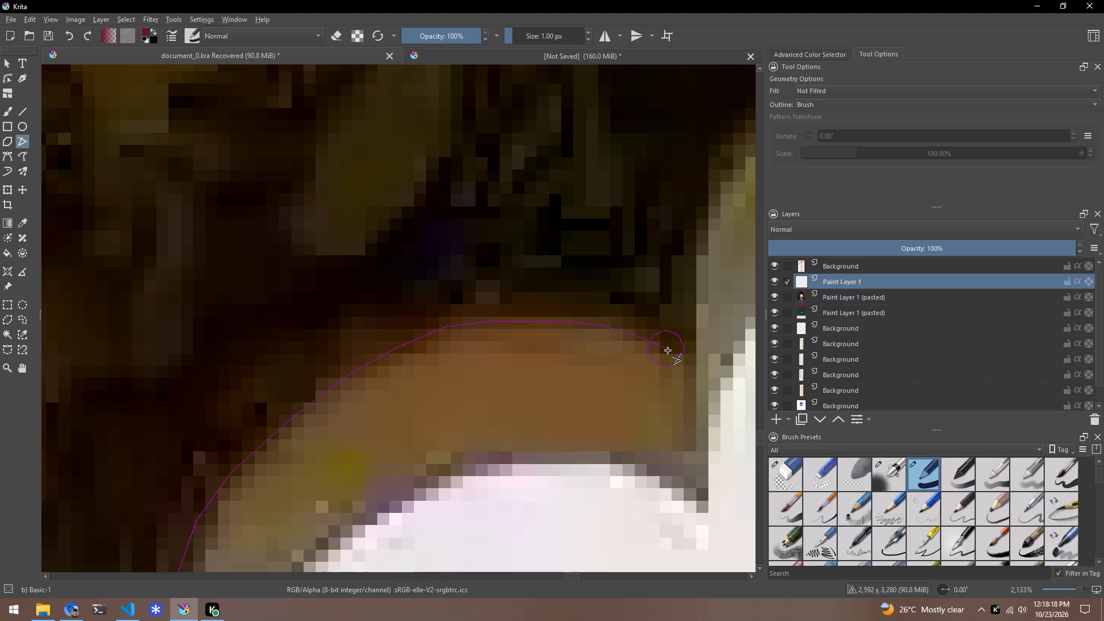
left_click(675, 357)
left_click(696, 377)
Trace the polyline straight up from the corner and along the outer side of the fourth full scallop's rim.
left_click(697, 259)
key("space")
key("space")
key("space")
key("space")
key("space")
key("space")
key("space")
key("space")
key("space")
key("space")
key("space")
key("space")
key("space")
key("space")
key("space")
key("space")
key("space")
key("space")
key("space")
key("space")
left_click_drag(700, 237, 567, 351)
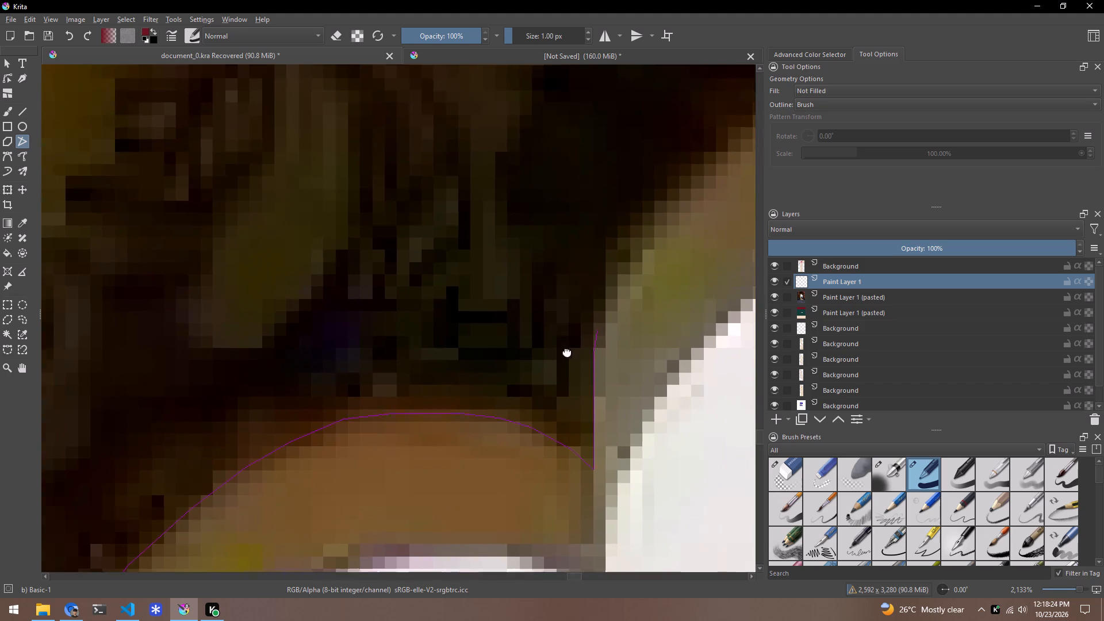
left_click_drag(567, 351, 501, 402)
left_click(516, 351)
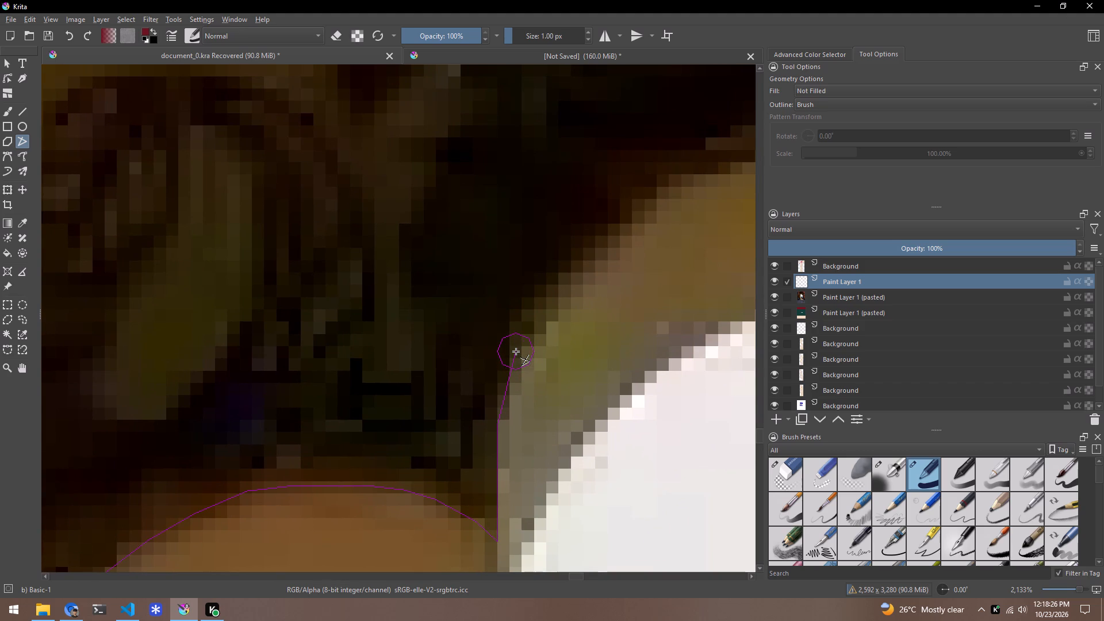
left_click(528, 310)
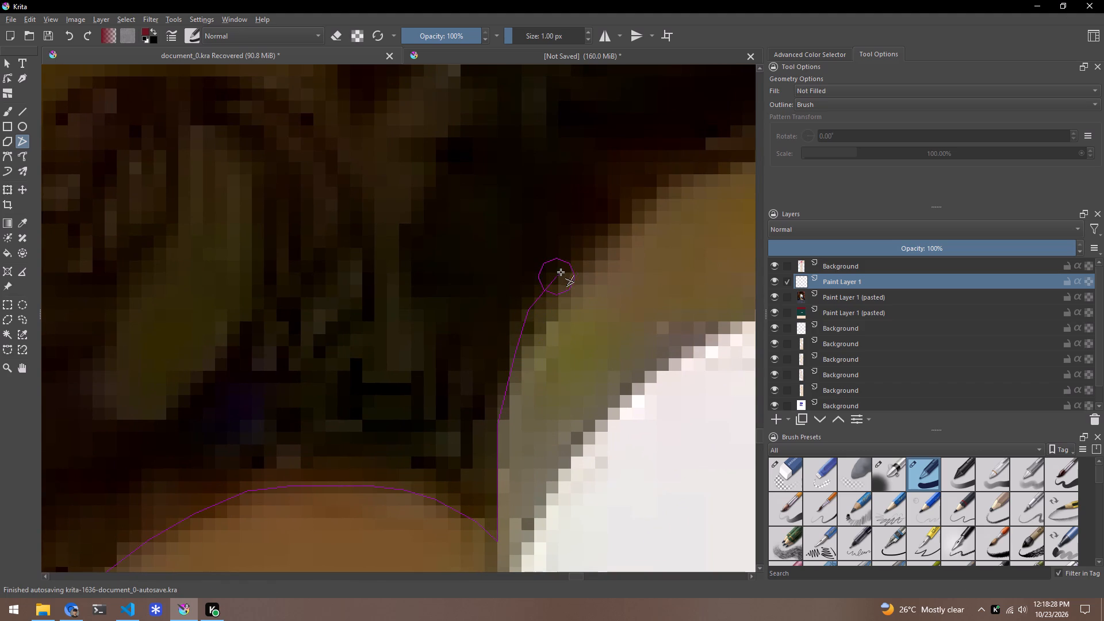
left_click(554, 277)
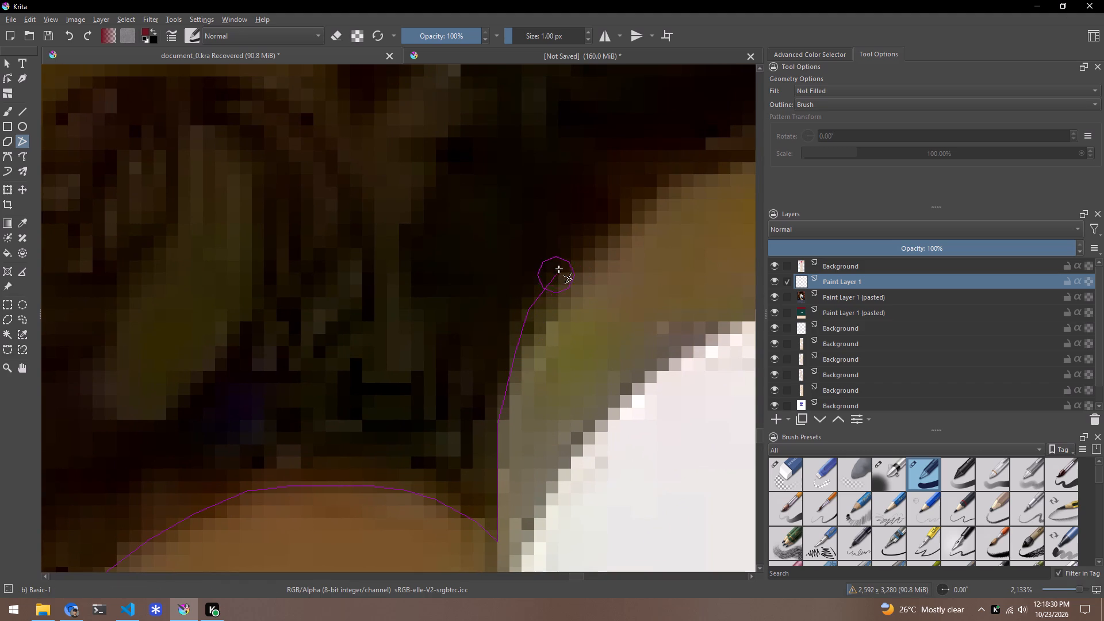
left_click(604, 233)
Carry the polyline across the top of the fourth full scallop's rim, down to the corner where the fifth scallop begins.
key("space")
key("space")
key("space")
key("space")
key("space")
key("space")
key("space")
key("space")
key("space")
key("space")
key("space")
key("space")
key("space")
key("space")
key("space")
key("space")
key("space")
key("space")
key("space")
key("space")
left_click_drag(632, 215, 479, 339)
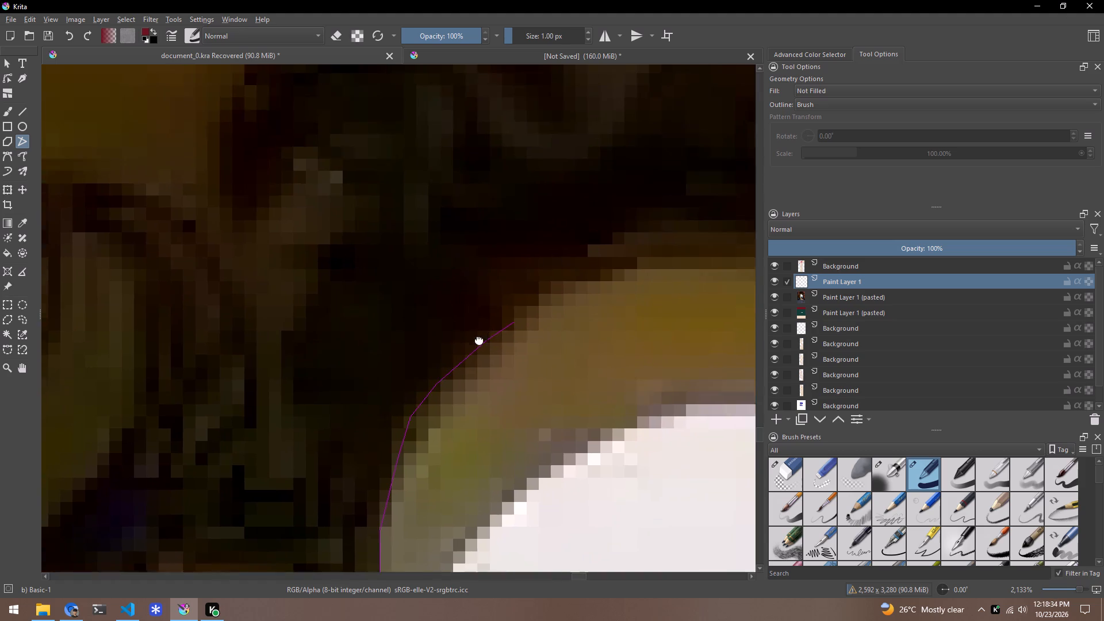
left_click_drag(479, 339, 374, 383)
left_click(402, 358)
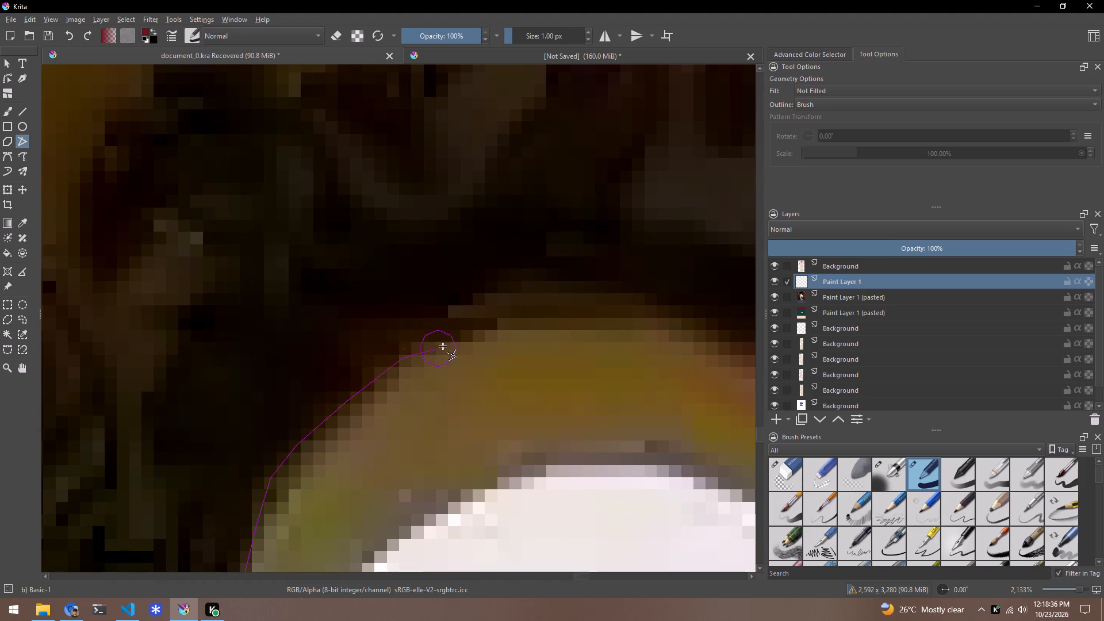
left_click(447, 336)
left_click(499, 326)
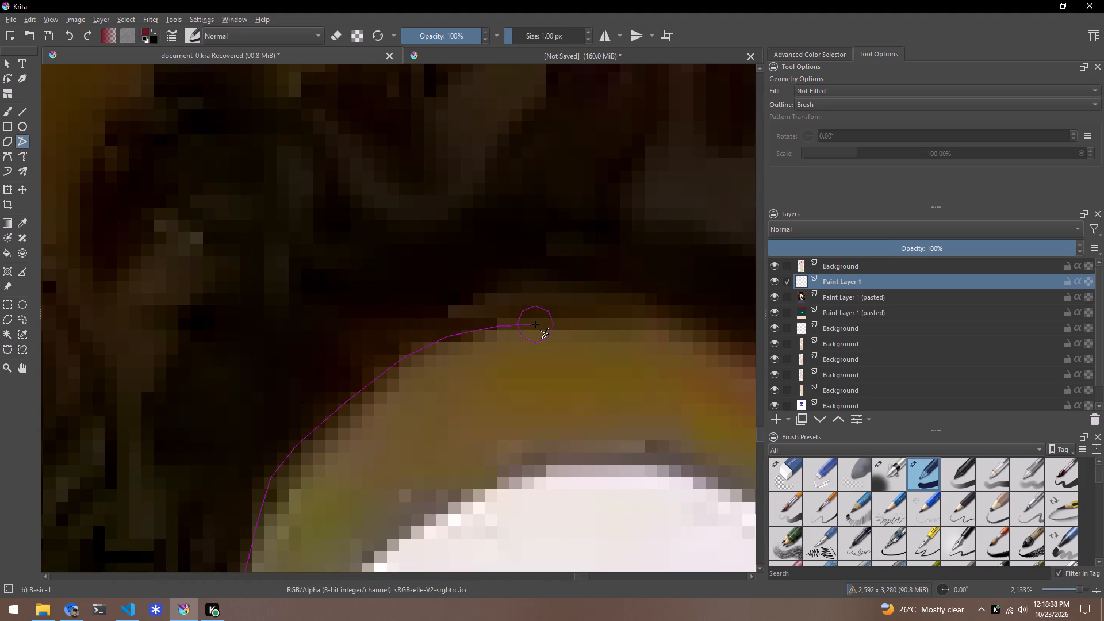
left_click(535, 324)
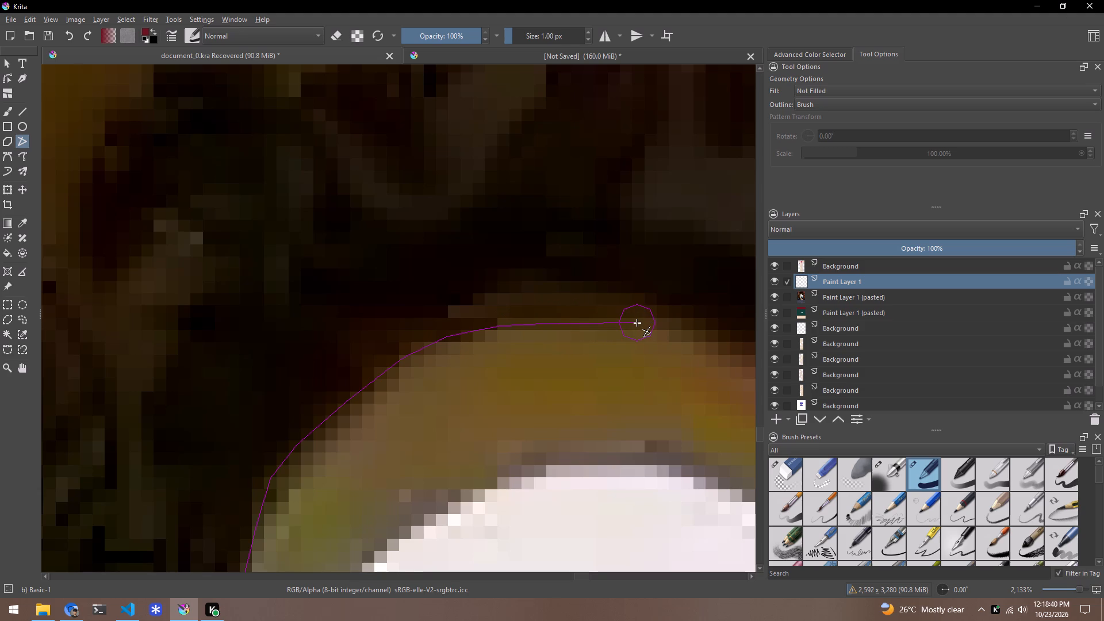
left_click(647, 323)
left_click(685, 331)
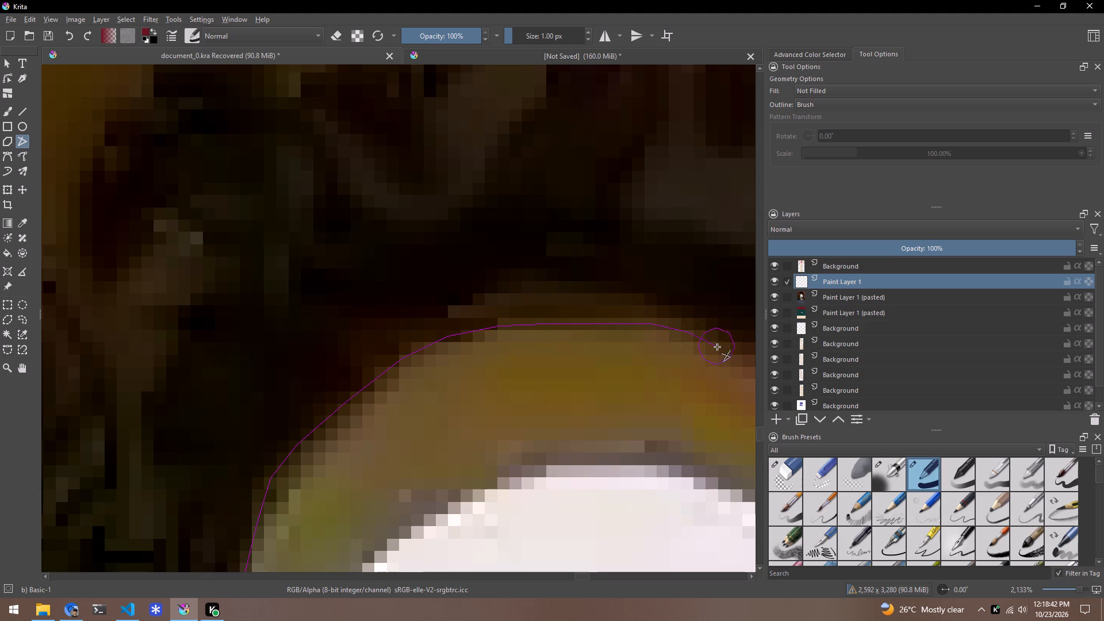
left_click(724, 351)
key("space")
key("space")
key("space")
key("space")
key("space")
key("space")
key("space")
key("space")
key("space")
key("space")
key("space")
key("space")
key("space")
key("space")
key("space")
key("space")
left_click_drag(726, 365, 449, 347)
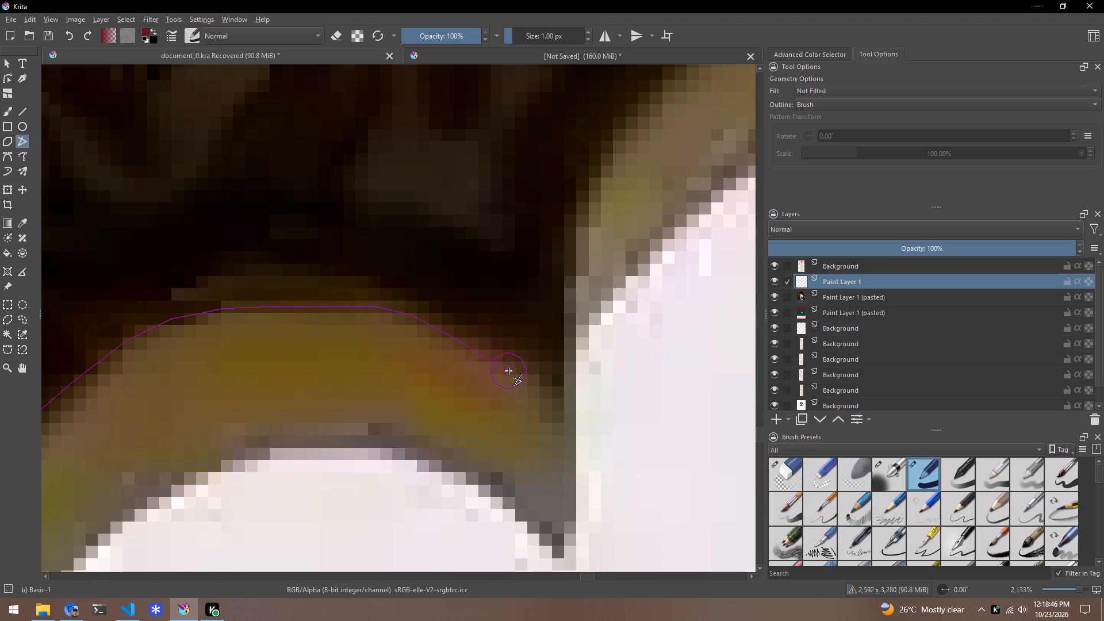
left_click(483, 353)
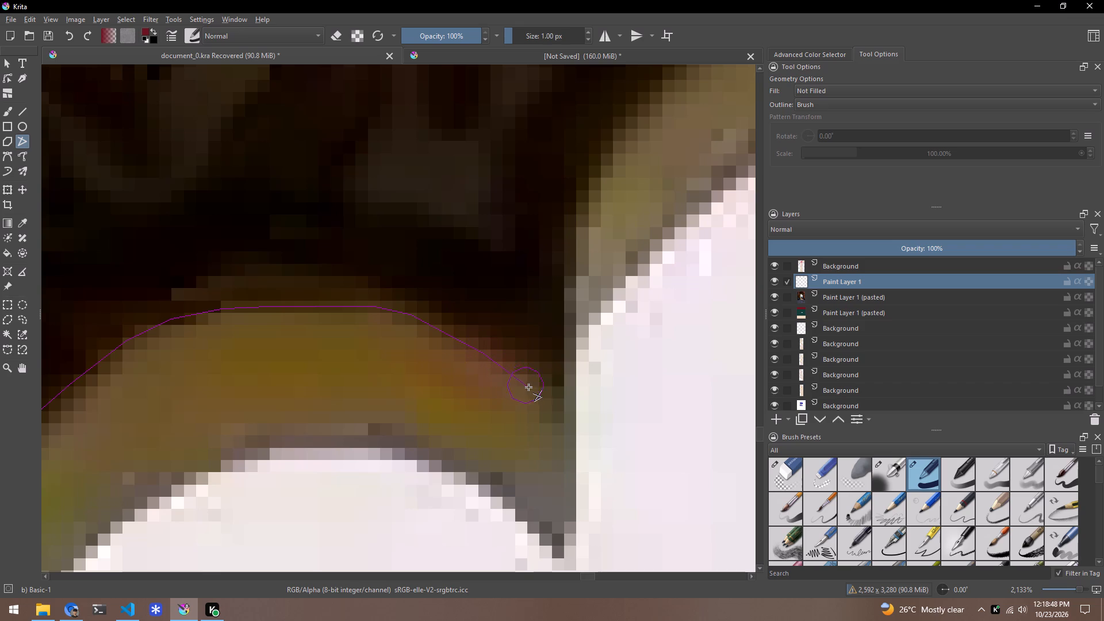
left_click(530, 387)
left_click(560, 410)
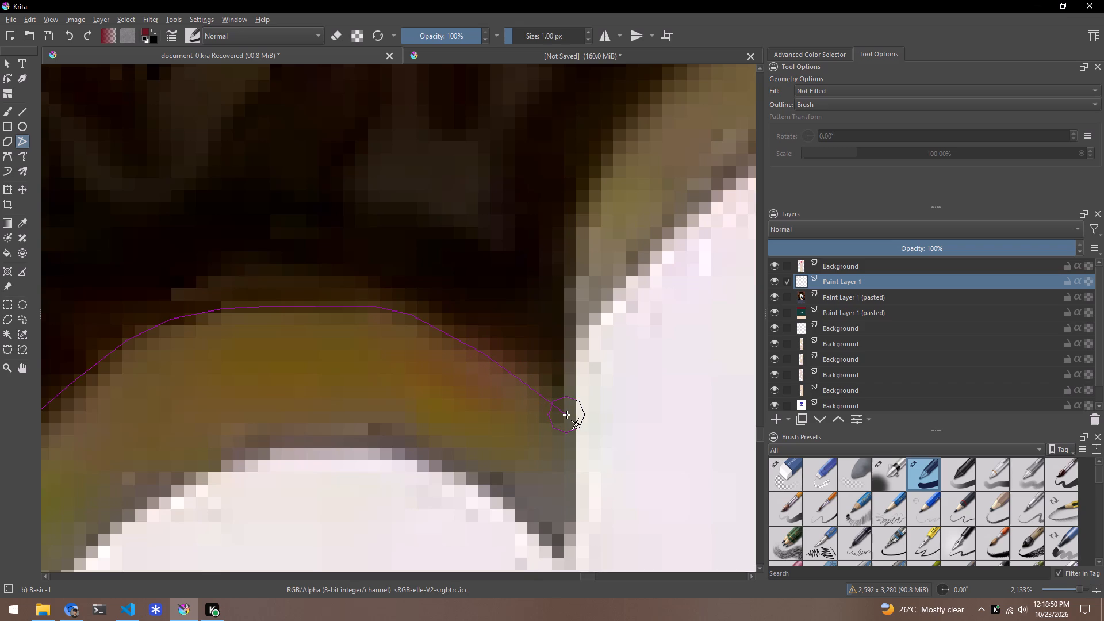
left_click(566, 415)
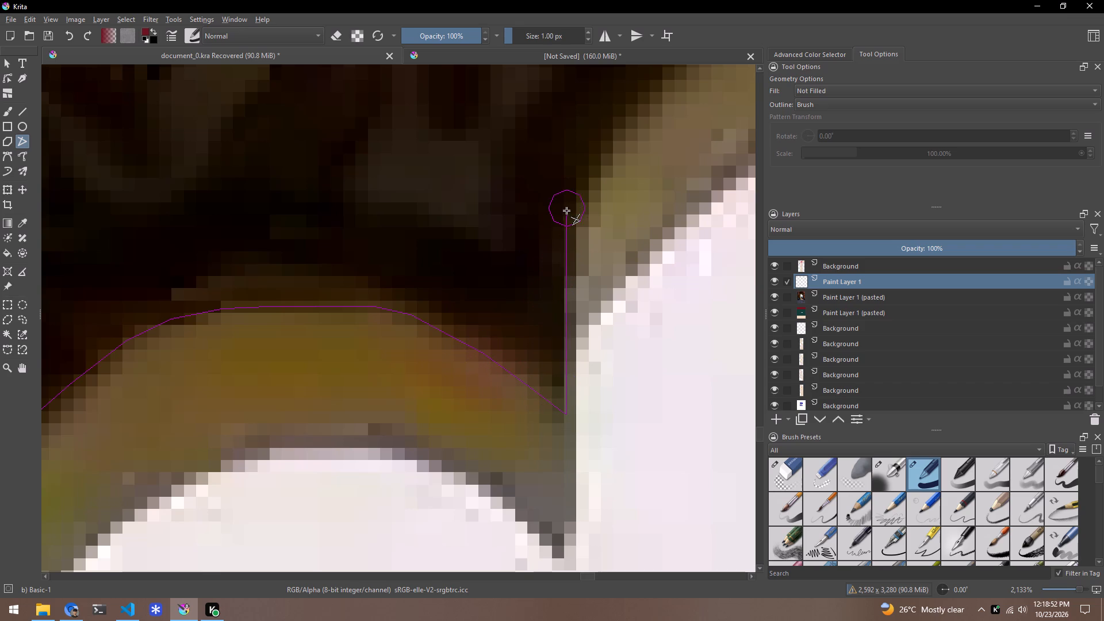
Trace the polyline up from the corner and along the outer edge of the fifth scallop's rim toward the arch's apex.
left_click(566, 278)
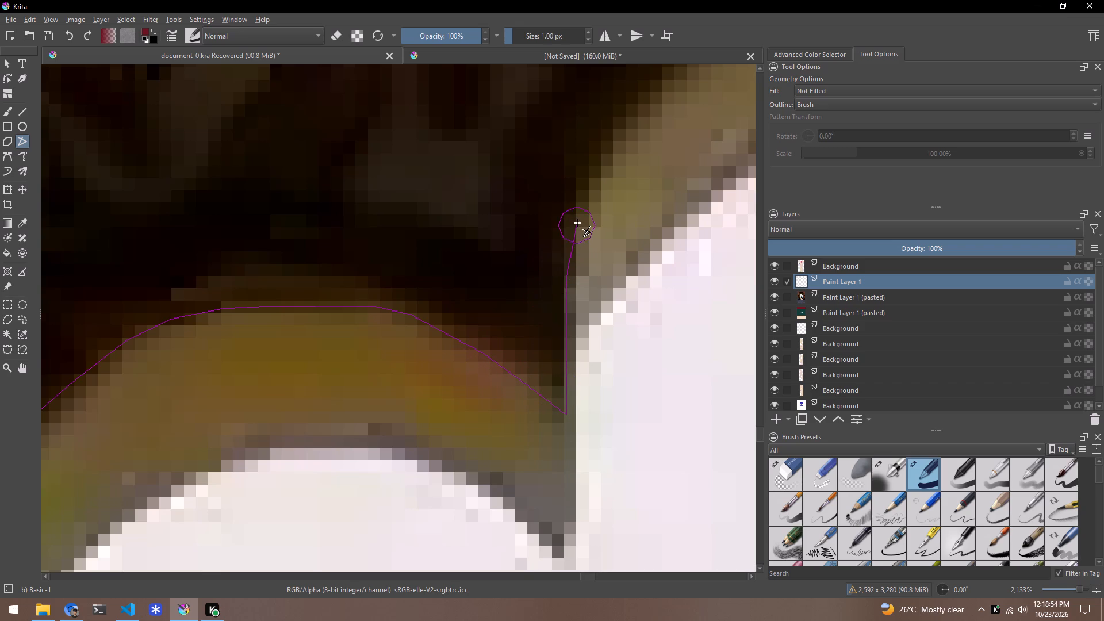
left_click(580, 216)
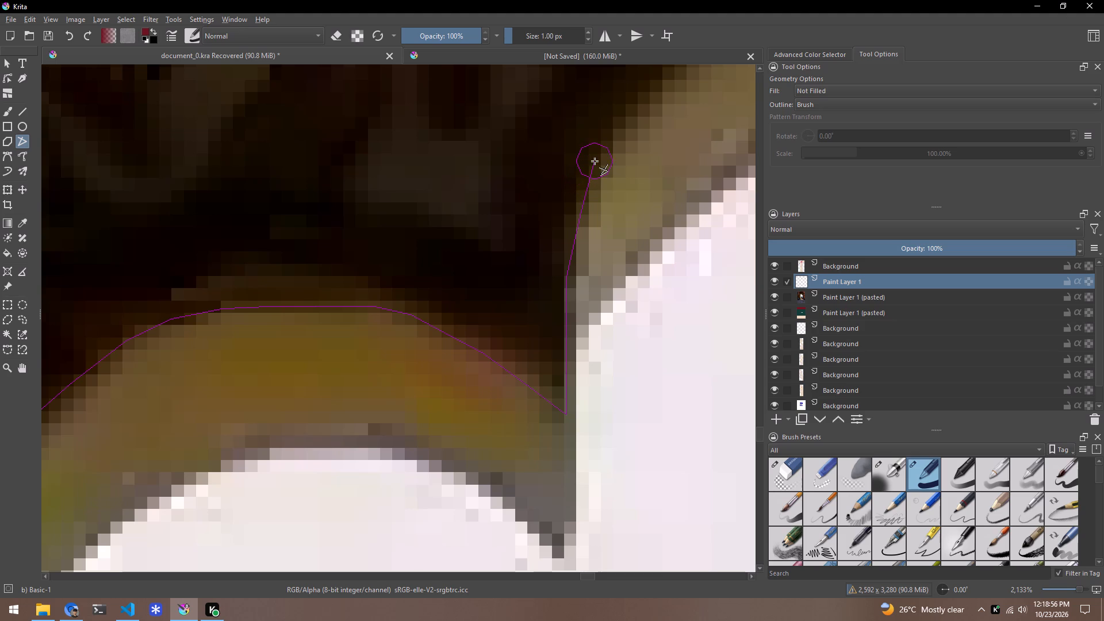
left_click(597, 161)
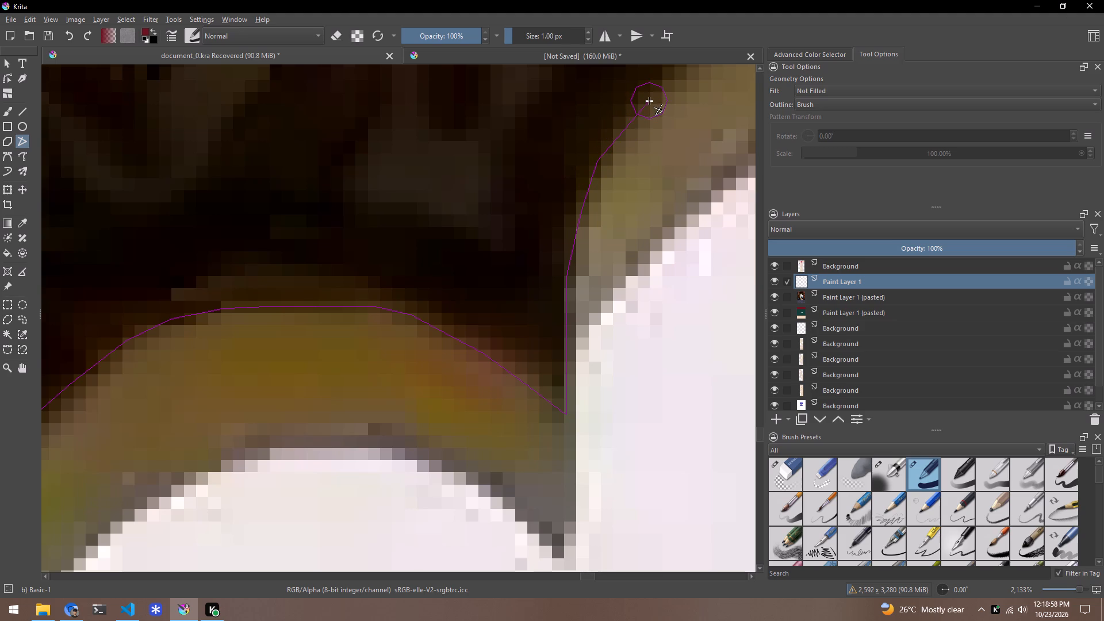
left_click(626, 122)
key("space")
key("space")
key("space")
key("space")
key("space")
key("space")
key("space")
key("space")
key("space")
key("space")
key("space")
key("space")
key("space")
key("space")
key("space")
key("space")
key("space")
key("space")
key("space")
key("space")
left_click_drag(649, 99, 538, 221)
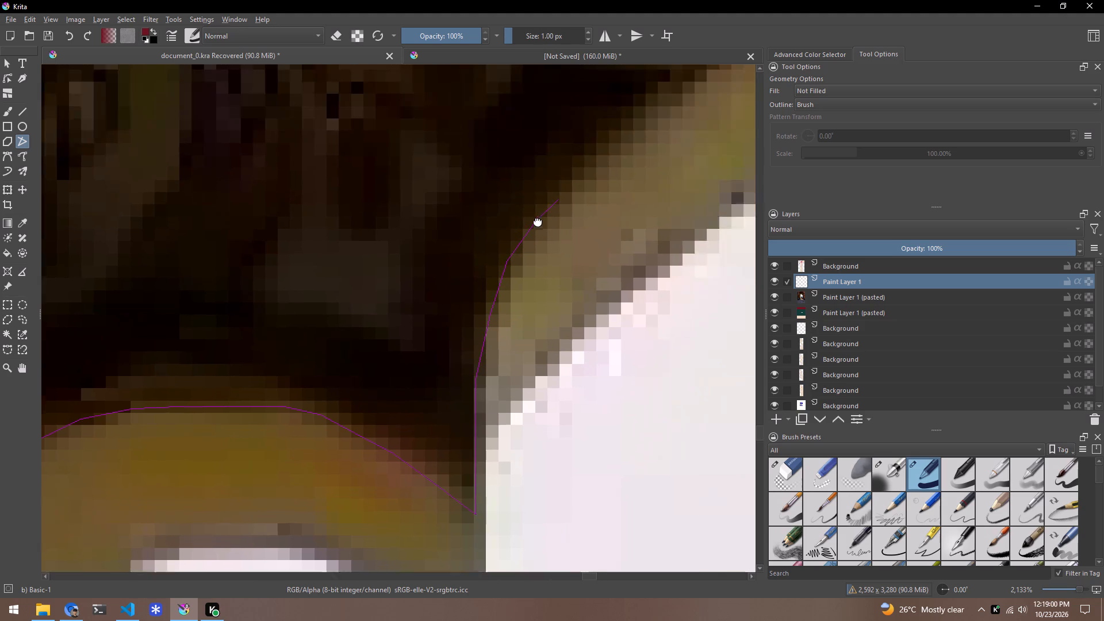
left_click_drag(538, 221, 440, 330)
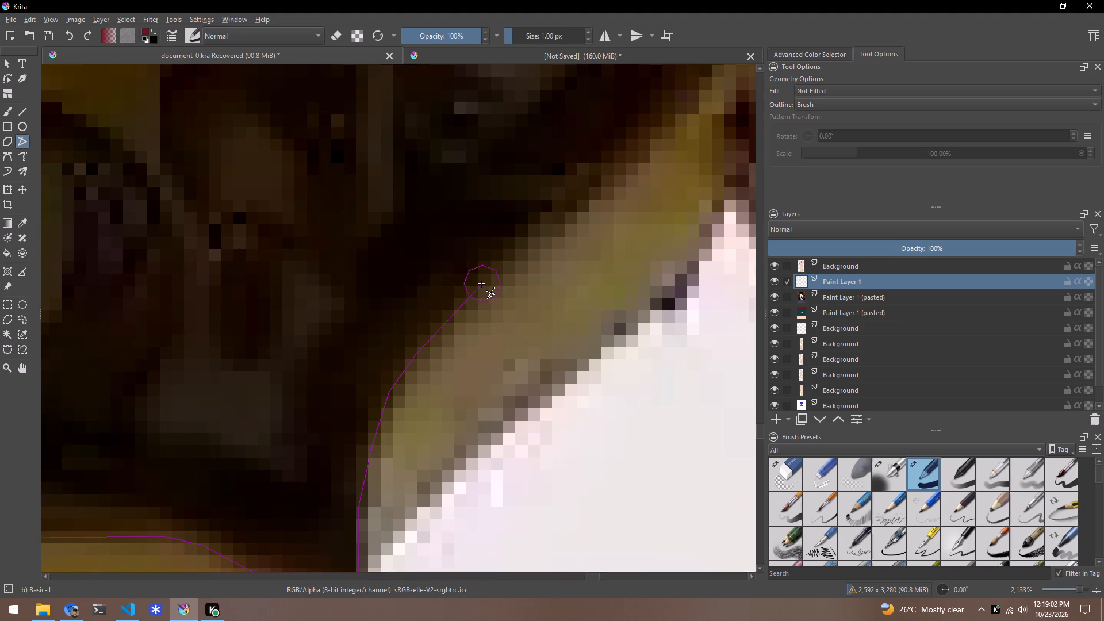
left_click(485, 278)
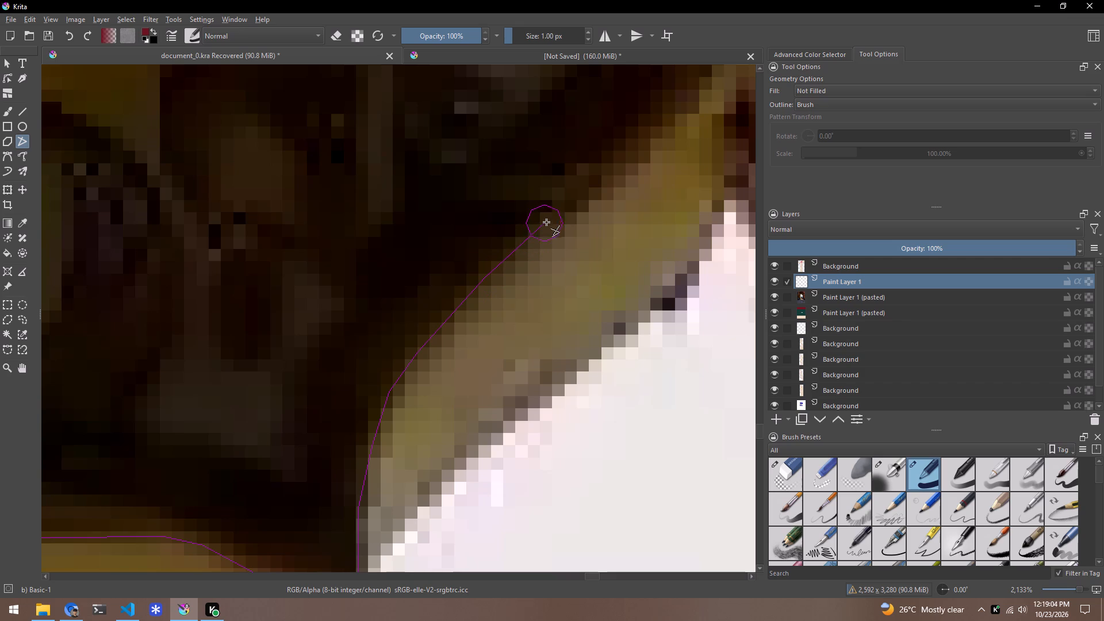
left_click(553, 218)
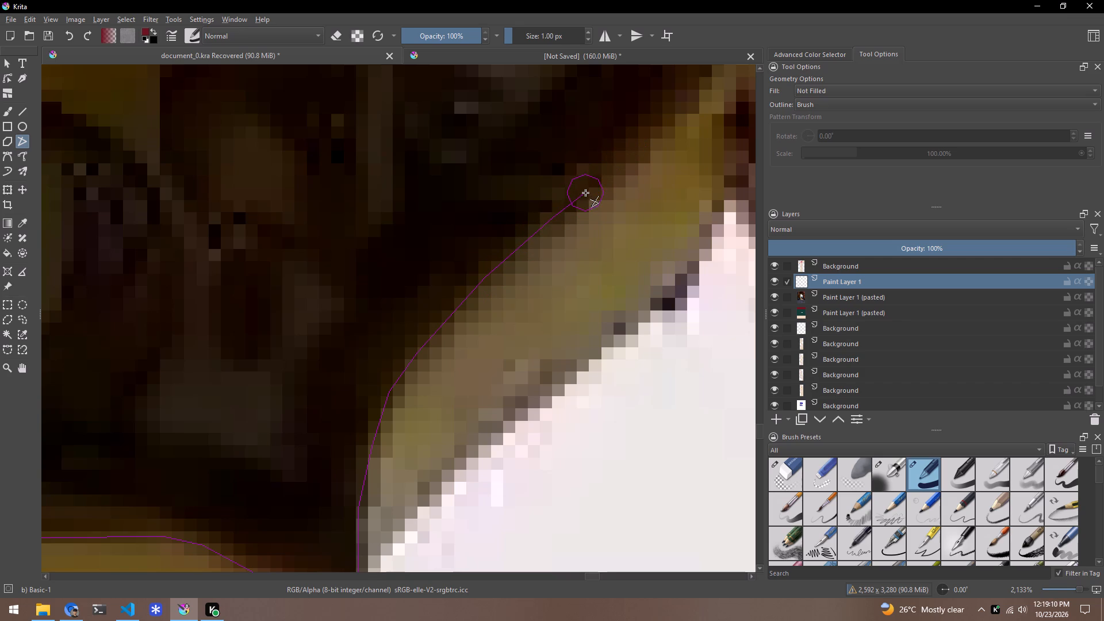
left_click(604, 177)
Carry the polyline up the last stretch of the fifth scallop's rim, curving it into the pointed tip of the arch's apex.
key("space")
key("space")
key("space")
key("space")
key("space")
key("space")
key("space")
key("space")
key("space")
key("space")
key("space")
key("space")
key("space")
key("space")
key("space")
key("space")
key("space")
key("space")
key("space")
key("space")
left_click_drag(630, 154, 470, 339)
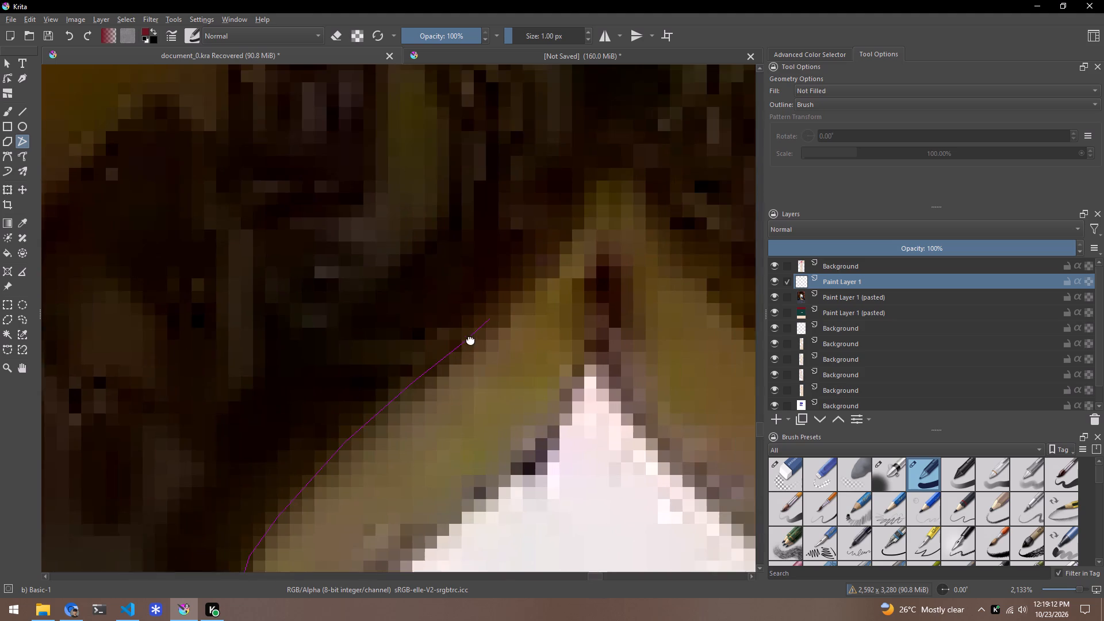
left_click_drag(470, 339, 469, 339)
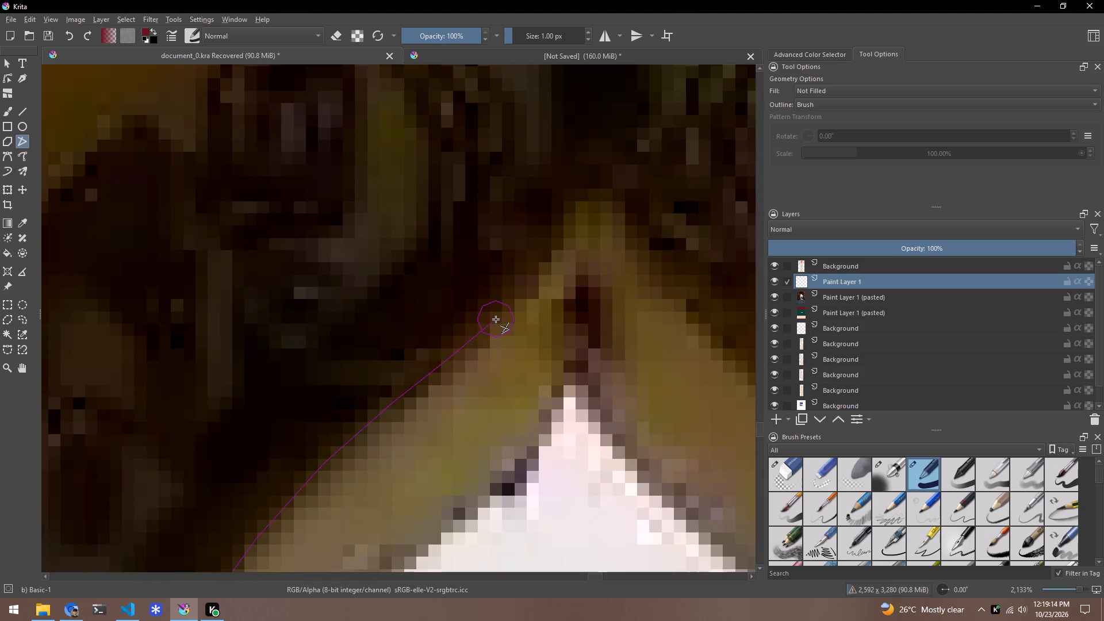
left_click(496, 319)
left_click(522, 294)
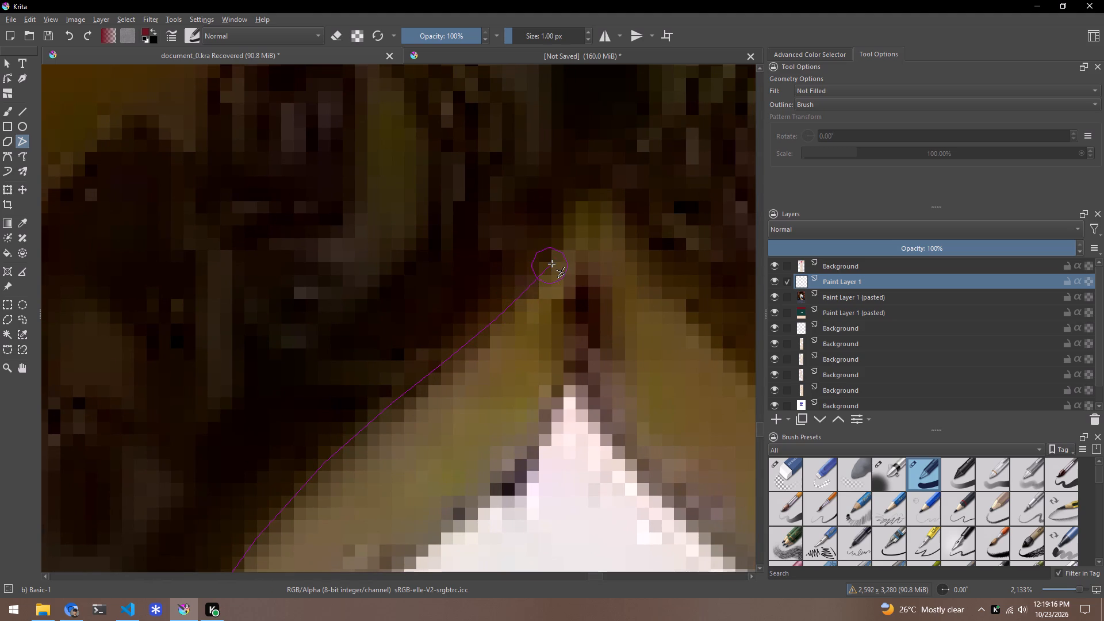
left_click(551, 263)
left_click(570, 242)
left_click(581, 222)
left_click(585, 201)
left_click(588, 175)
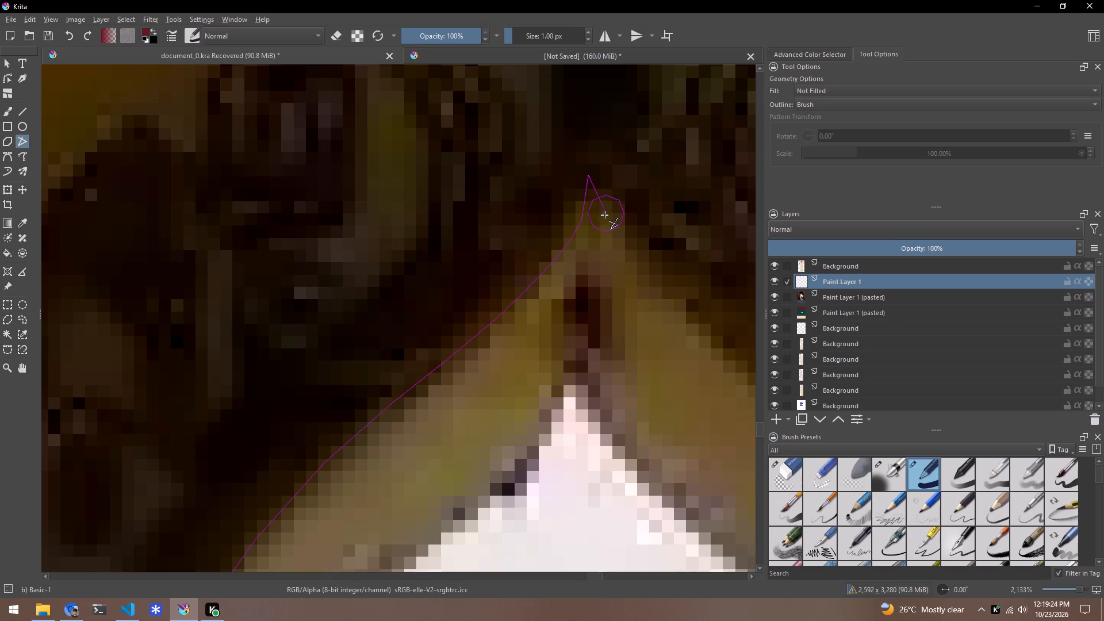
Close the half-arch outline with straight segments from the apex to a point beside the dome's spire and back to the starting point.
scroll(603, 247, "down", 4)
scroll(539, 312, "down", 3)
scroll(437, 444, "down", 3)
scroll(382, 508, "up", 5)
scroll(512, 415, "up", 5)
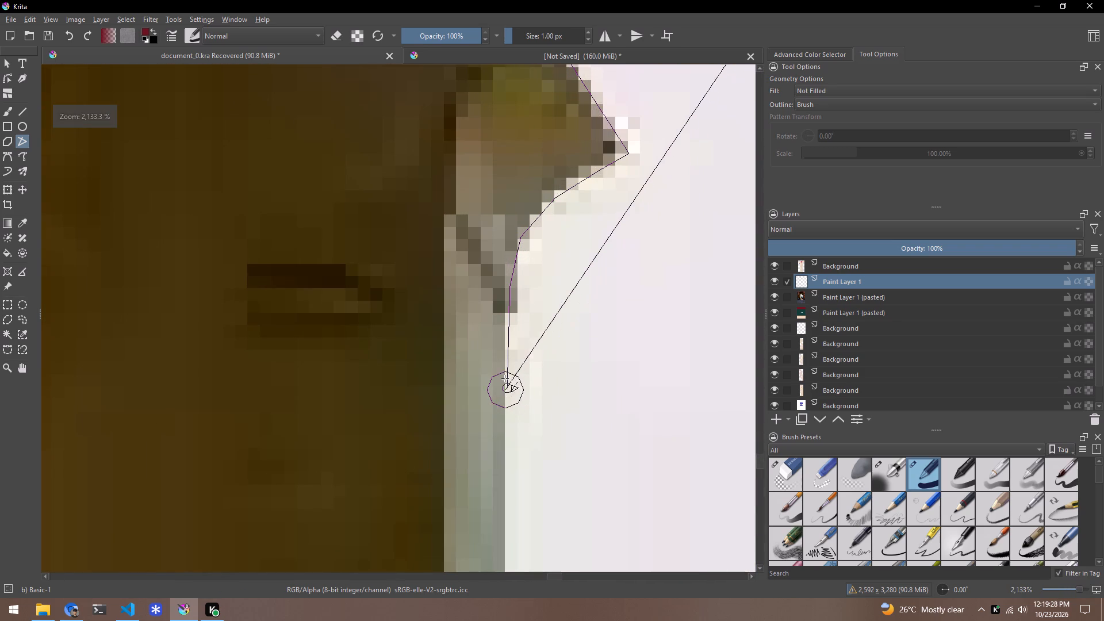
scroll(508, 389, "down", 2)
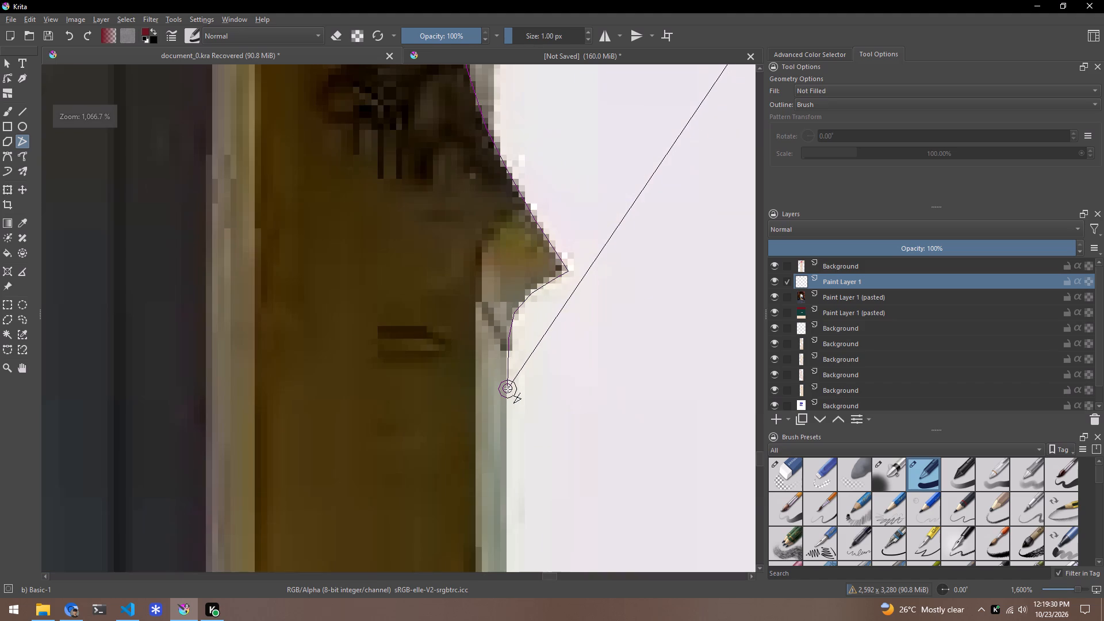
scroll(405, 397, "down", 4)
scroll(498, 361, "up", 2)
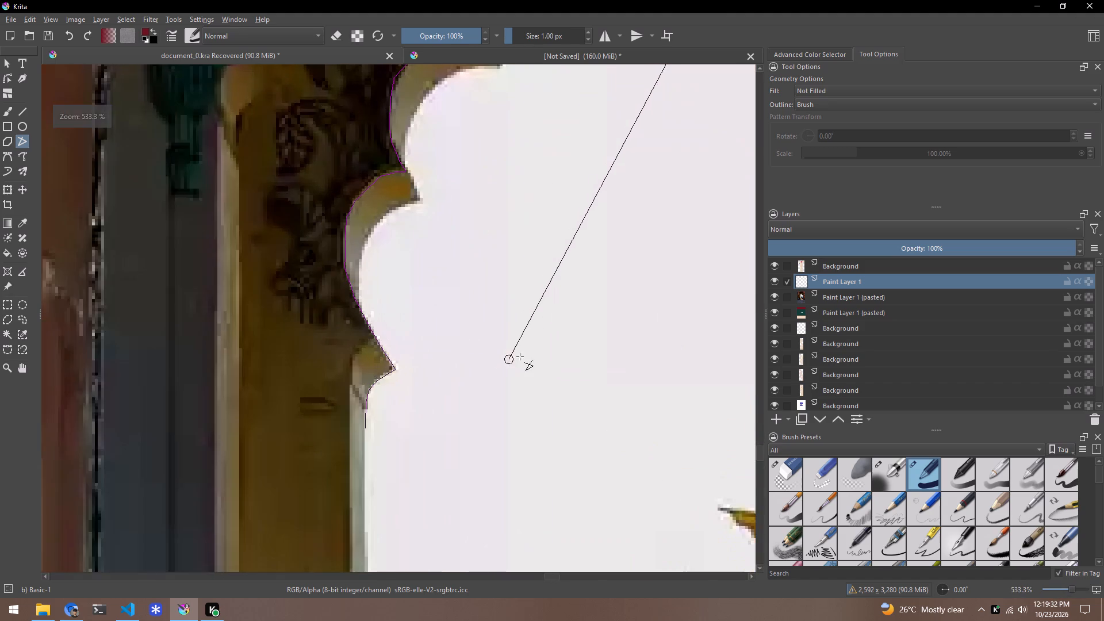
scroll(520, 356, "down", 4)
scroll(609, 235, "up", 5)
scroll(628, 220, "down", 5)
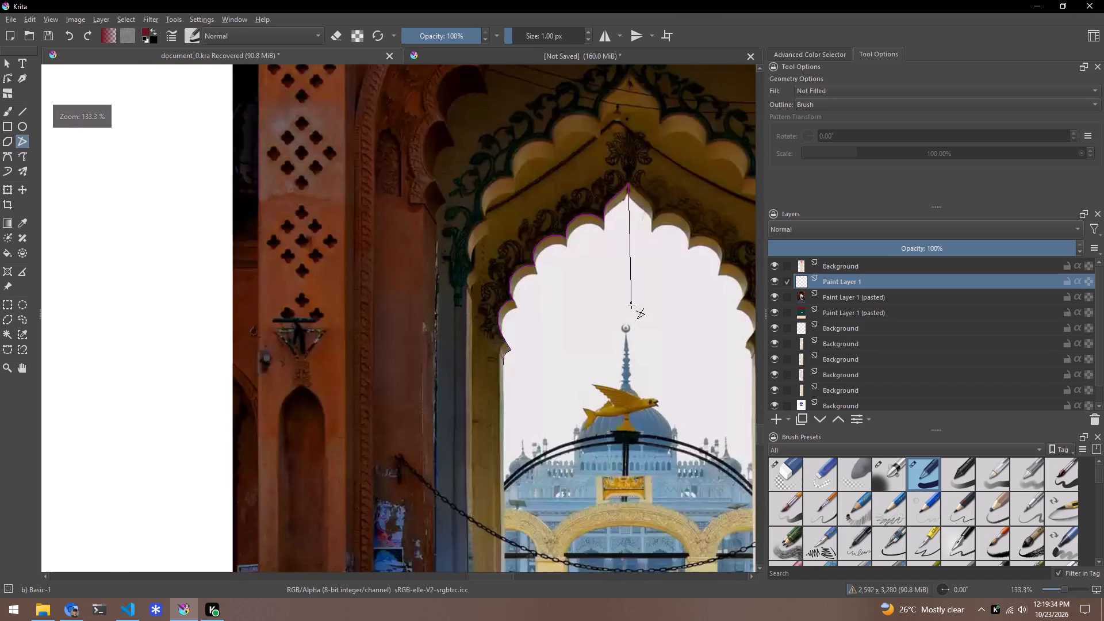
scroll(631, 305, "up", 4)
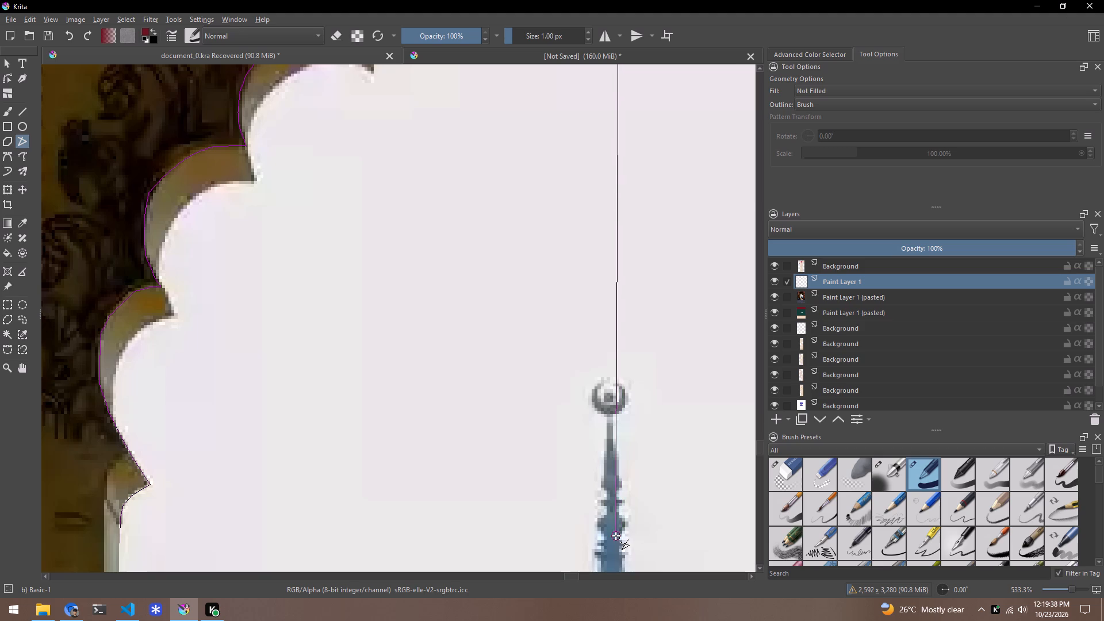
scroll(615, 530, "down", 2)
scroll(615, 530, "up", 1)
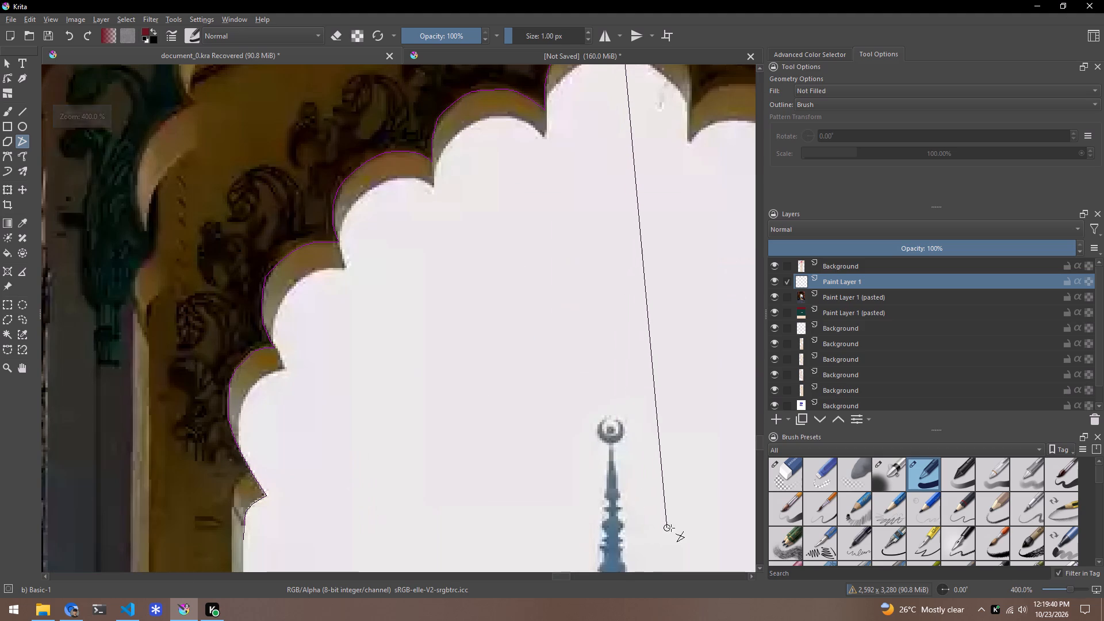
left_click(714, 453)
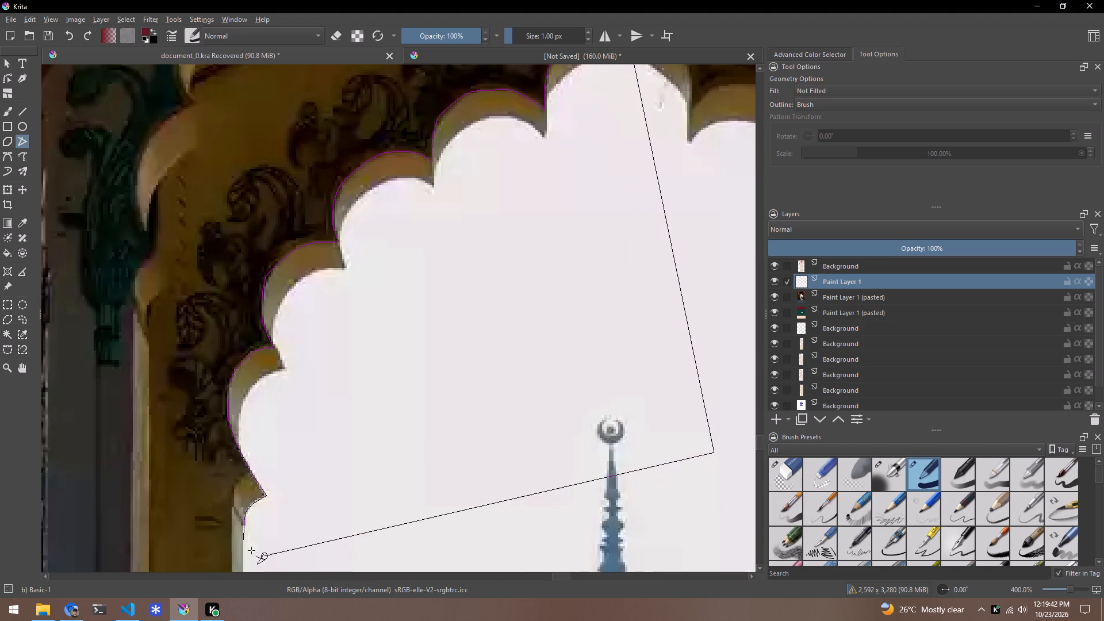
left_click(244, 539)
Duplicate Paint Layer 1, which holds the traced half-arch outline.
scroll(459, 377, "down", 2)
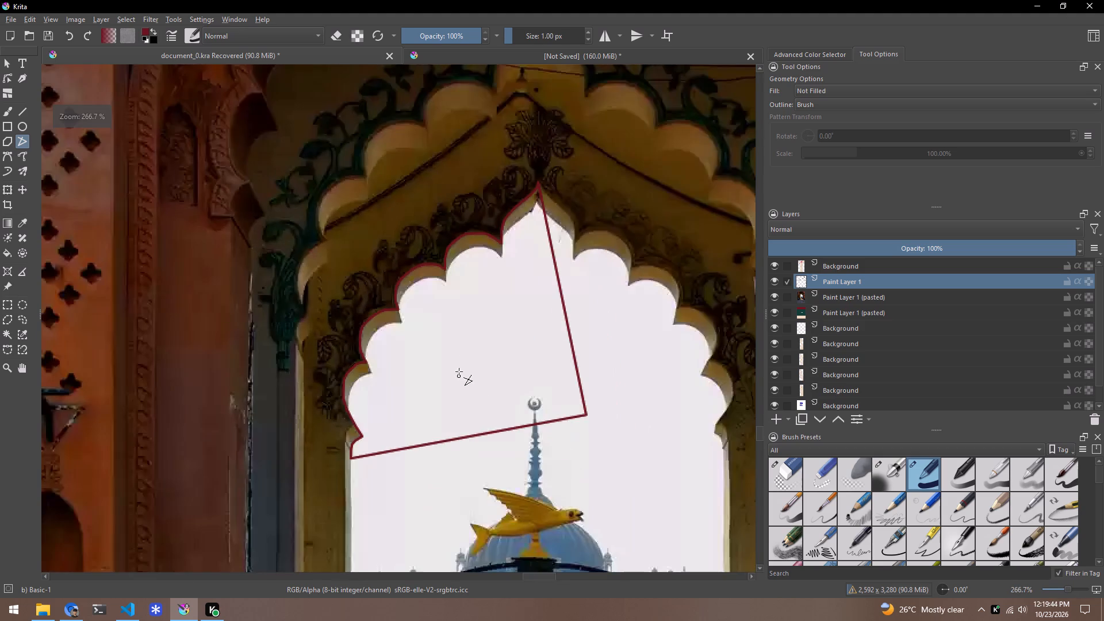
scroll(493, 216, "up", 2)
scroll(497, 213, "down", 2)
scroll(405, 280, "up", 1)
scroll(405, 281, "down", 2)
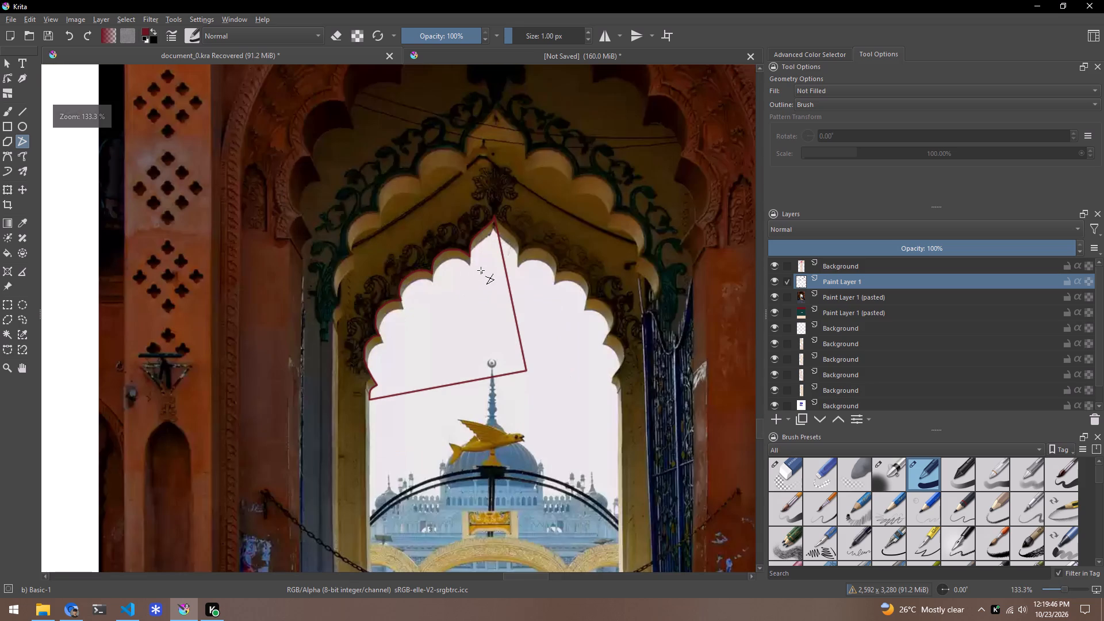
right_click(839, 283)
left_click(900, 389)
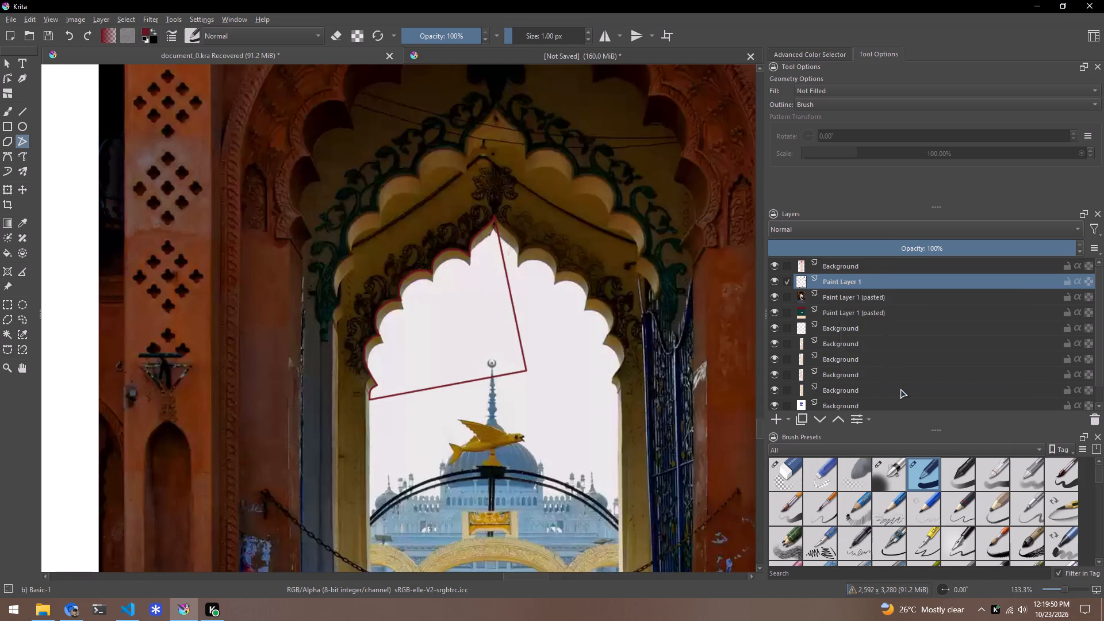
Open the layer commands for the duplicated outline layer.
left_click(74, 22)
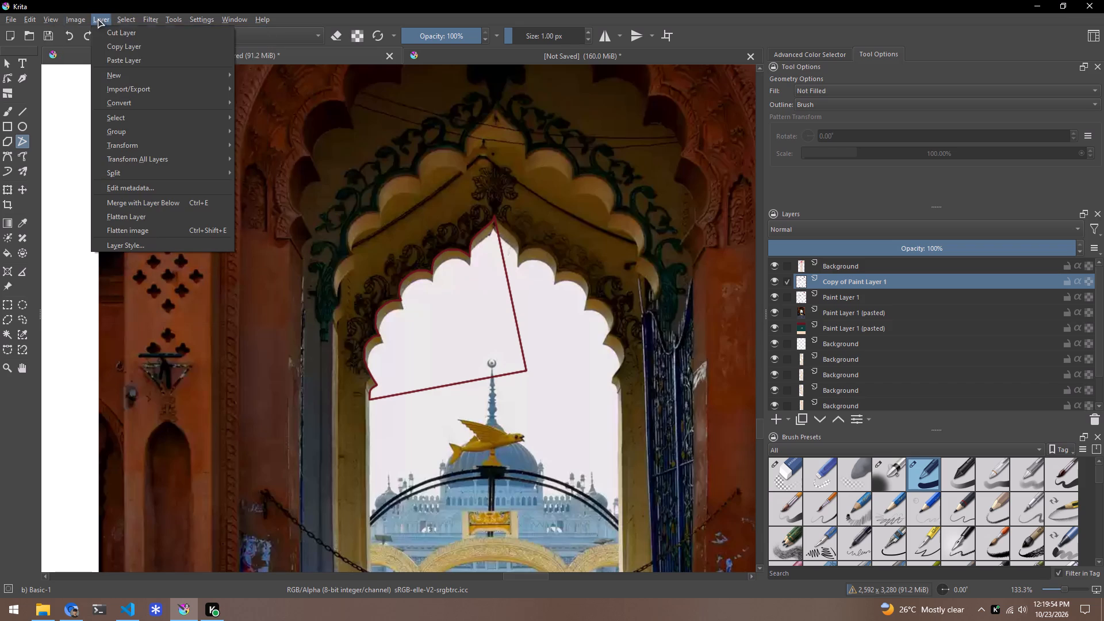
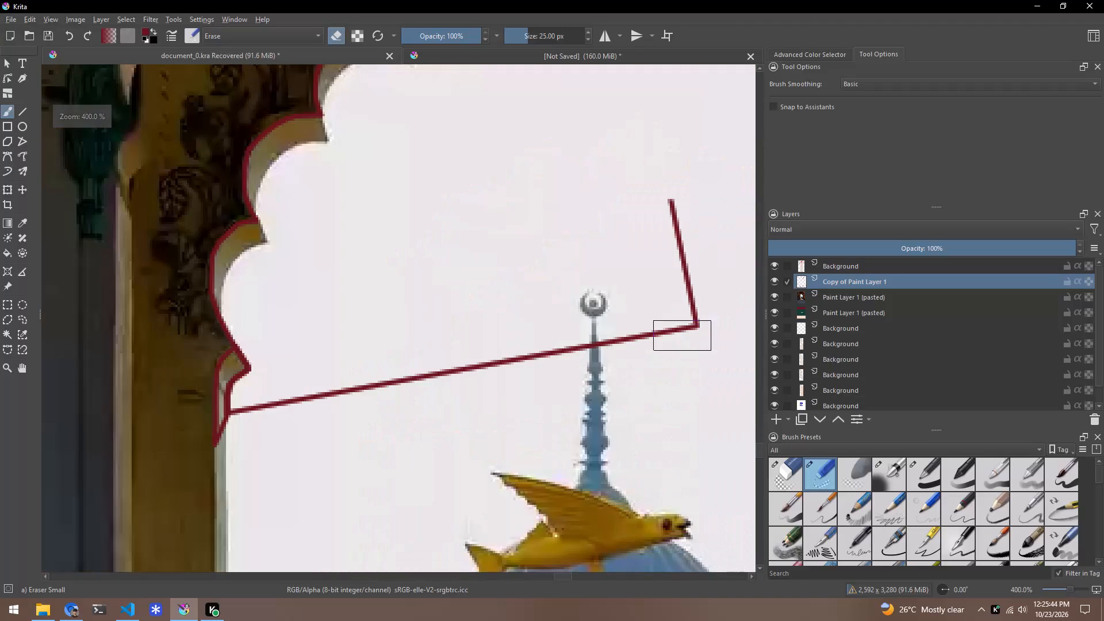
Erase the straight closing segments and the leftover inner line below the lowest cusp from the copied outline, using Eraser Small.
left_click_drag(671, 197, 258, 411)
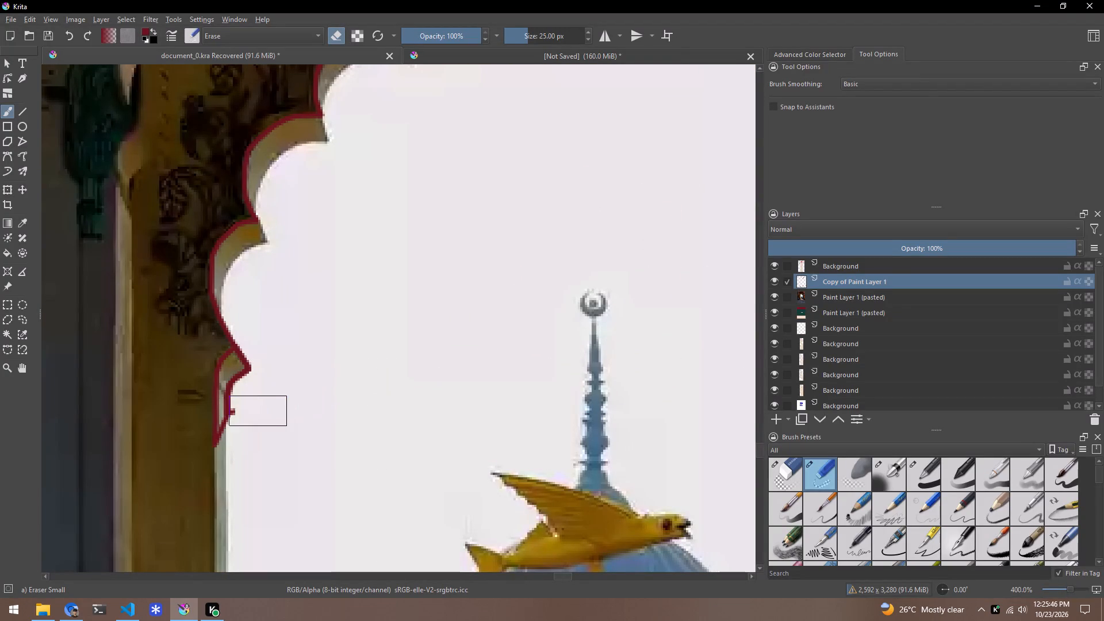
left_click_drag(258, 411, 256, 405)
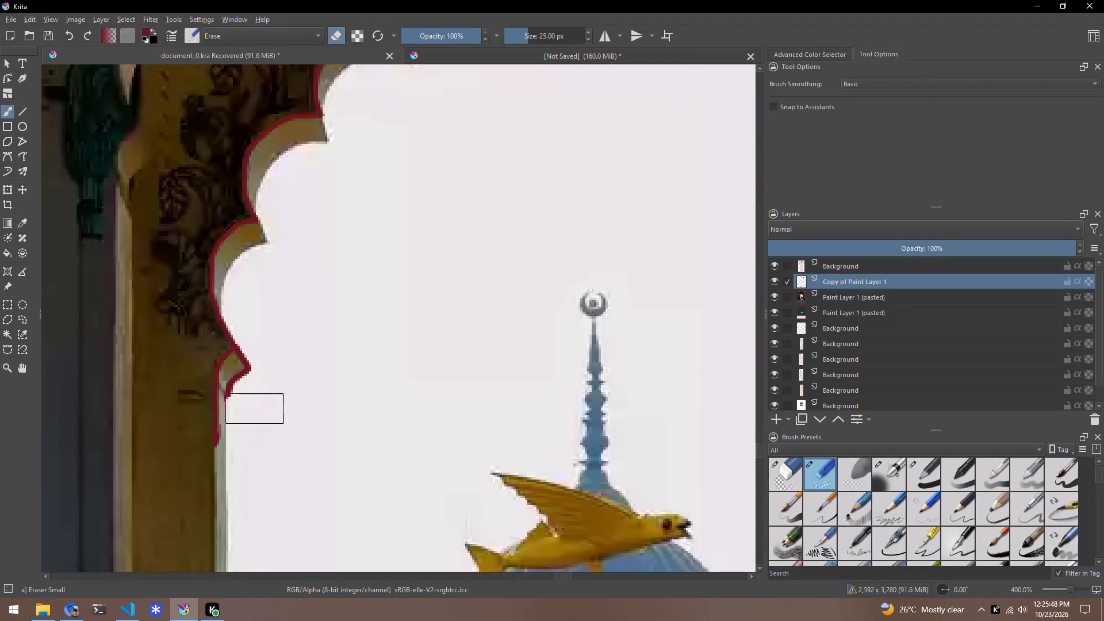
left_click_drag(256, 405, 251, 392)
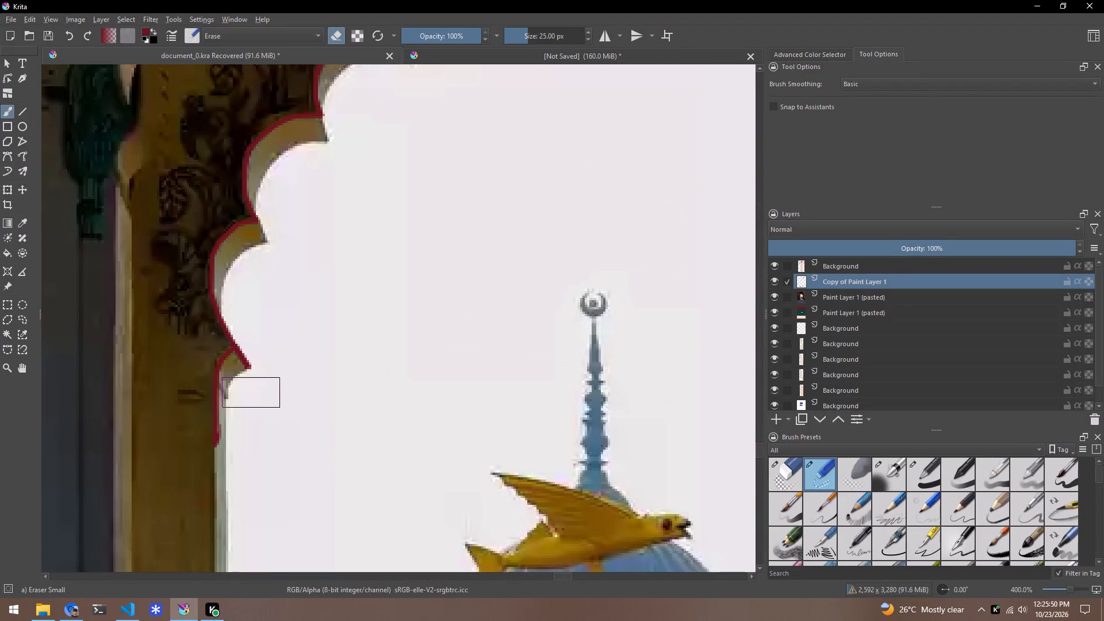
left_click_drag(251, 392, 266, 374)
Trim the excess outline pixels at the tip of the lowest cusp and beside the bottom end of the half arch.
scroll(247, 370, "up", 4)
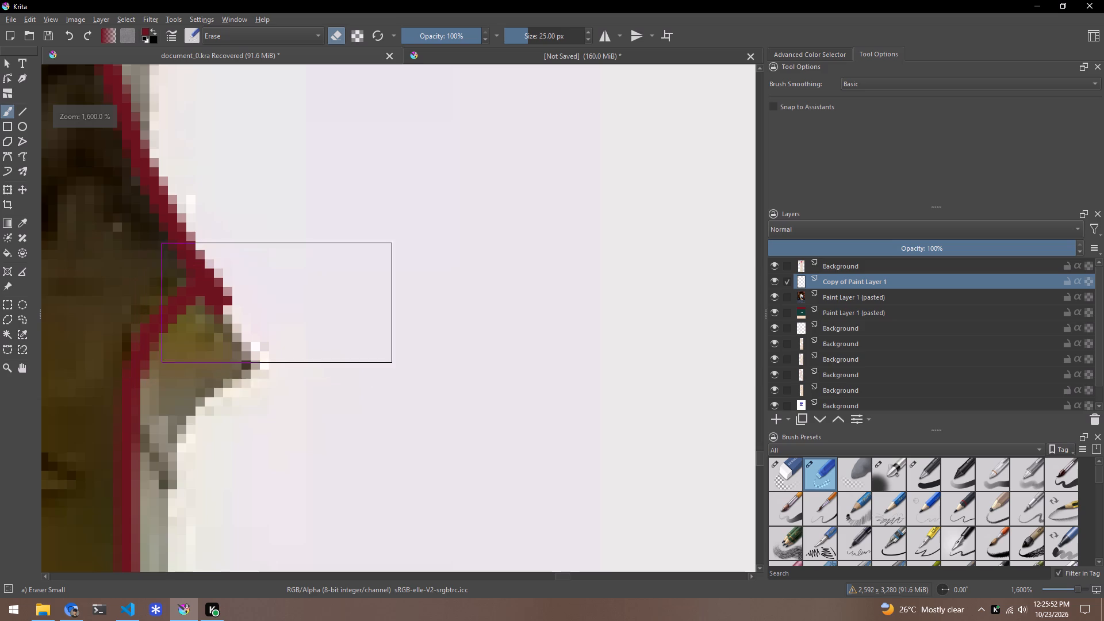
left_click_drag(318, 364, 354, 302)
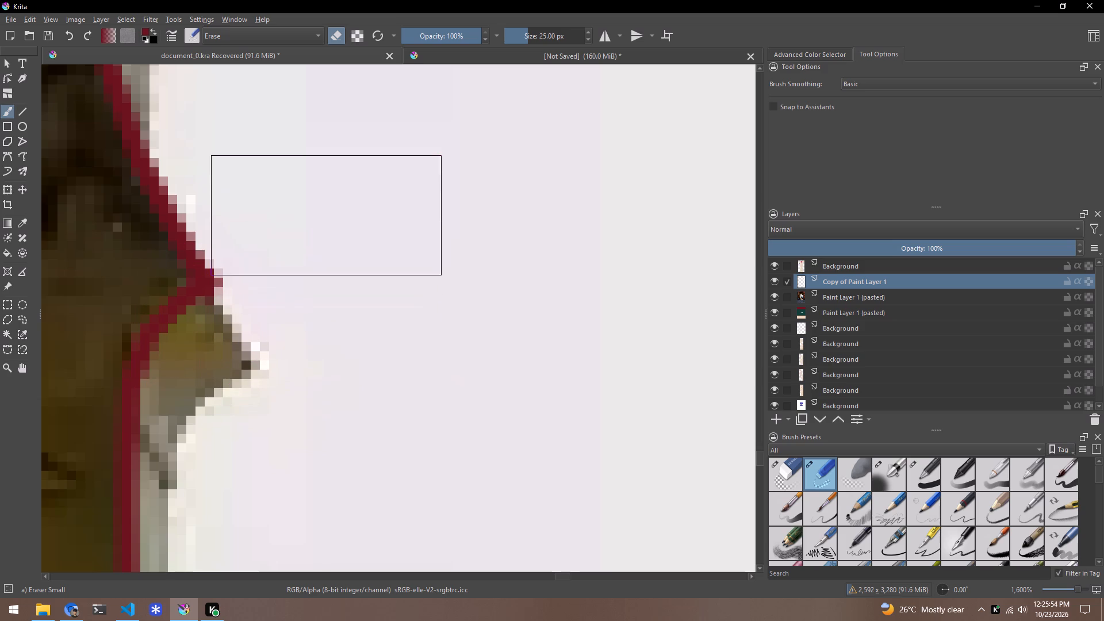
left_click_drag(322, 193, 357, 276)
scroll(538, 327, "down", 2)
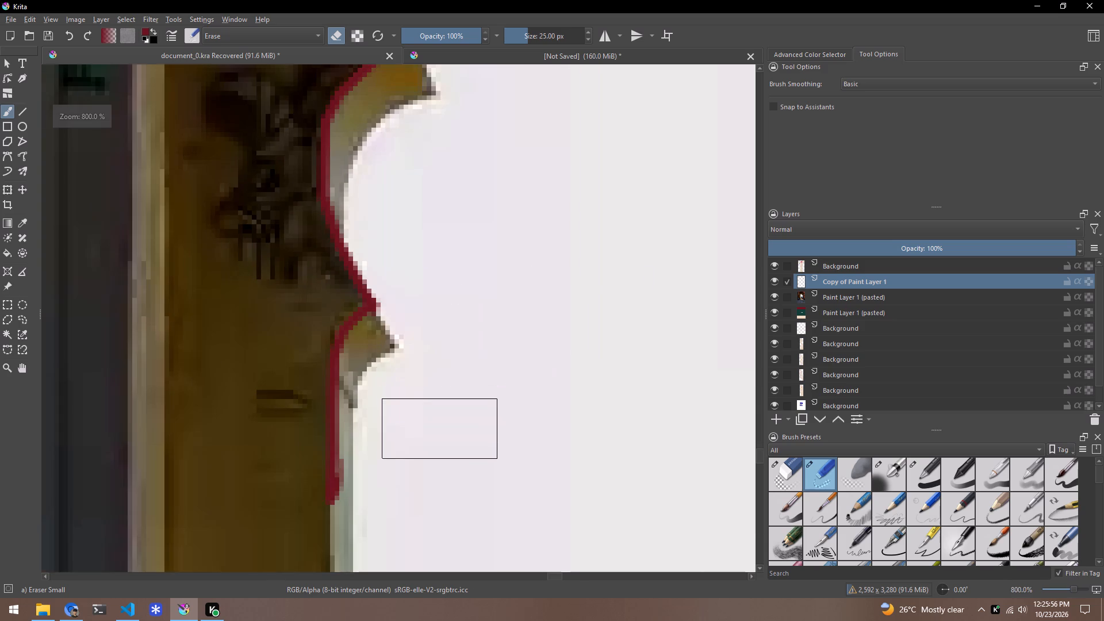
scroll(438, 432, "down", 2)
scroll(411, 485, "up", 4)
left_click_drag(420, 389, 425, 405)
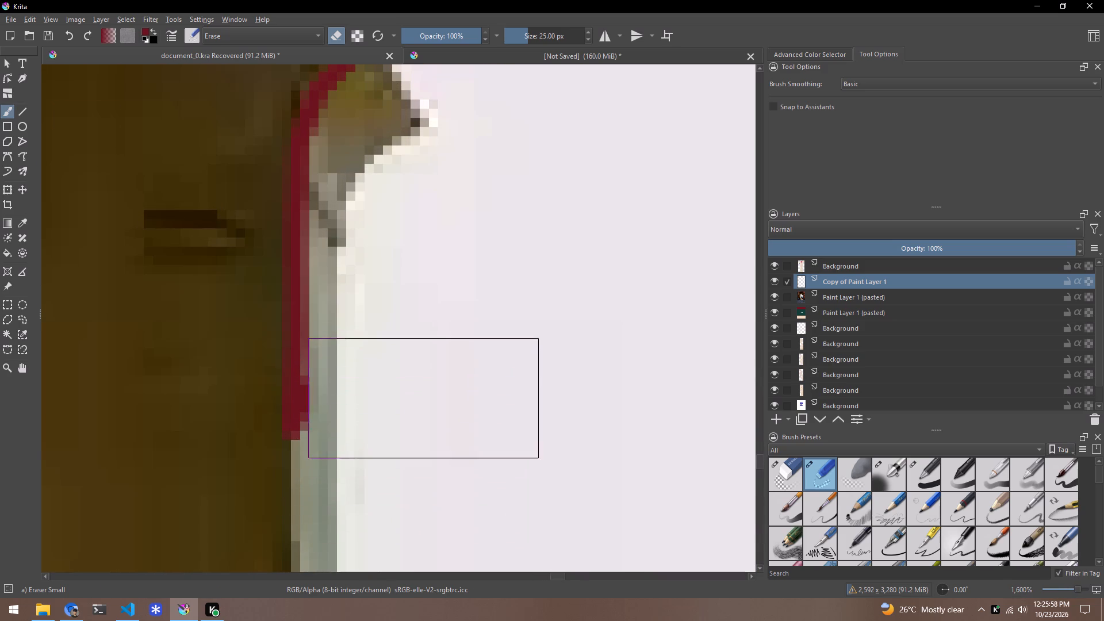
left_click_drag(425, 405, 426, 462)
Duplicate the cleaned half-arch layer, Copy of Paint Layer 1.
scroll(517, 316, "down", 4)
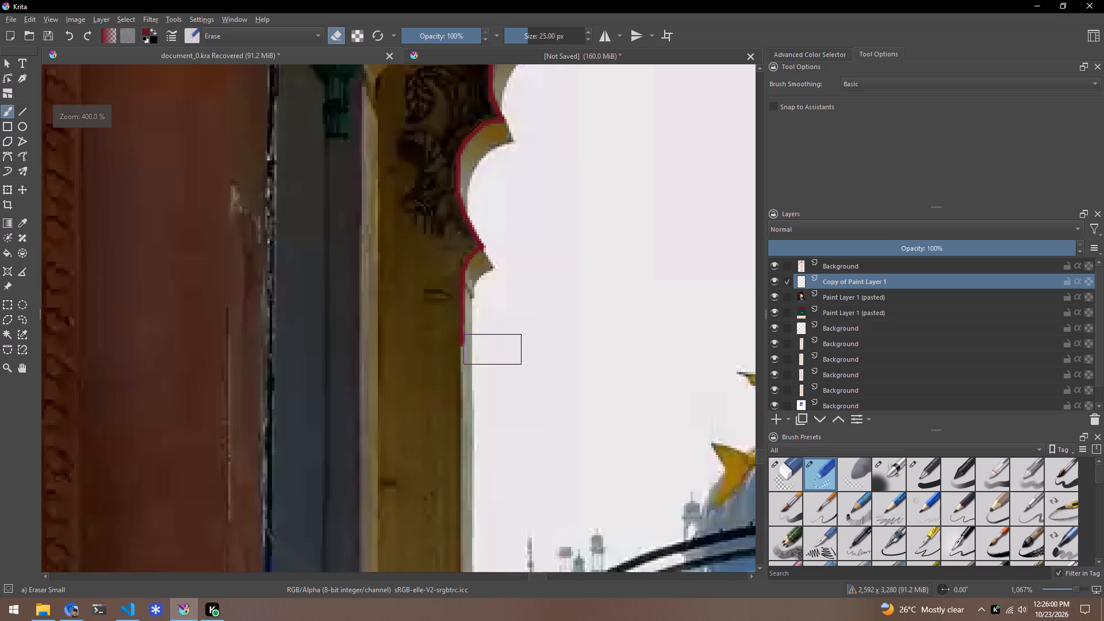
scroll(389, 302, "down", 3)
scroll(508, 132, "up", 2)
right_click(849, 278)
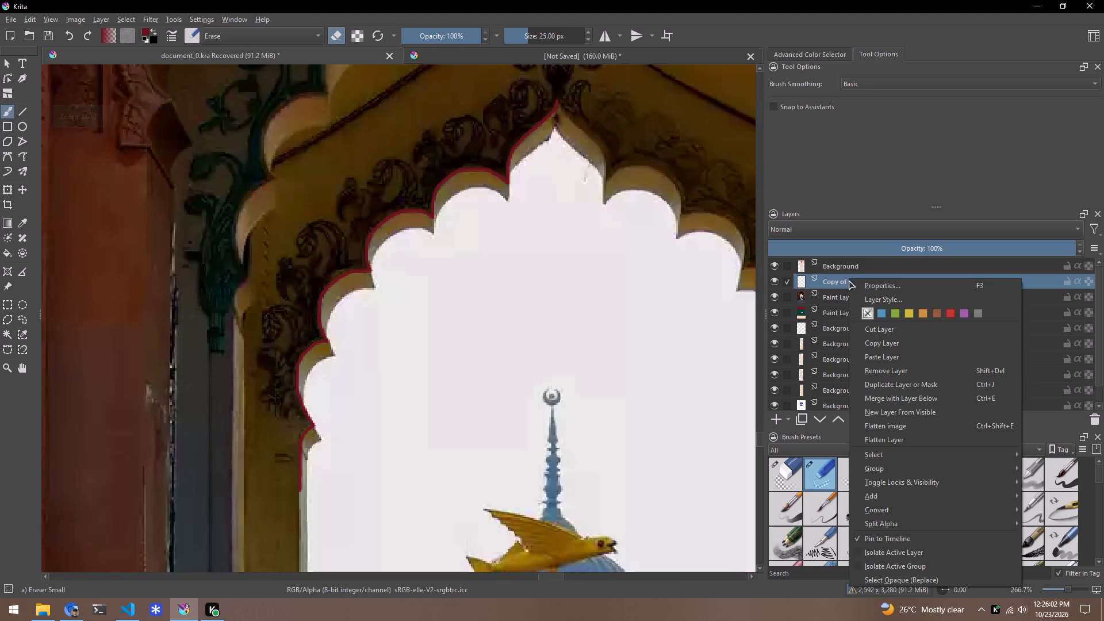
left_click(907, 385)
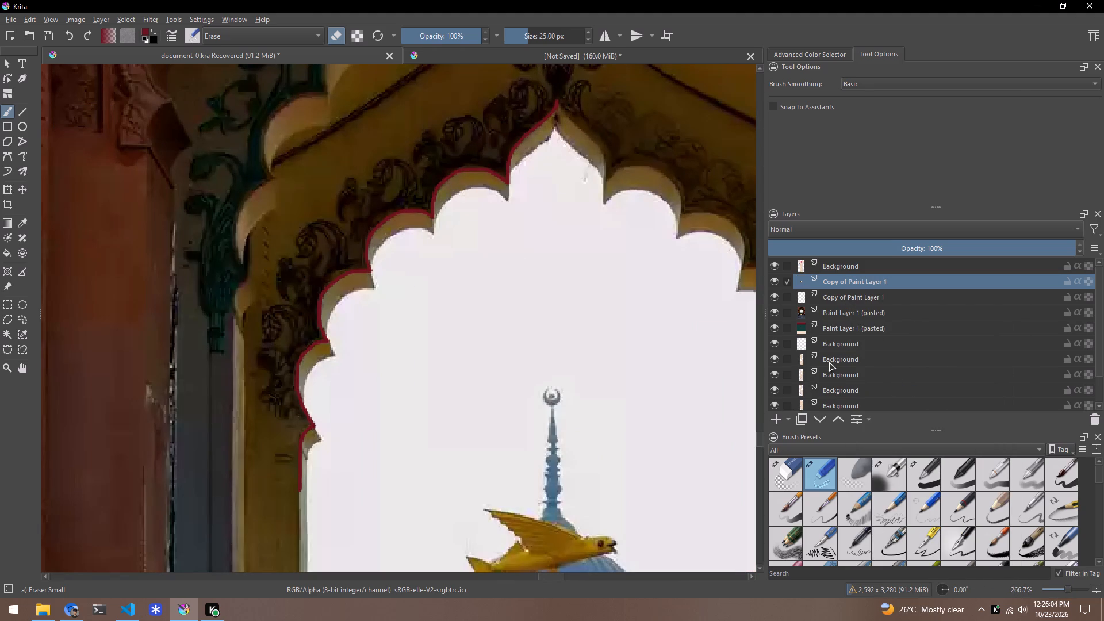
Mirror the duplicated half arch horizontally and place it at x 2157 px, y 2526 px, joining the original half at the apex.
left_click(4, 195)
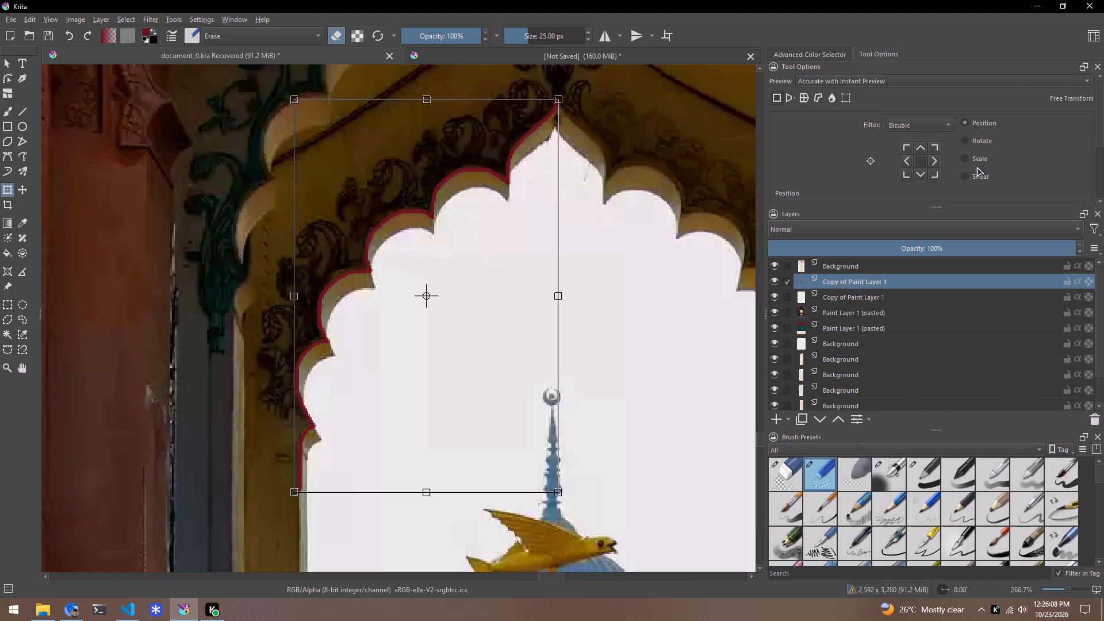
left_click_drag(1103, 119, 1103, 179)
left_click(792, 165)
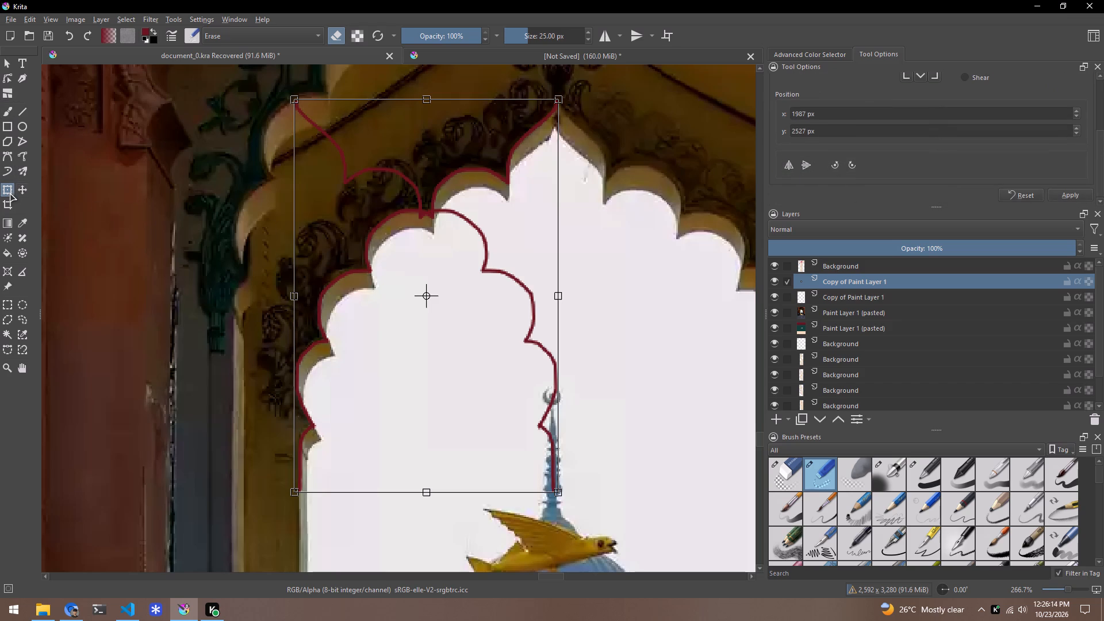
left_click_drag(426, 223, 681, 224)
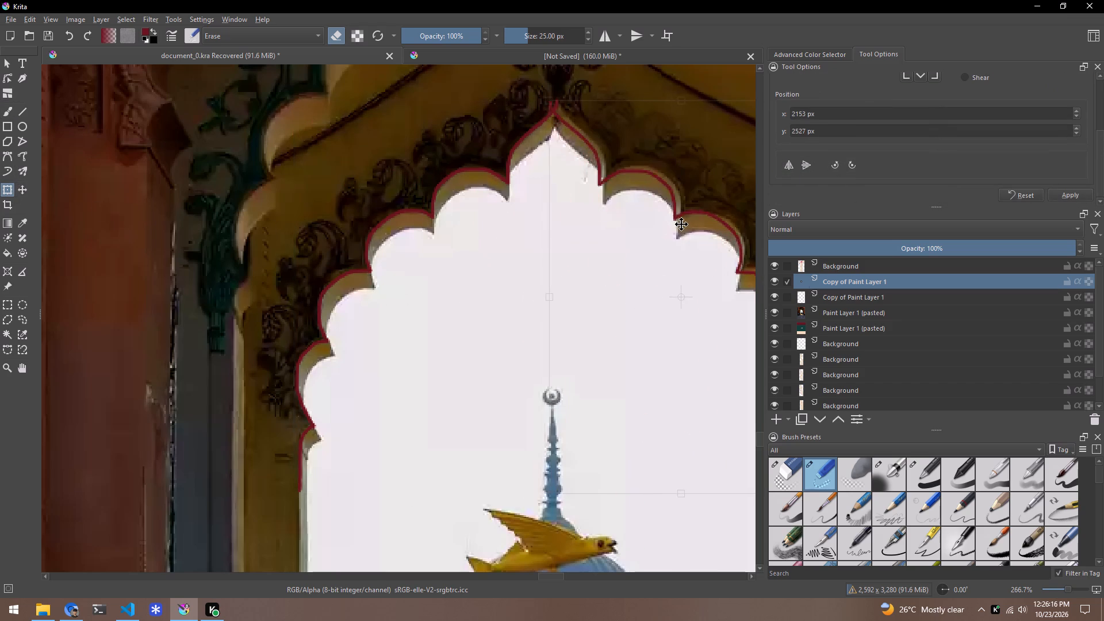
left_click_drag(681, 224, 687, 223)
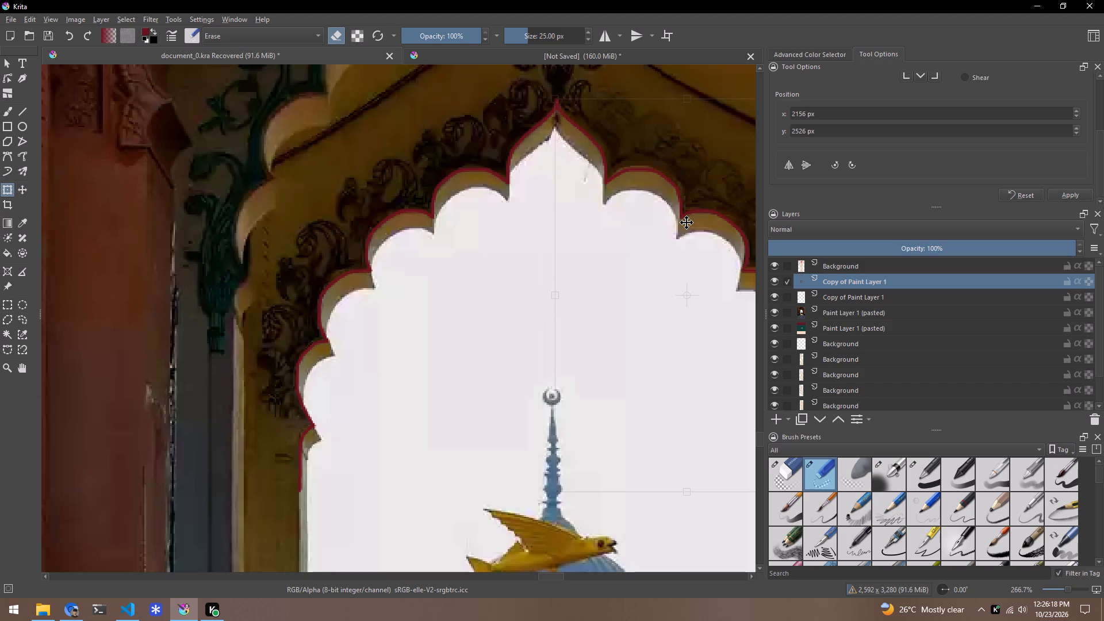
left_click_drag(687, 223, 689, 222)
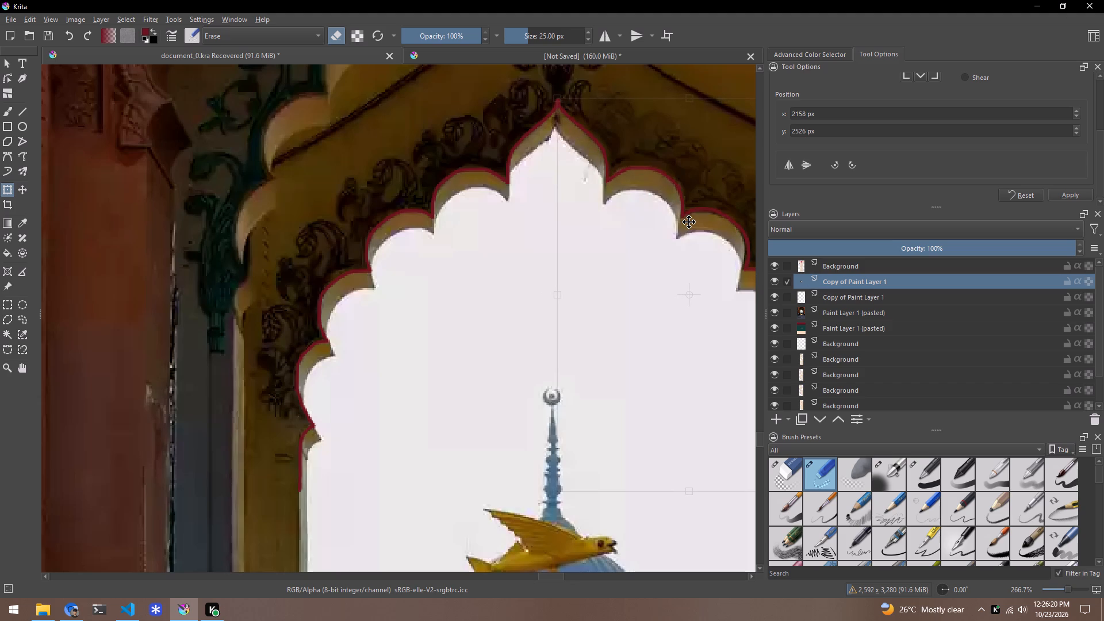
left_click_drag(689, 222, 689, 223)
scroll(574, 97, "up", 7)
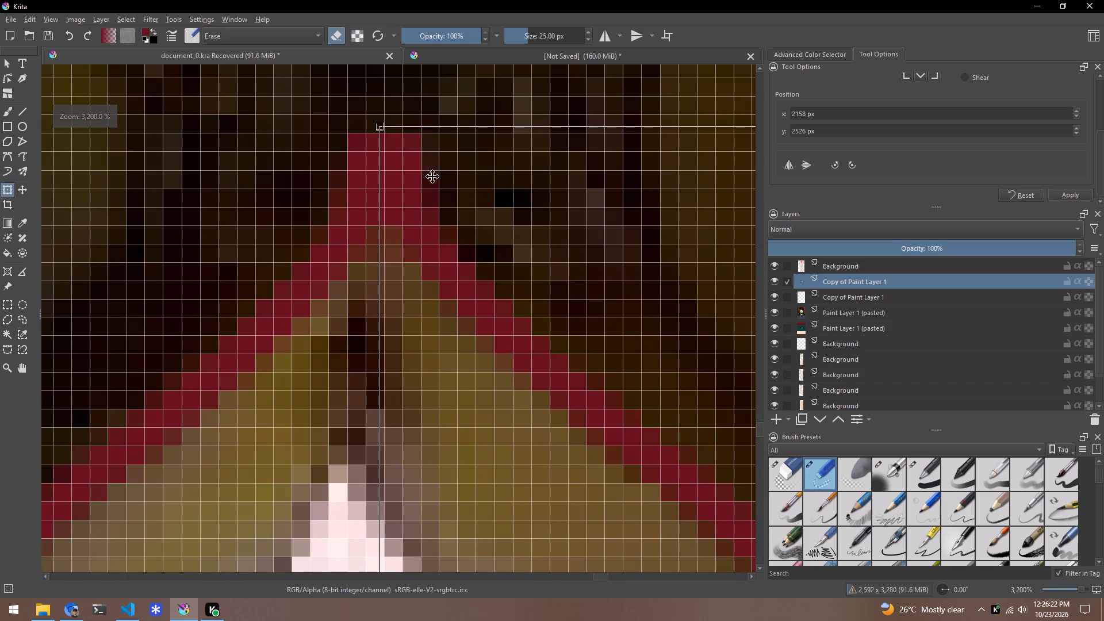
left_click_drag(434, 193, 405, 191)
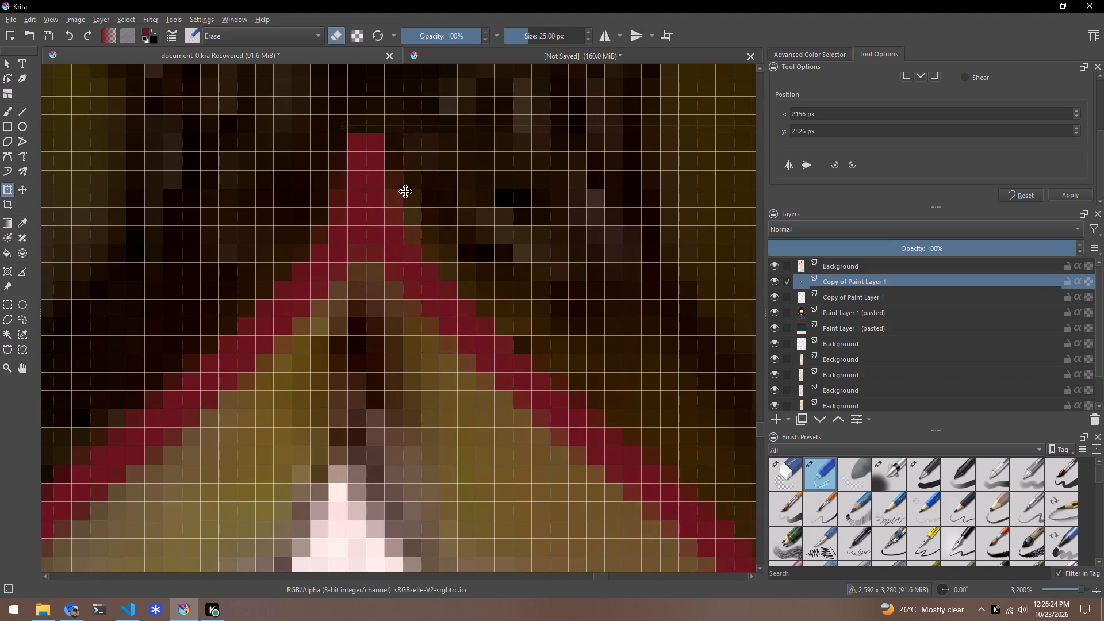
left_click_drag(405, 191, 413, 191)
Merge the mirrored half-arch layer with the original half-arch layer below it.
scroll(359, 191, "down", 5)
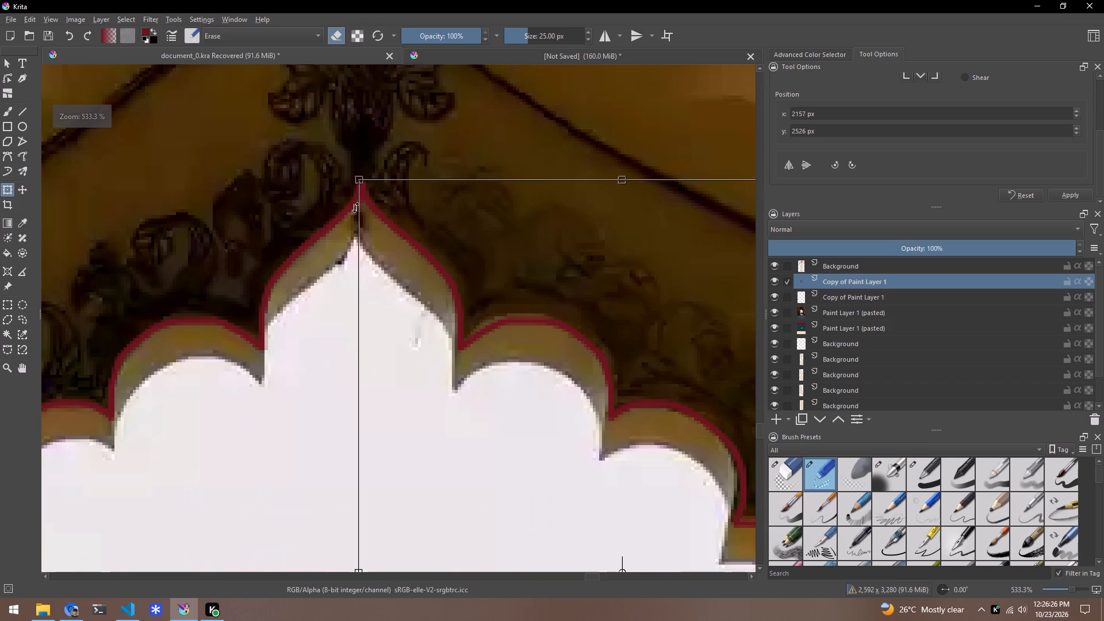
scroll(553, 302, "down", 2)
scroll(521, 347, "down", 3)
scroll(545, 408, "up", 3)
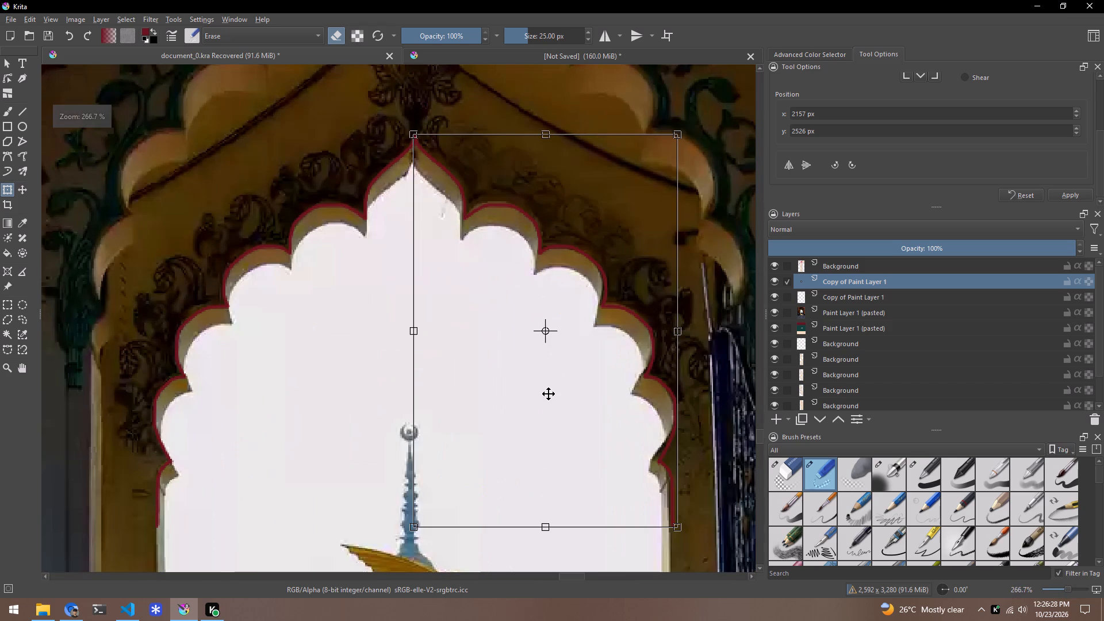
left_click(861, 286)
right_click(862, 285)
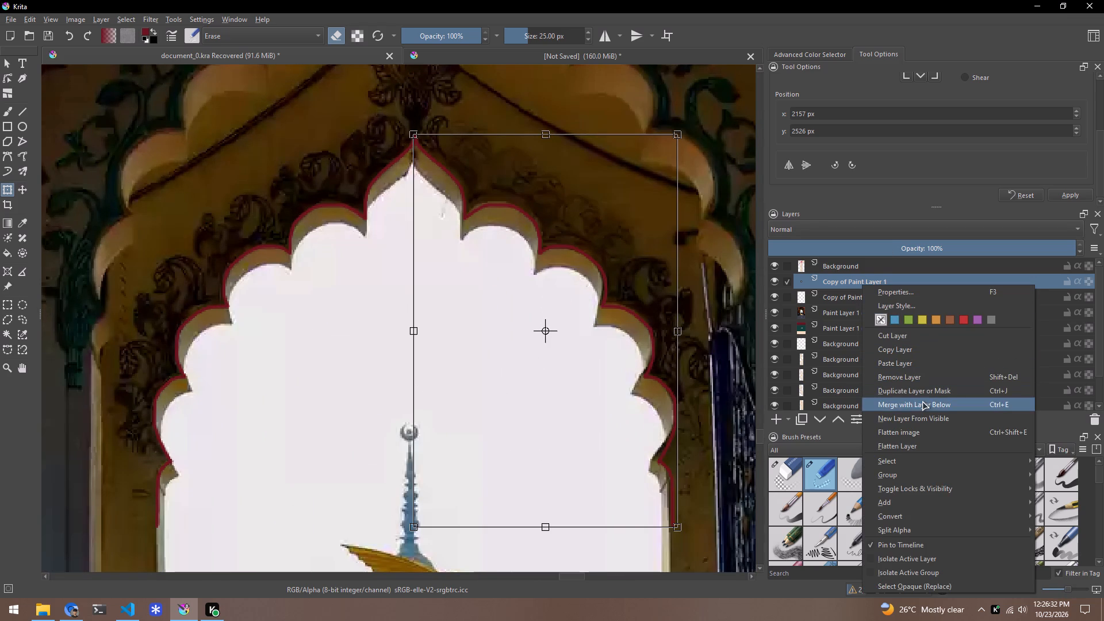
left_click(922, 401)
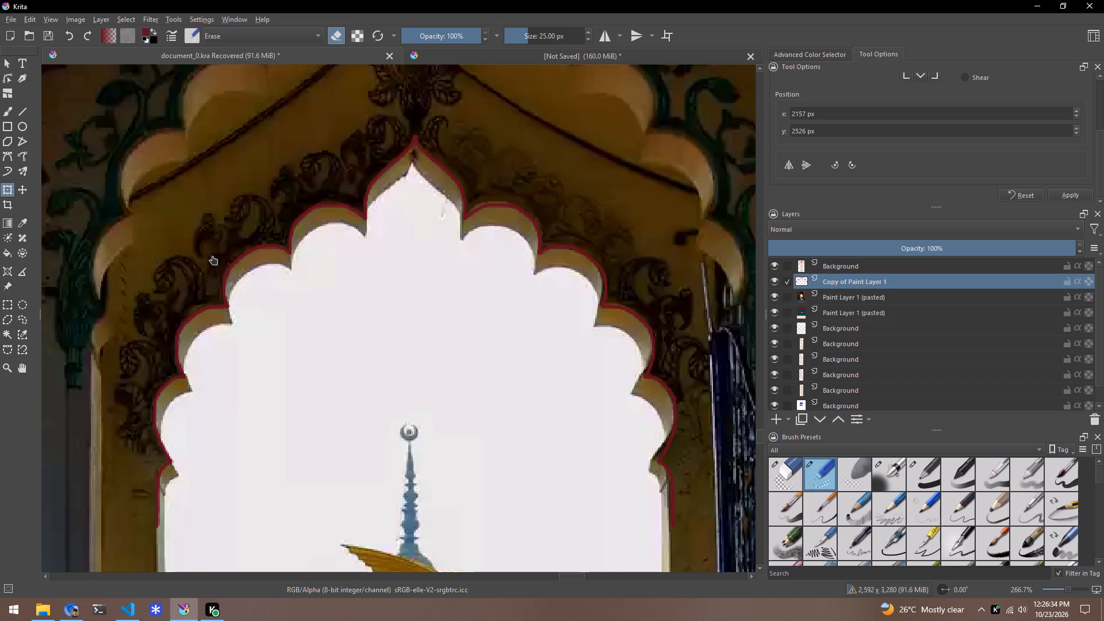
Move the merged arch outline straight down to y 2568 px with the Transform tool.
left_click(367, 301)
left_click_drag(421, 260, 422, 273)
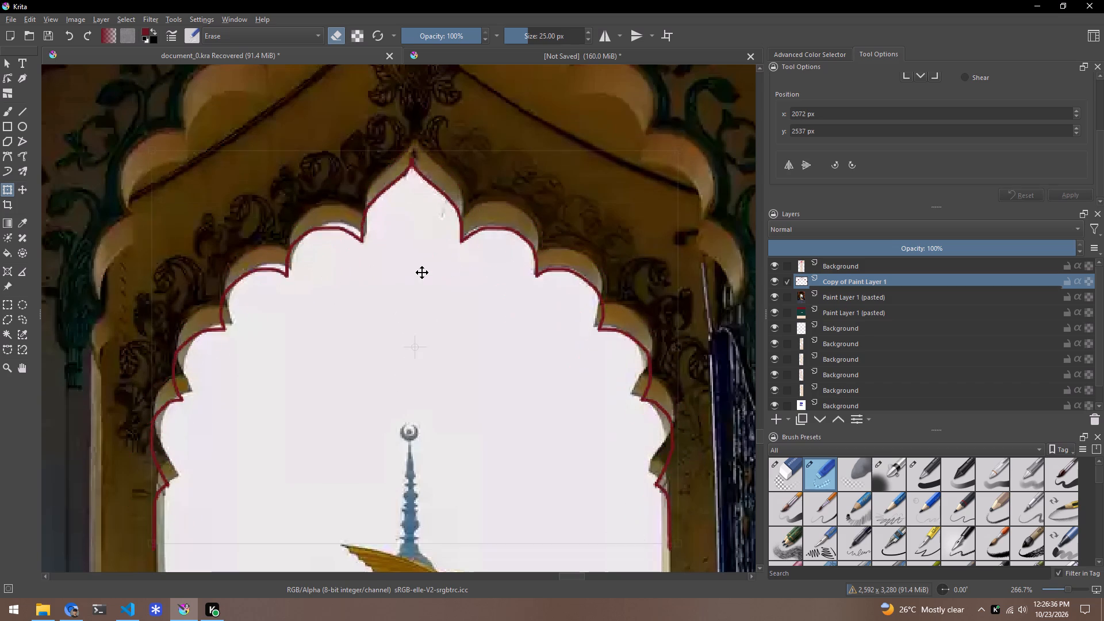
left_click_drag(422, 273, 421, 324)
Copy the merged arch outline layer and paste it into the TRISHA lettering document.
scroll(421, 324, "down", 2)
scroll(422, 350, "up", 1)
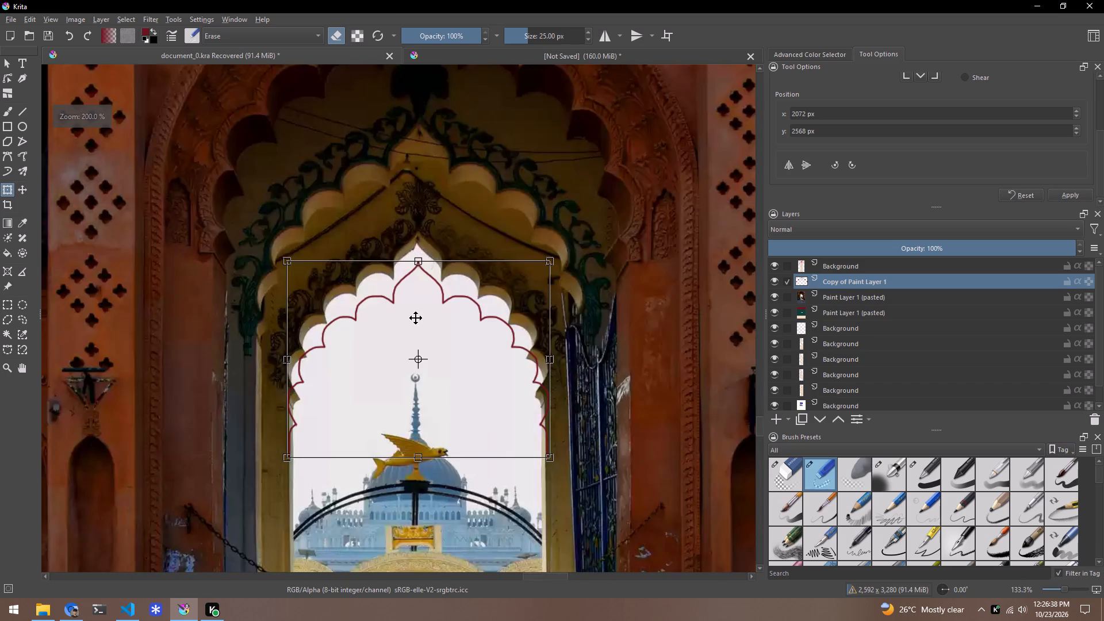
right_click(416, 318)
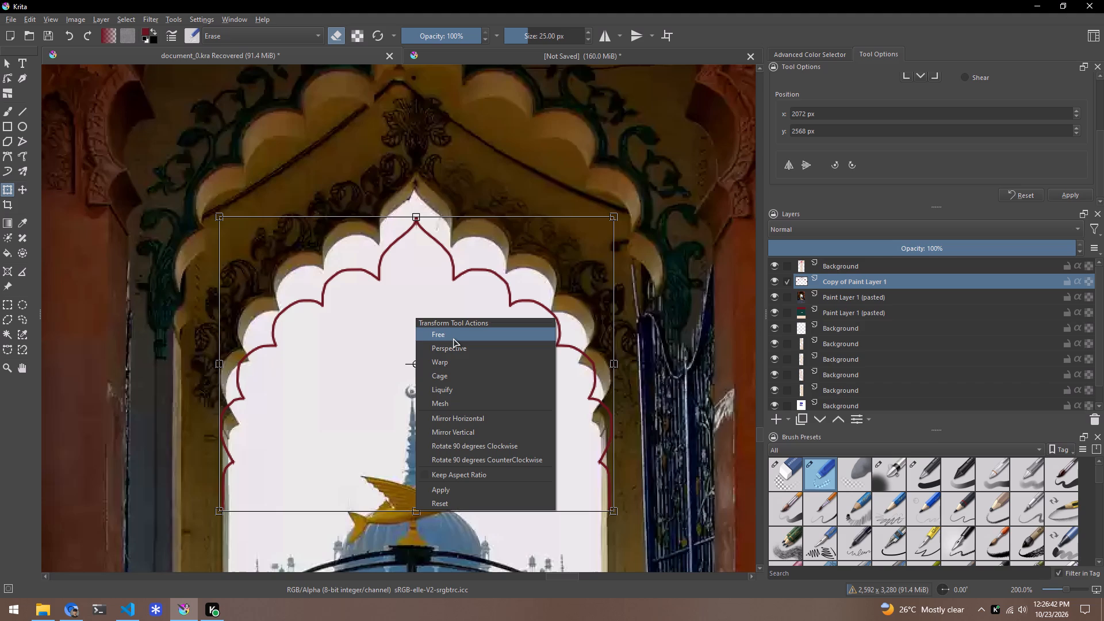
right_click(896, 284)
right_click(895, 284)
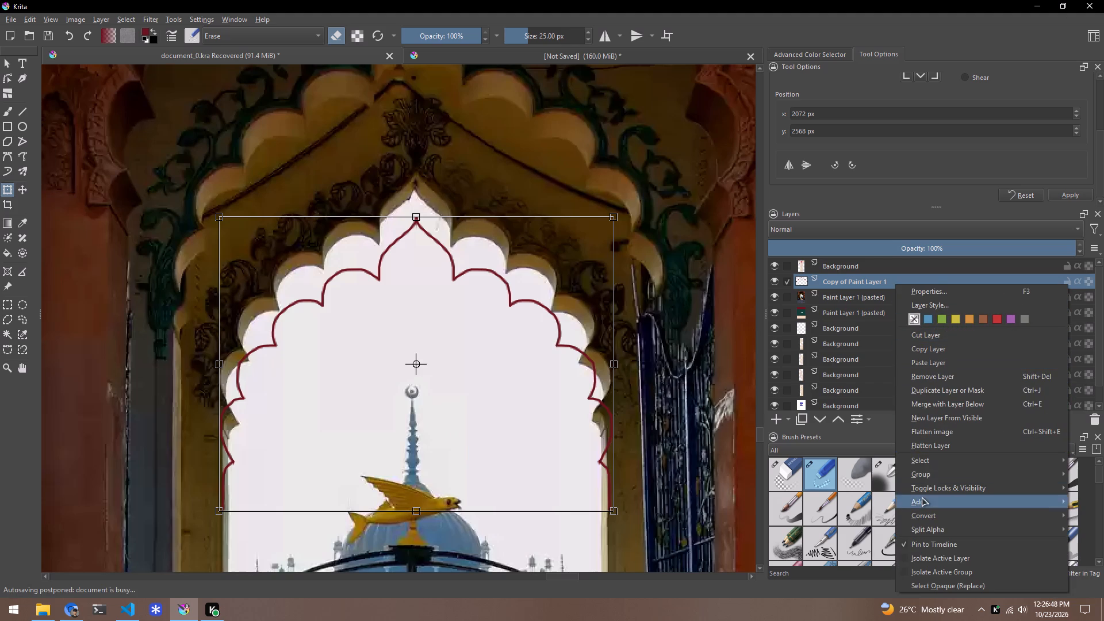
left_click(948, 343)
left_click(567, 52)
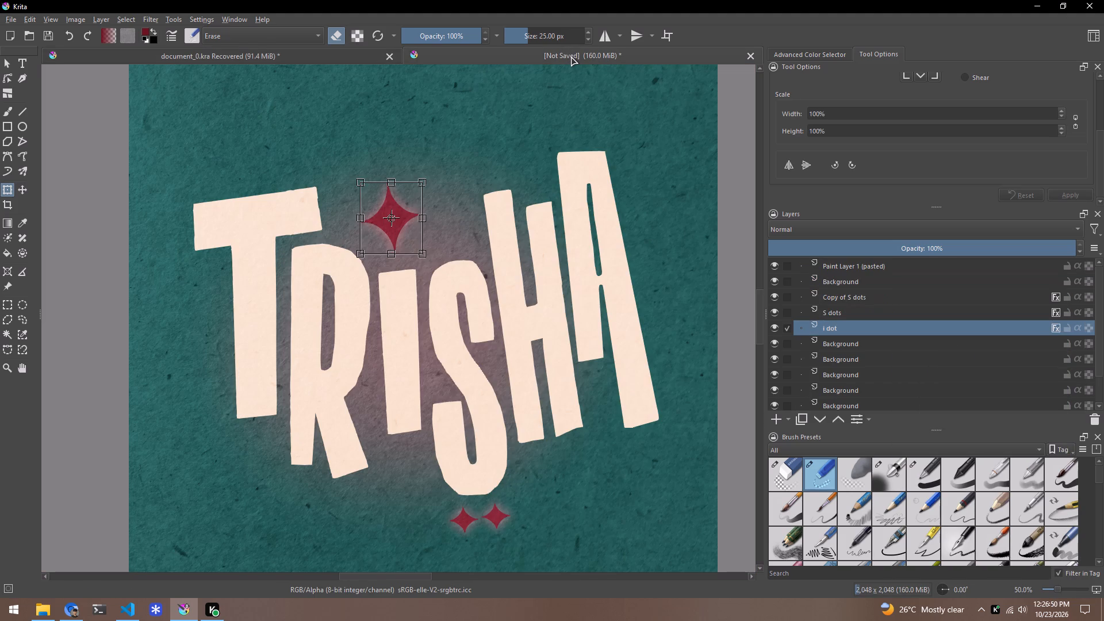
key("ctrl+v")
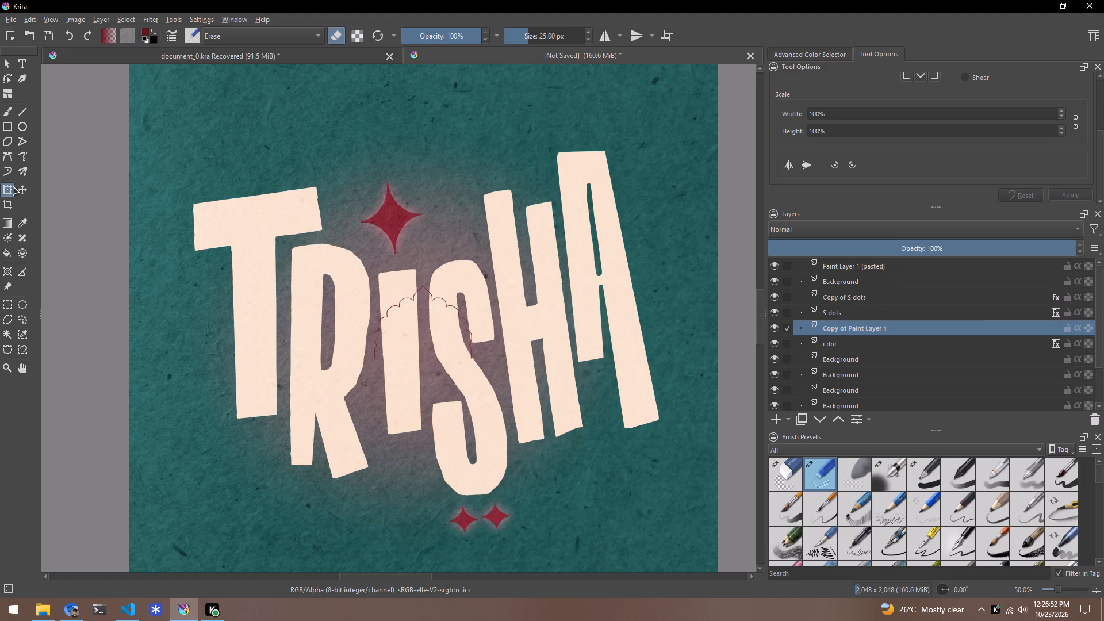
Scale the pasted arch proportionally to 479% and position it around the TRISHA lettering, with its apex above the letters.
left_click(434, 315)
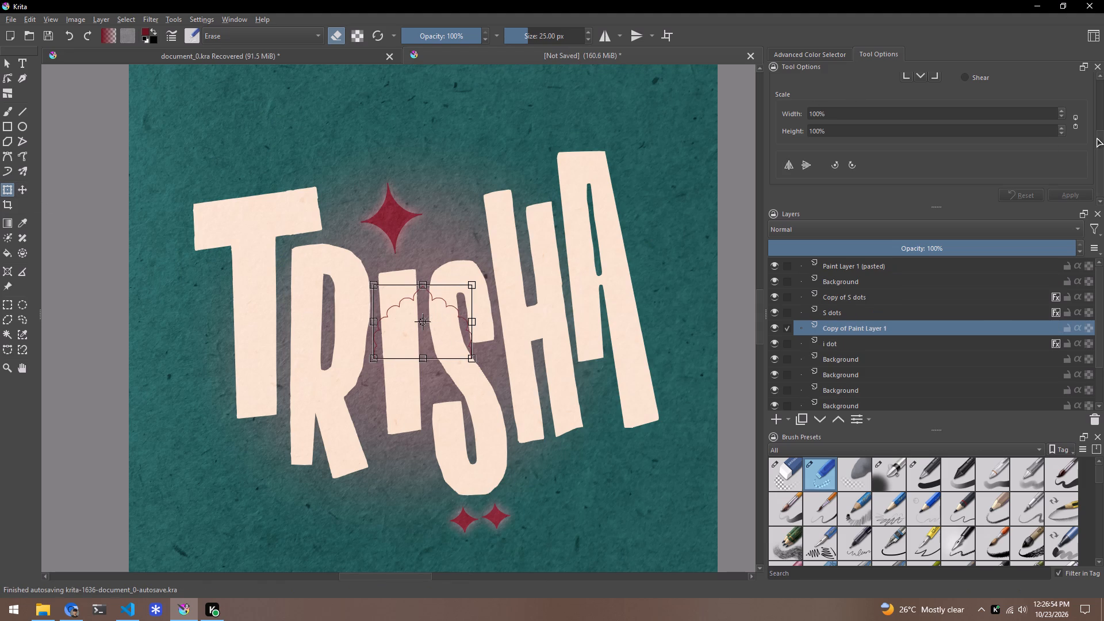
left_click(1075, 125)
left_click_drag(470, 286, 573, 224)
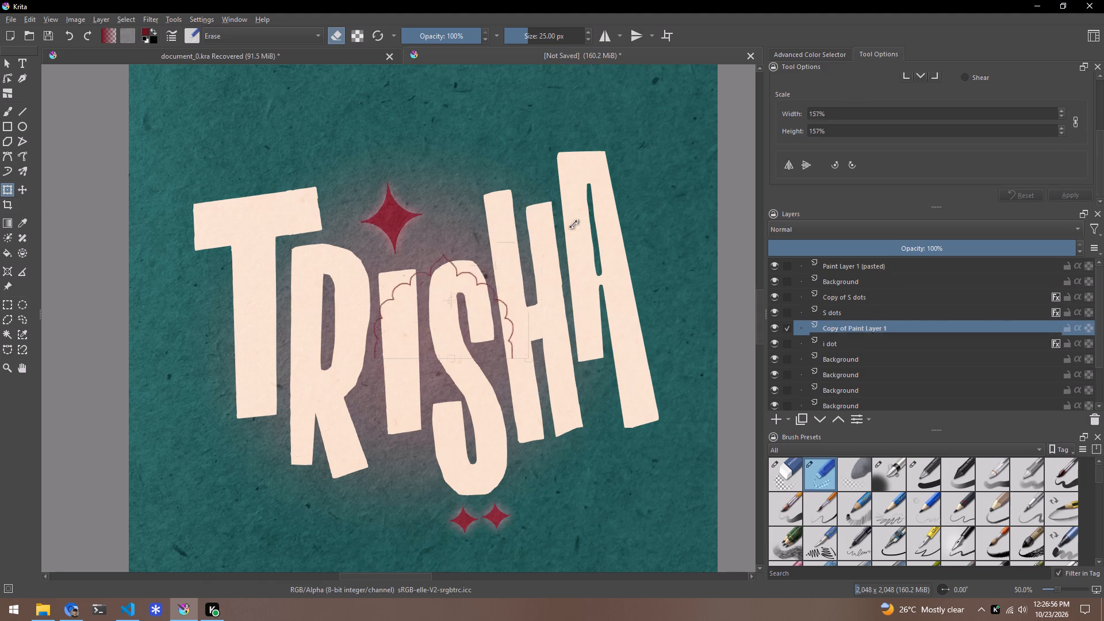
left_click_drag(573, 224, 721, 121)
left_click_drag(603, 172, 470, 221)
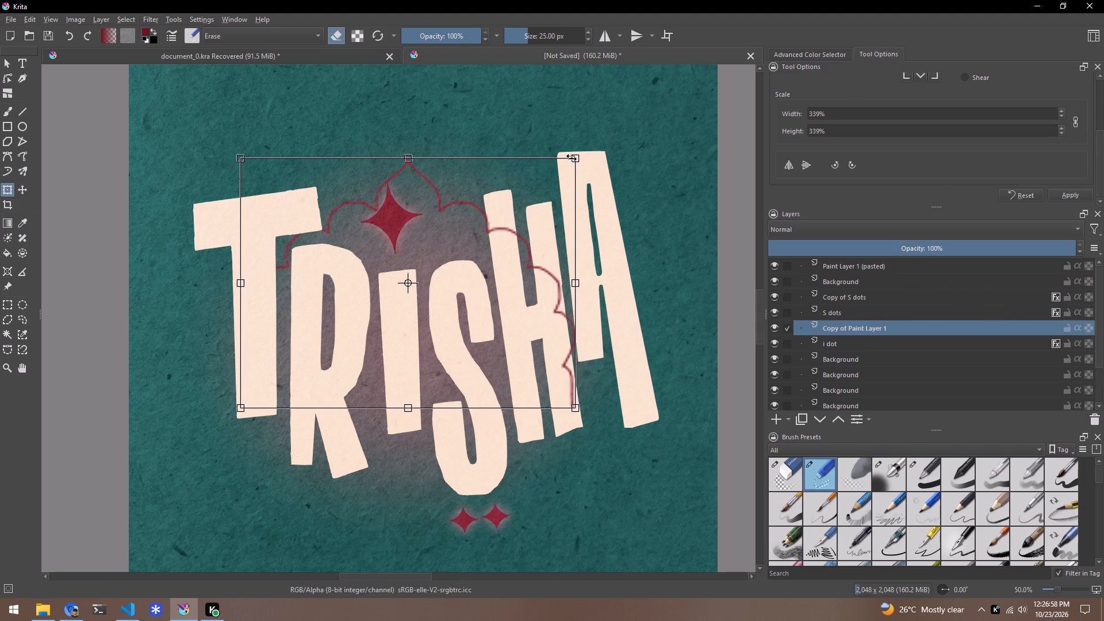
left_click_drag(576, 155, 726, 72)
left_click_drag(575, 170, 536, 205)
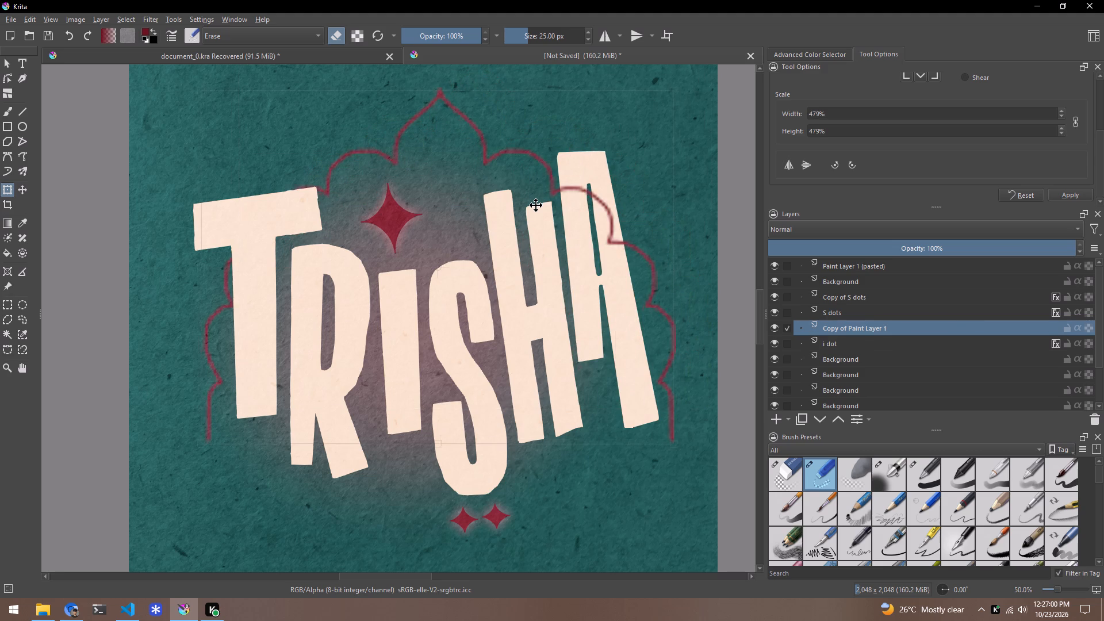
left_click_drag(536, 205, 538, 204)
Move the arch layer down the stack, placing it below Paint Layer 1 and directly above the bottom Background layer.
left_click_drag(919, 327, 914, 347)
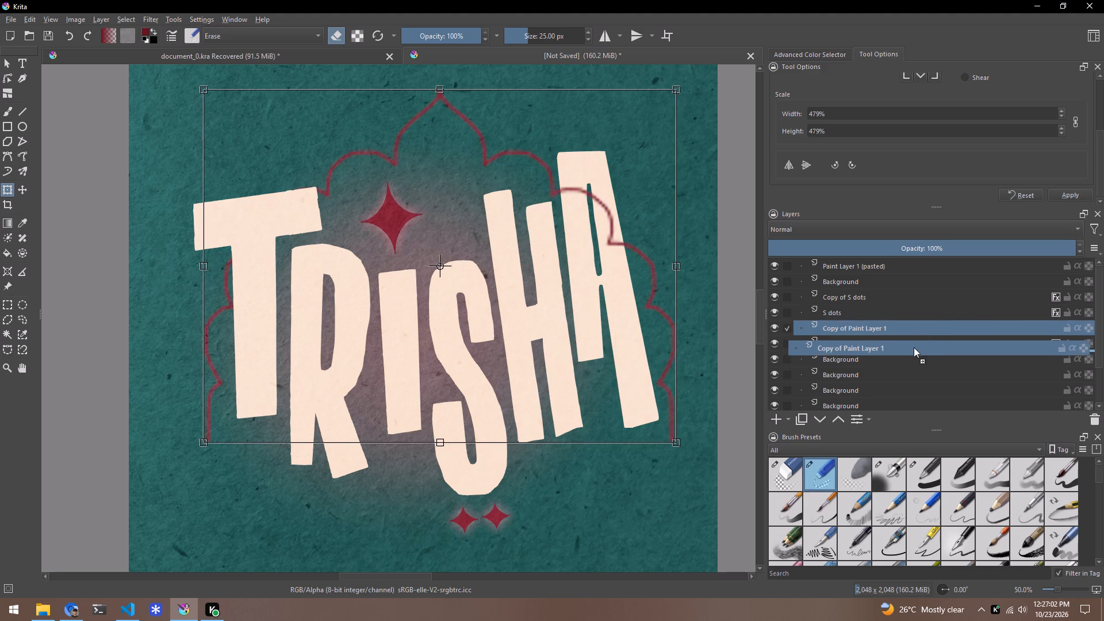
left_click_drag(914, 347, 915, 400)
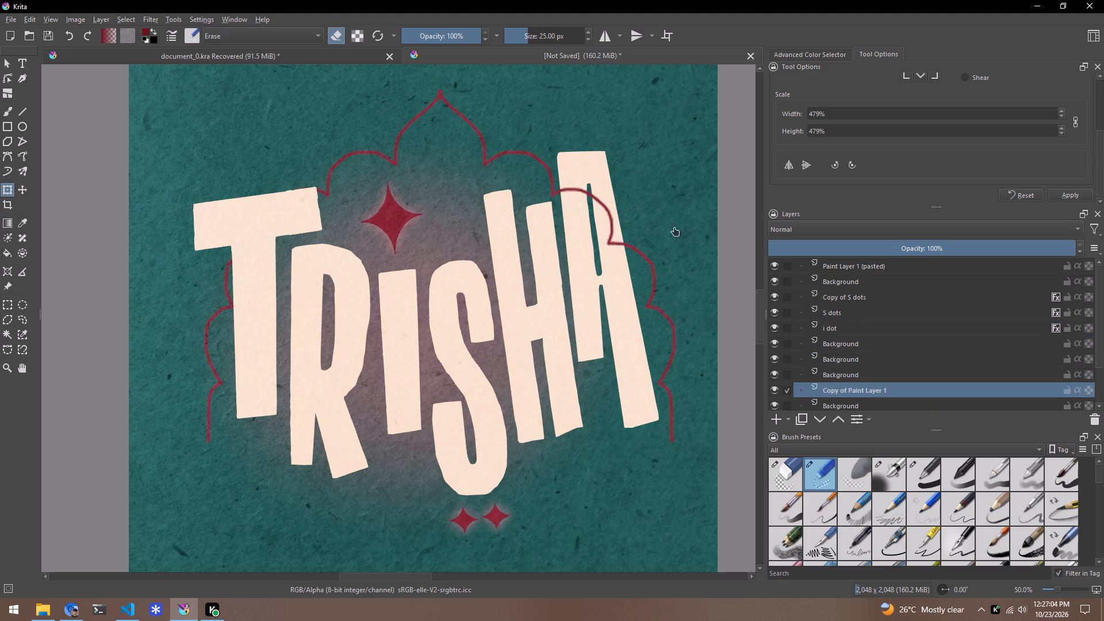
scroll(911, 311, "down", 2)
left_click_drag(876, 342, 866, 393)
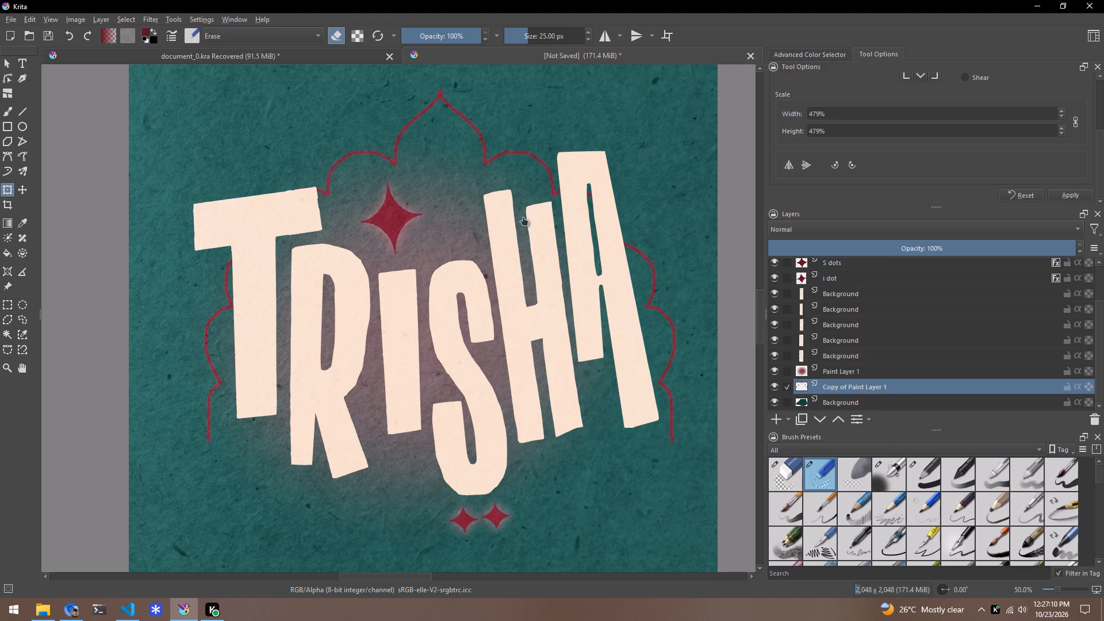
Move the arch outline so its apex sits near the canvas's upper edge and it is roughly centred over the TRISHA lettering.
scroll(487, 220, "down", 2)
scroll(458, 156, "up", 2)
left_click(463, 199)
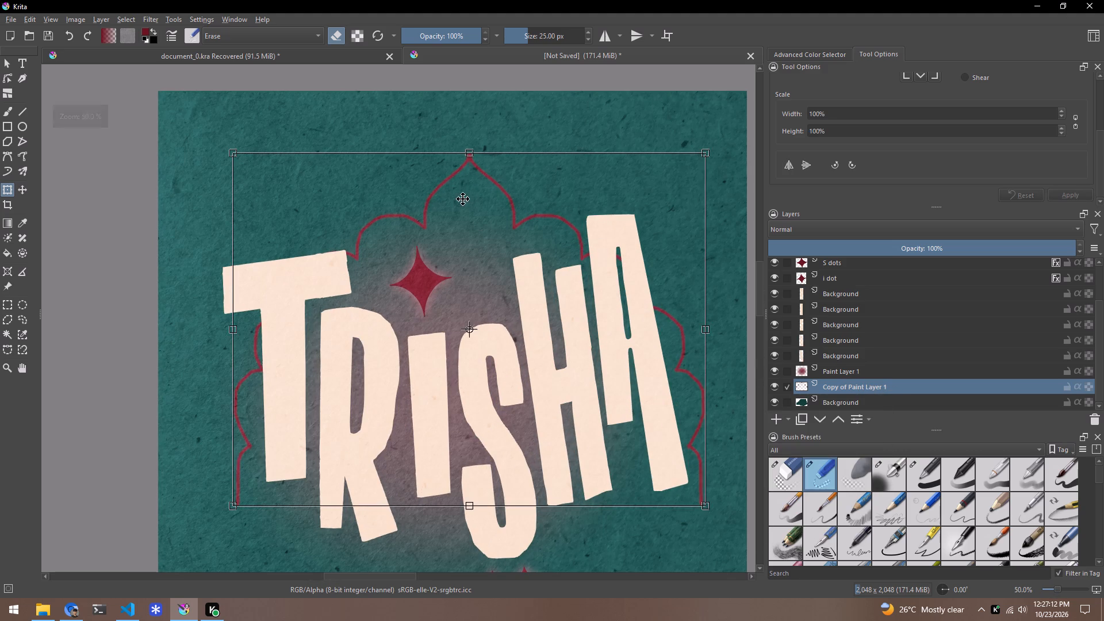
left_click_drag(504, 193, 498, 224)
scroll(521, 208, "down", 2)
left_click_drag(514, 216, 512, 290)
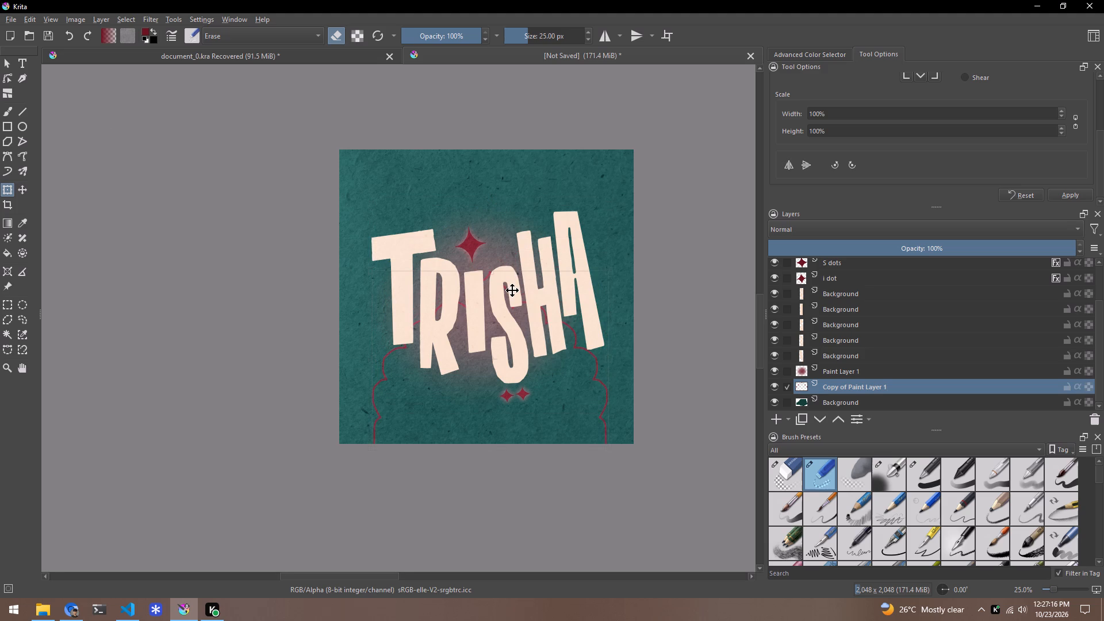
left_click_drag(512, 290, 514, 167)
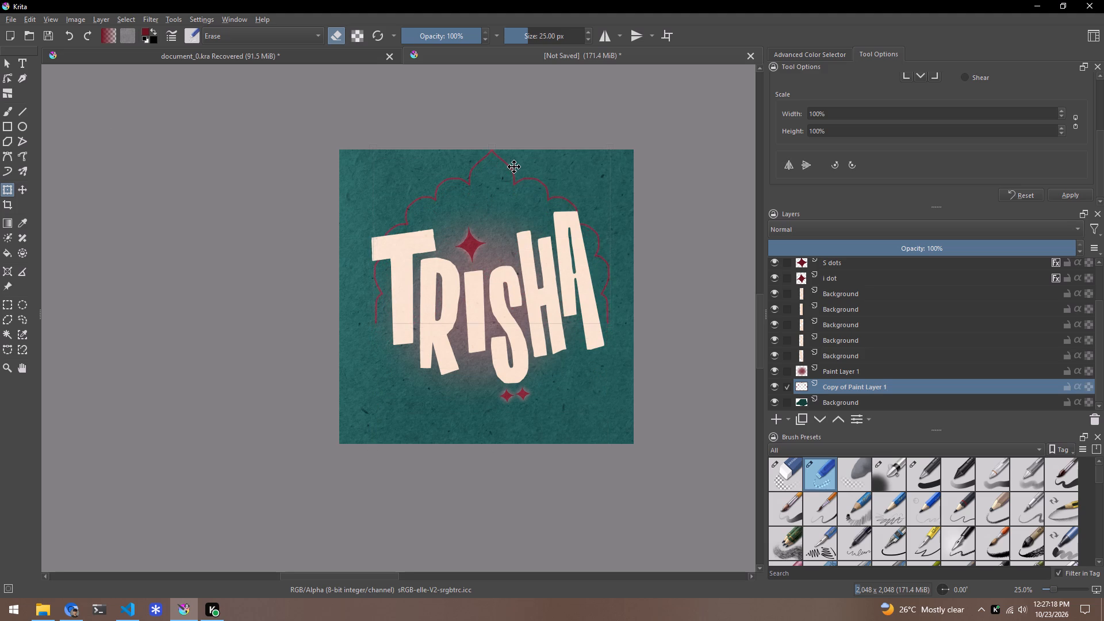
left_click_drag(514, 167, 509, 180)
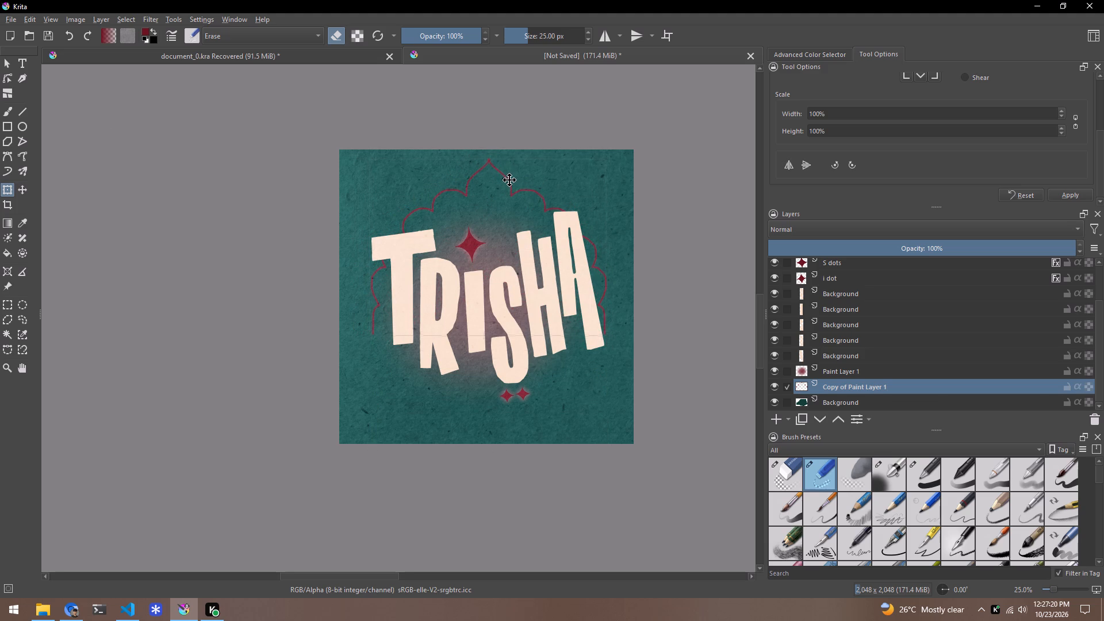
left_click_drag(509, 180, 508, 183)
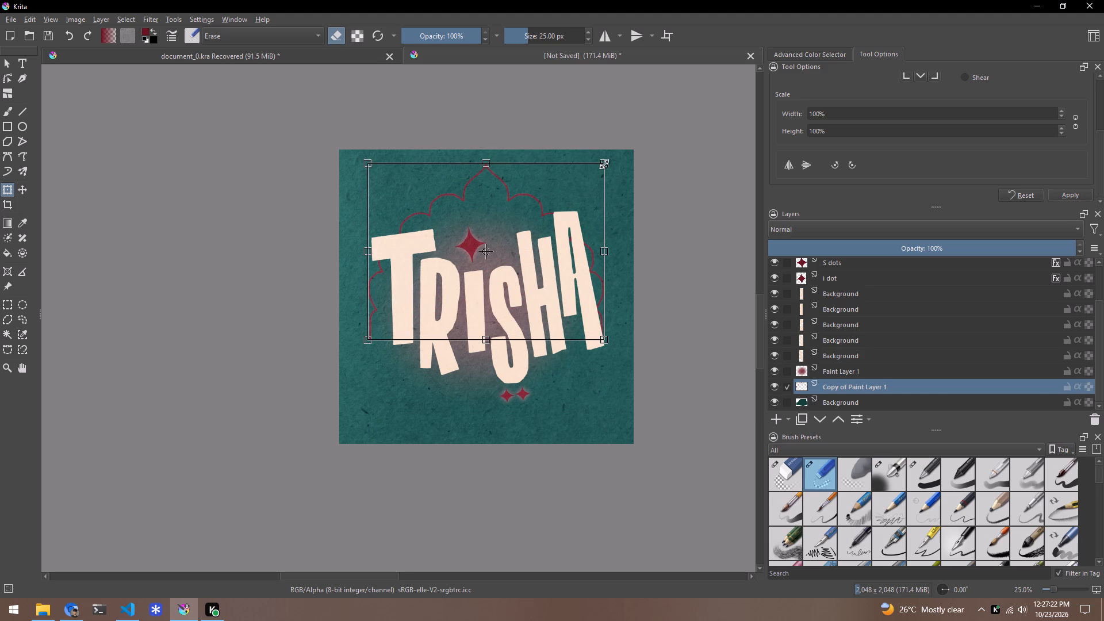
Enlarge the arch proportionally to 107% and nudge it into place so it frames the lettering evenly on both sides.
left_click(1075, 121)
left_click_drag(603, 163, 620, 154)
left_click_drag(576, 172, 567, 179)
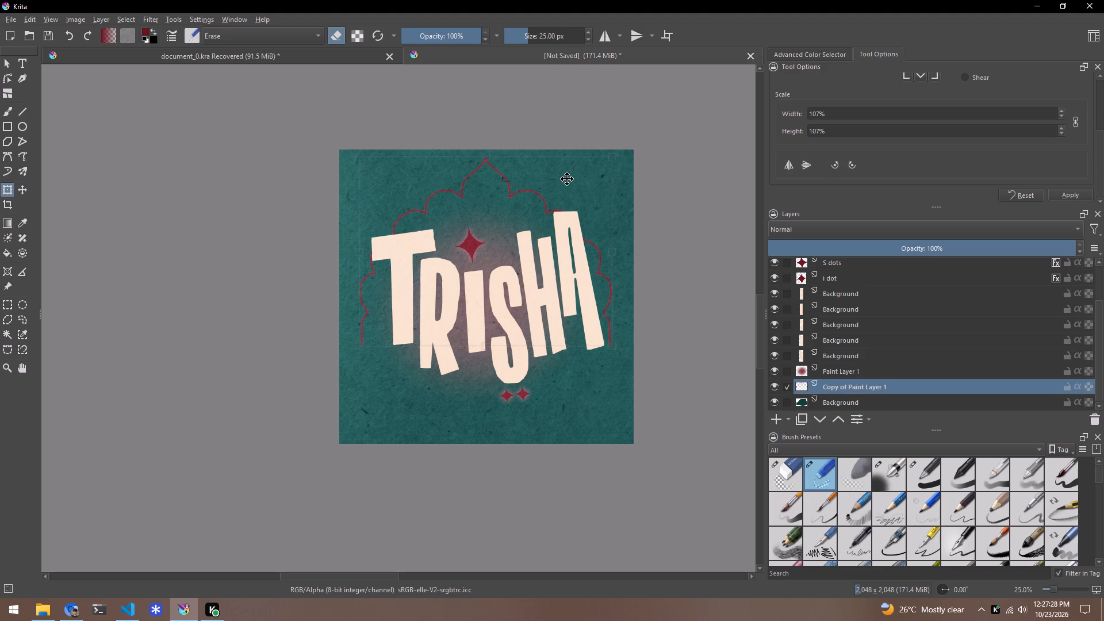
left_click_drag(567, 179, 573, 179)
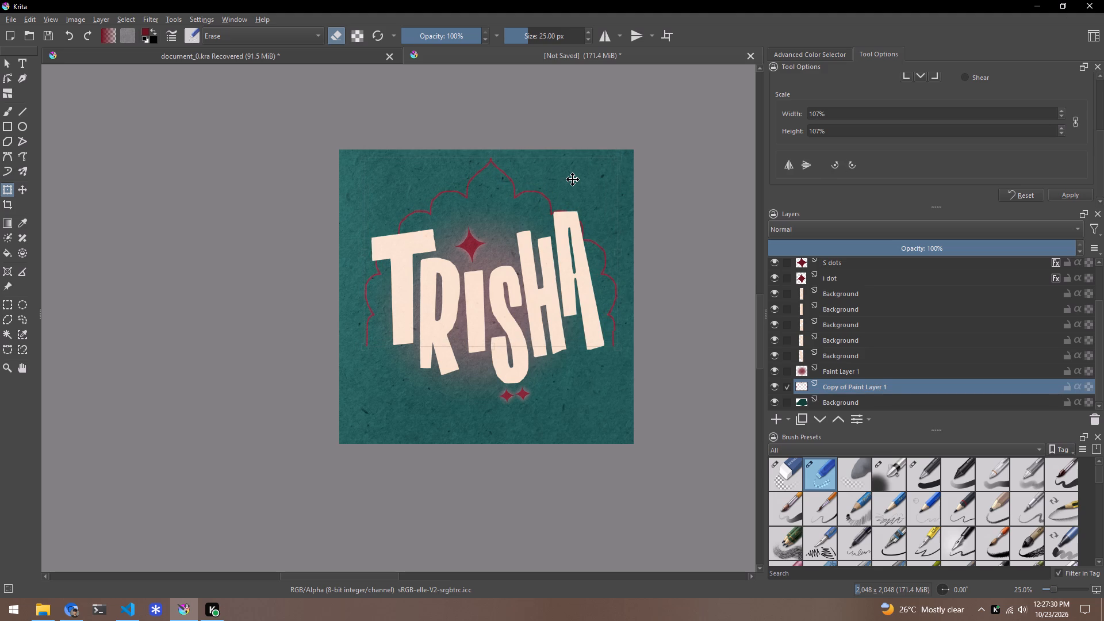
left_click_drag(573, 179, 571, 179)
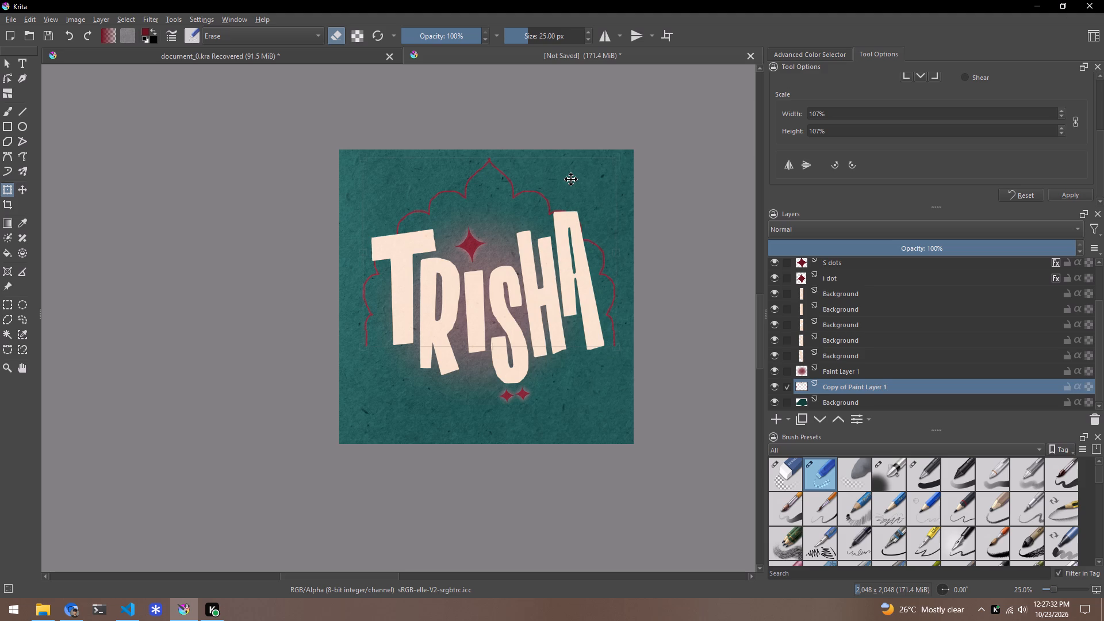
left_click_drag(571, 179, 573, 179)
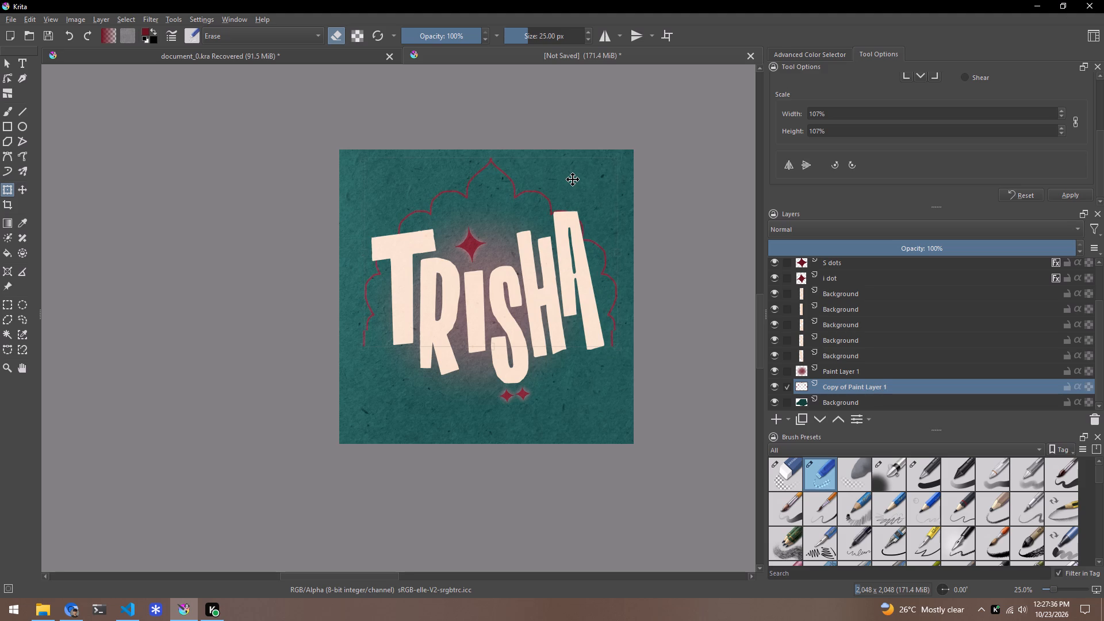
left_click_drag(573, 179, 574, 180)
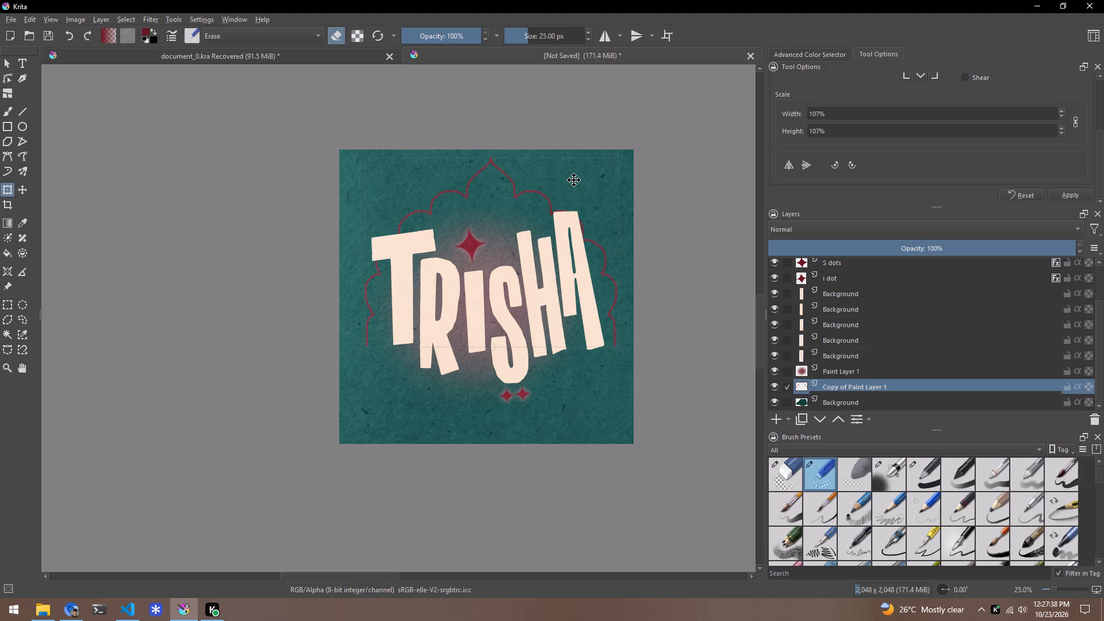
left_click_drag(574, 180, 576, 180)
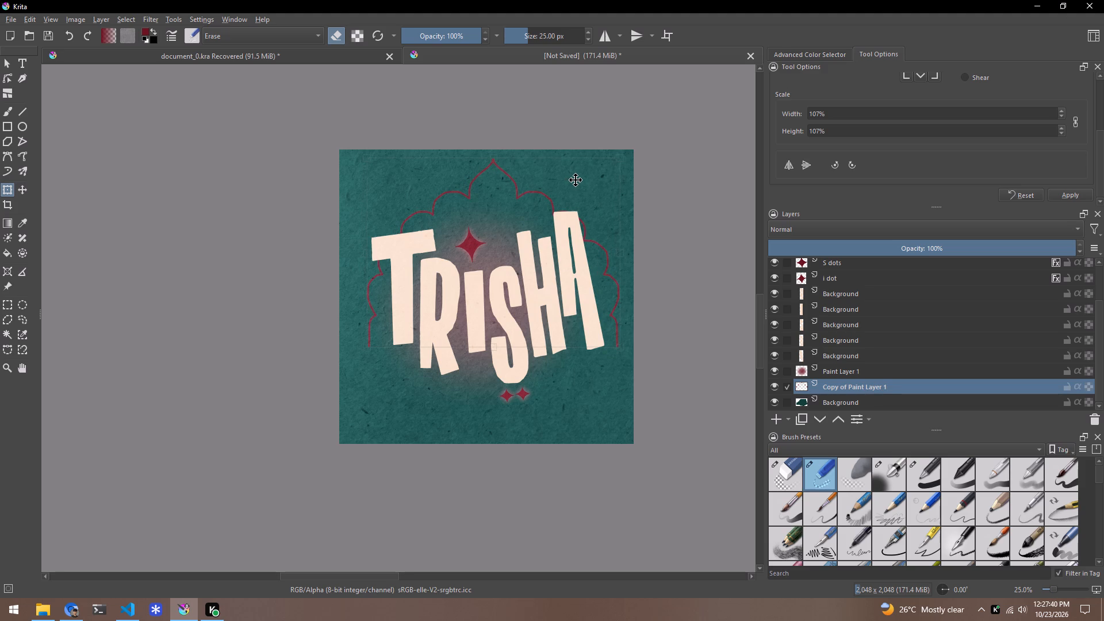
left_click_drag(576, 180, 575, 182)
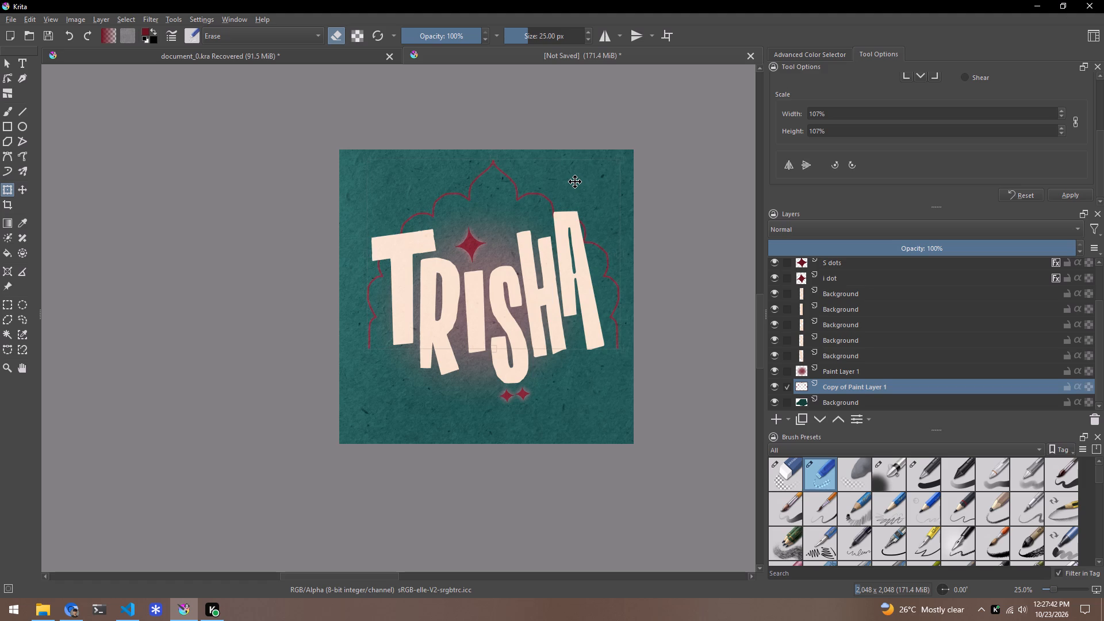
left_click_drag(575, 182, 574, 182)
scroll(501, 214, "up", 2)
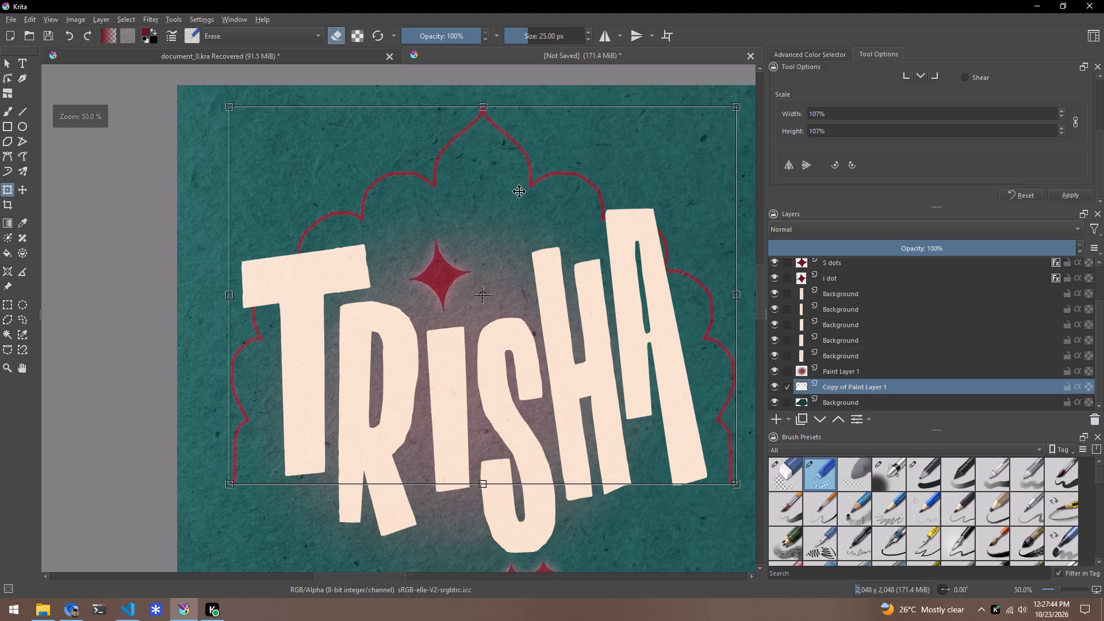
left_click(521, 190)
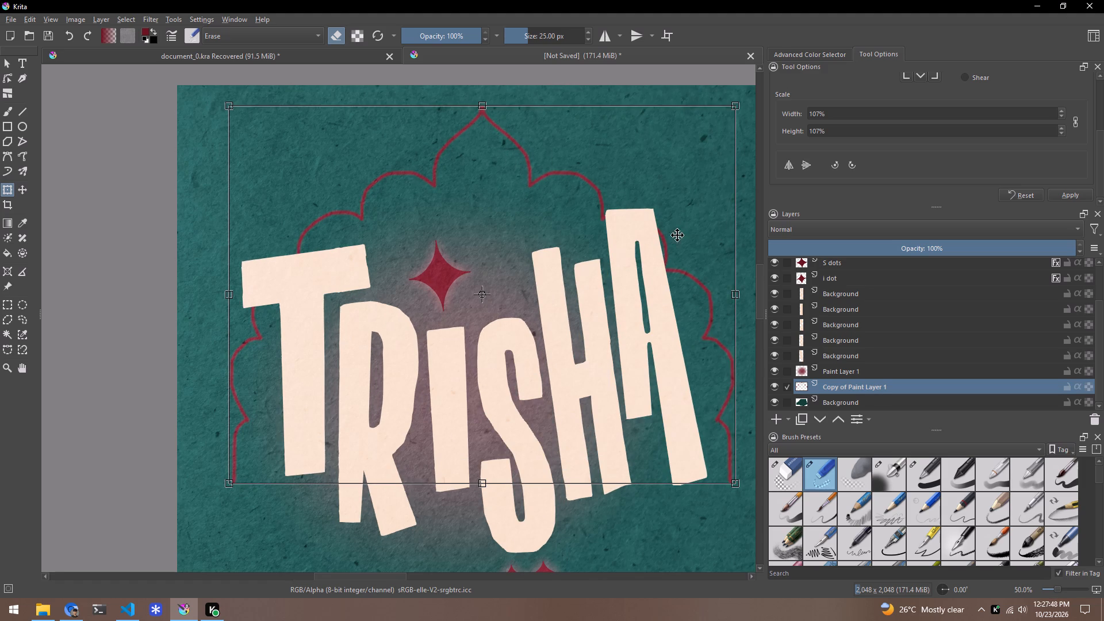
Enable the Bevel and Emboss layer style on the arch layer, keeping the artwork in view.
right_click(842, 385)
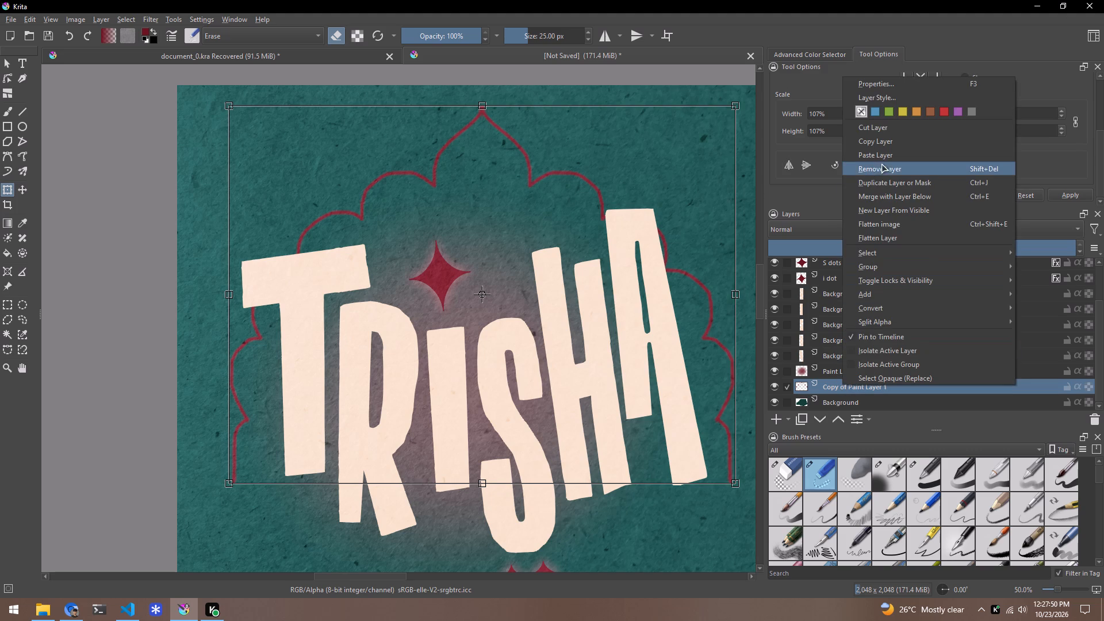
left_click(882, 91)
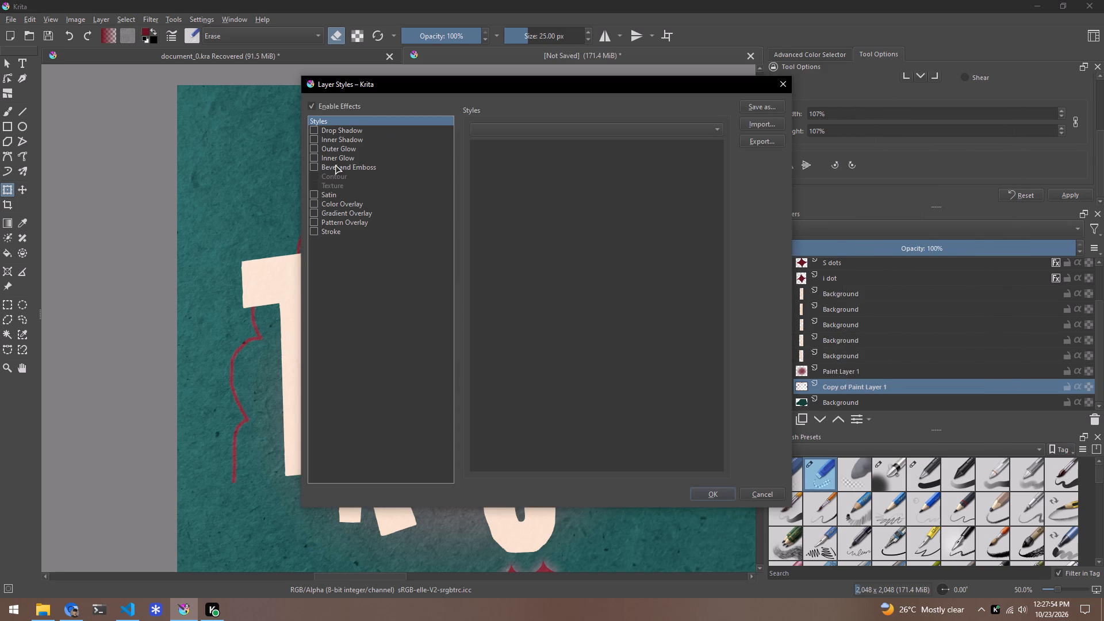
left_click(357, 166)
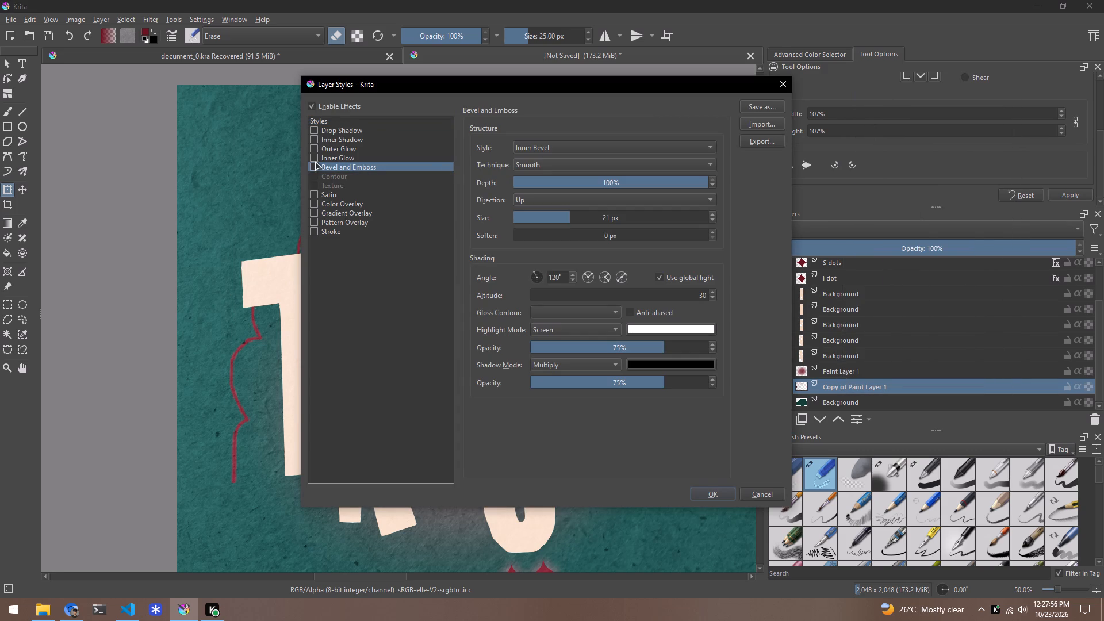
left_click(315, 167)
left_click_drag(498, 82, 808, 78)
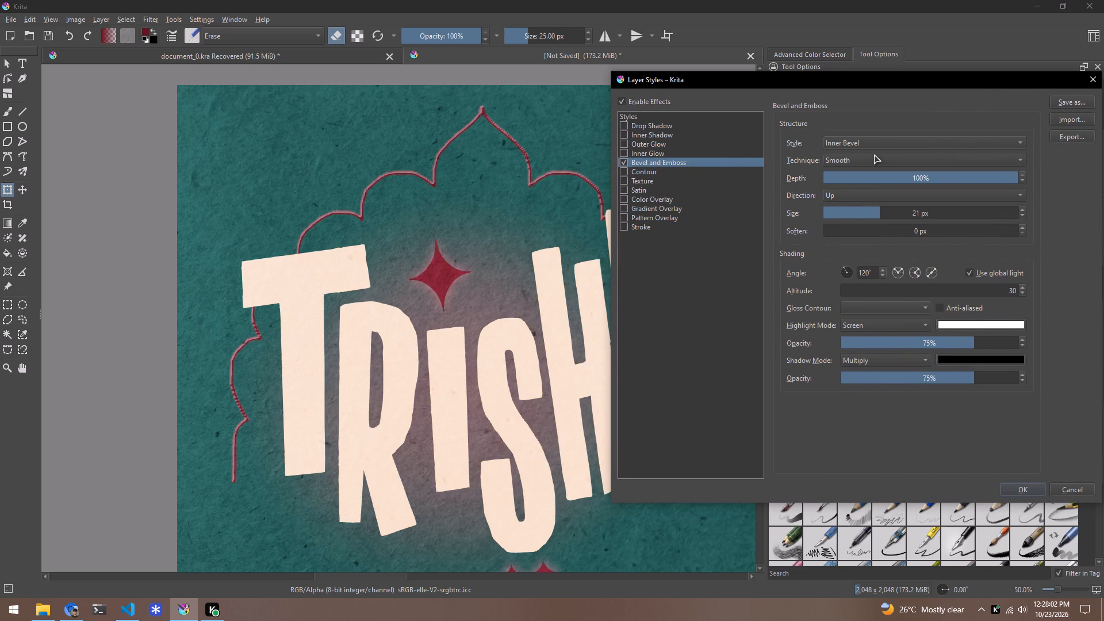
Set the arch's bevel to Pillow Emboss style, Chisel Hard technique and Down direction.
left_click(850, 143)
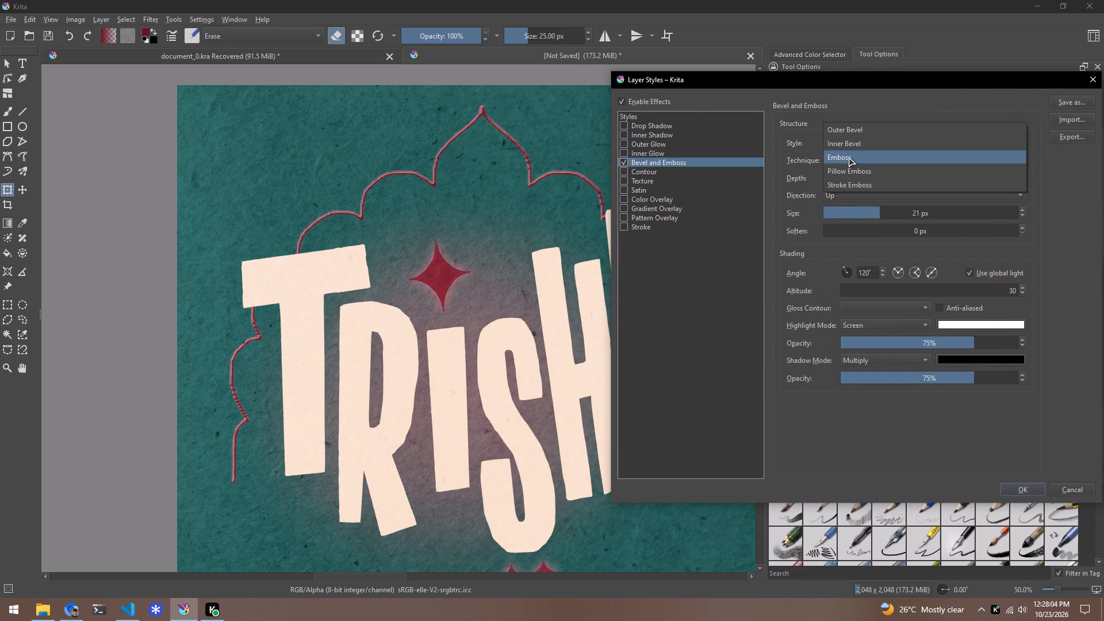
left_click(849, 157)
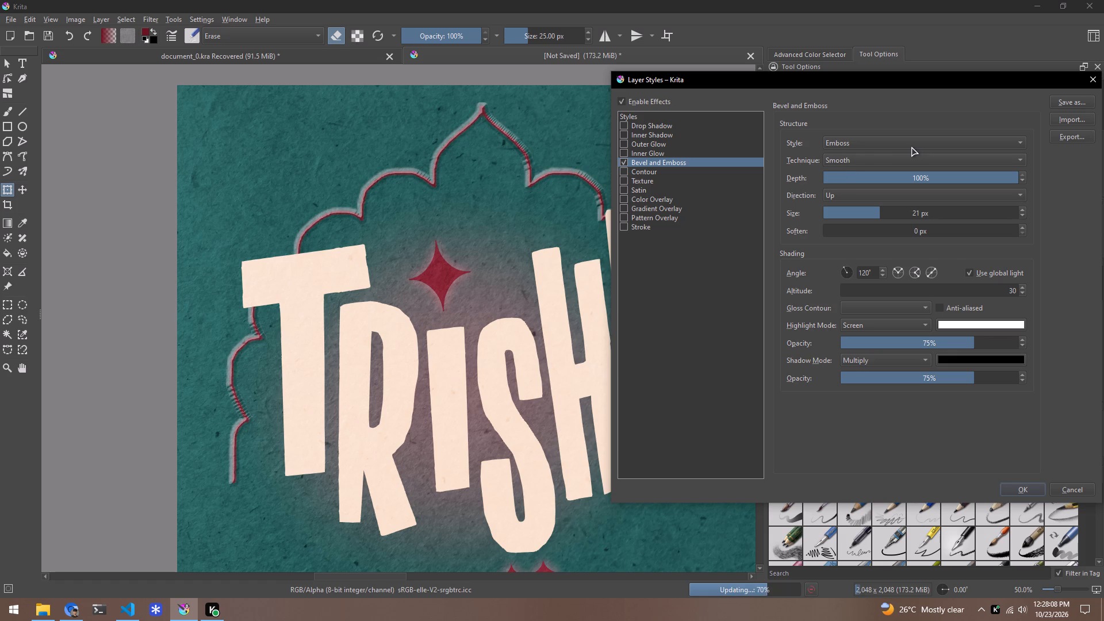
left_click(911, 147)
left_click(865, 162)
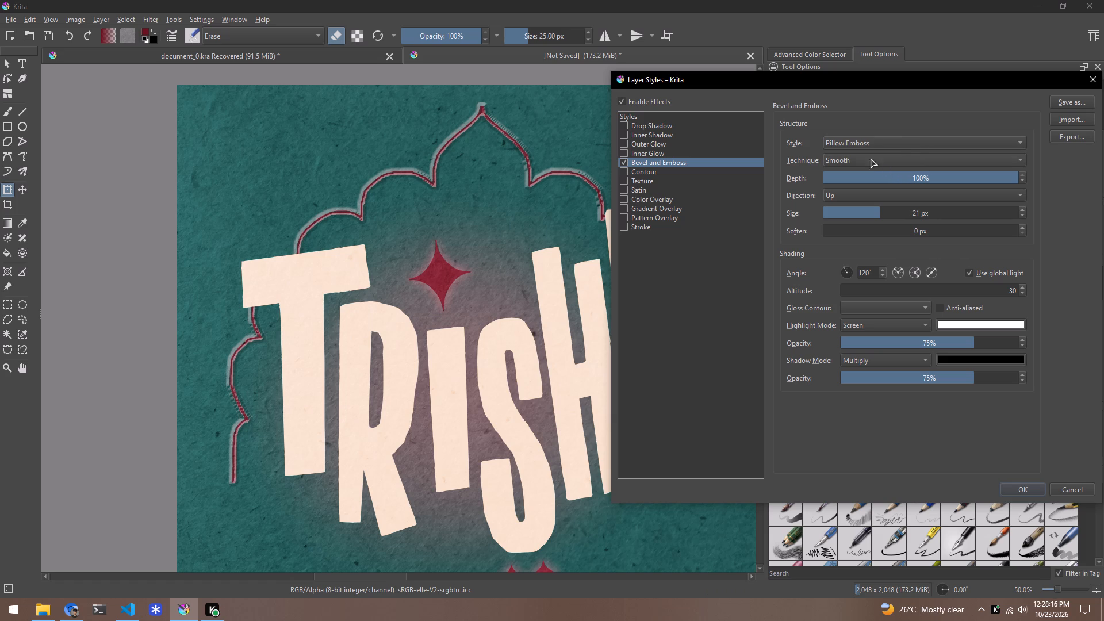
double_click(857, 168)
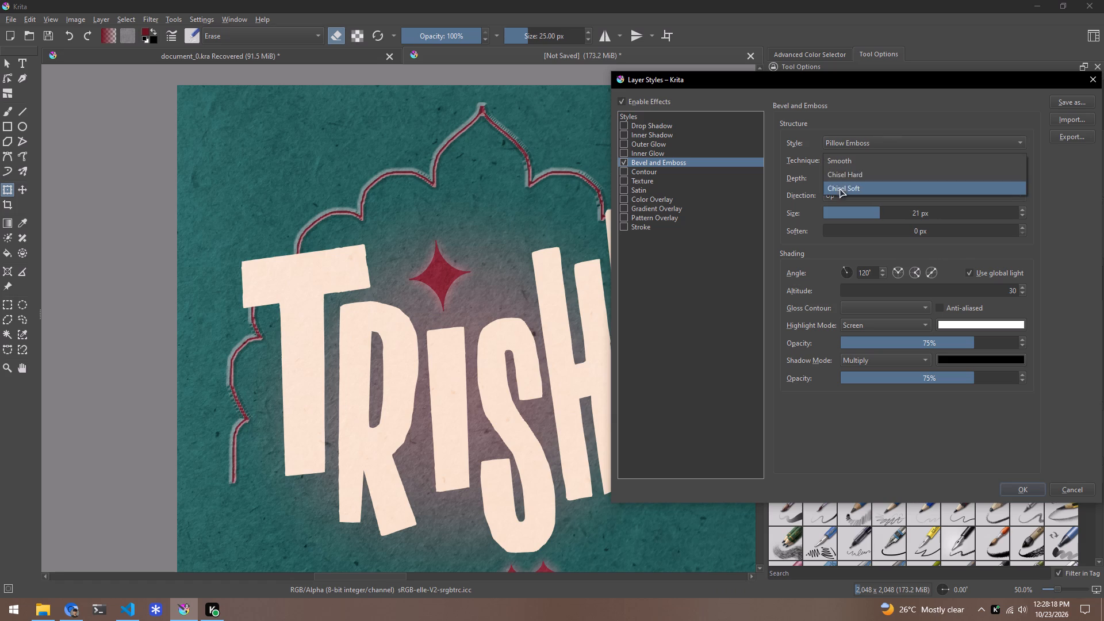
left_click(861, 175)
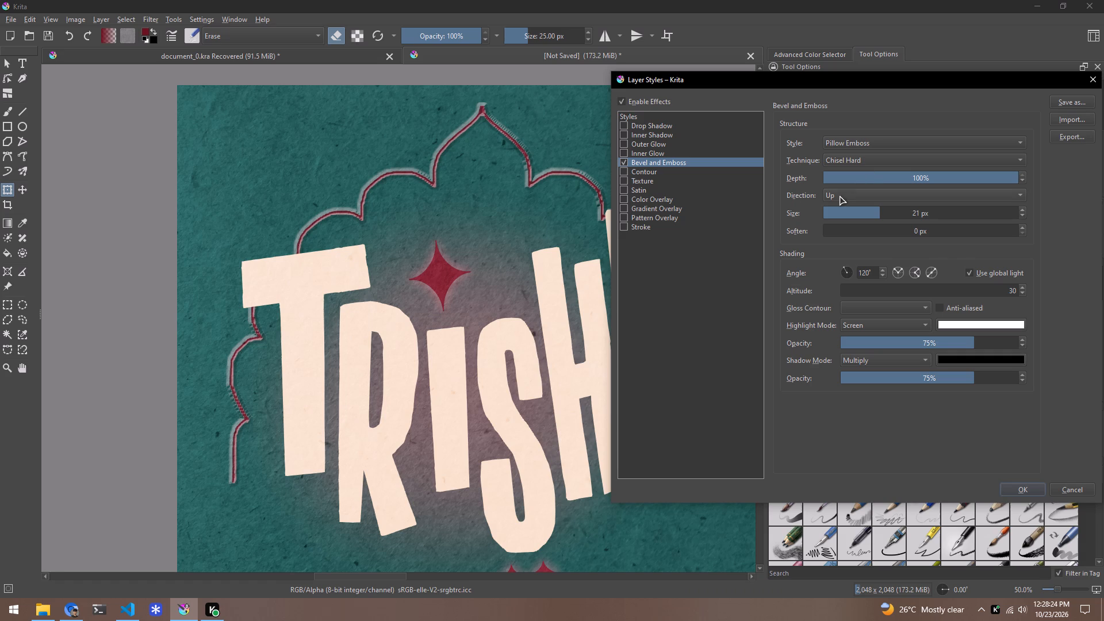
left_click(858, 197)
left_click(848, 209)
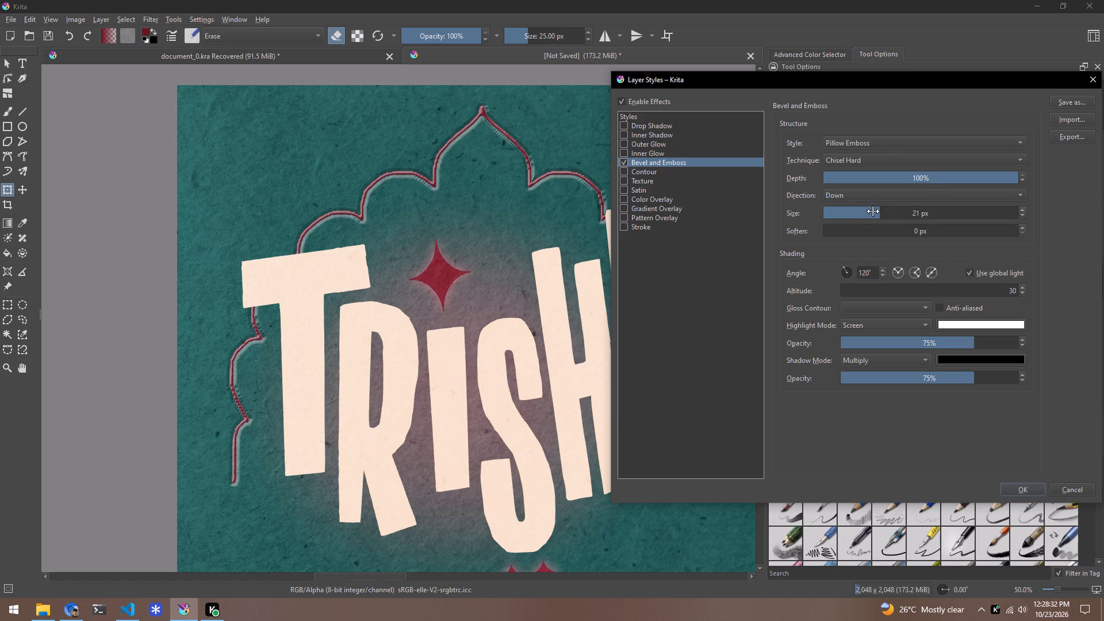
Set the arch's bevel size to 4 px and its soften value to 2 px.
left_click_drag(873, 213, 839, 219)
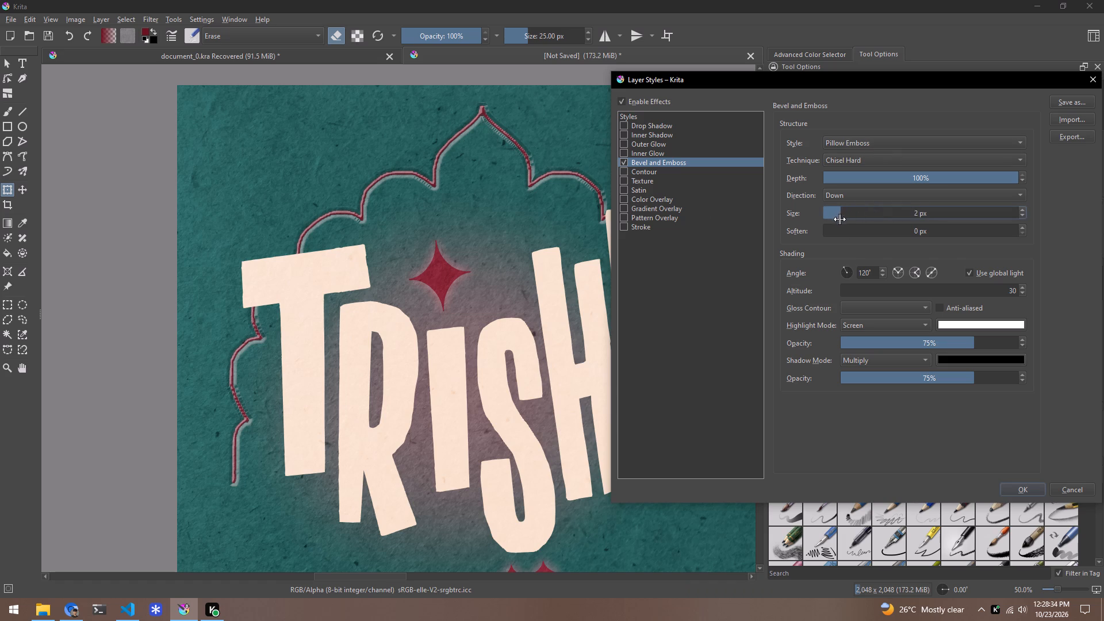
left_click_drag(839, 219, 845, 217)
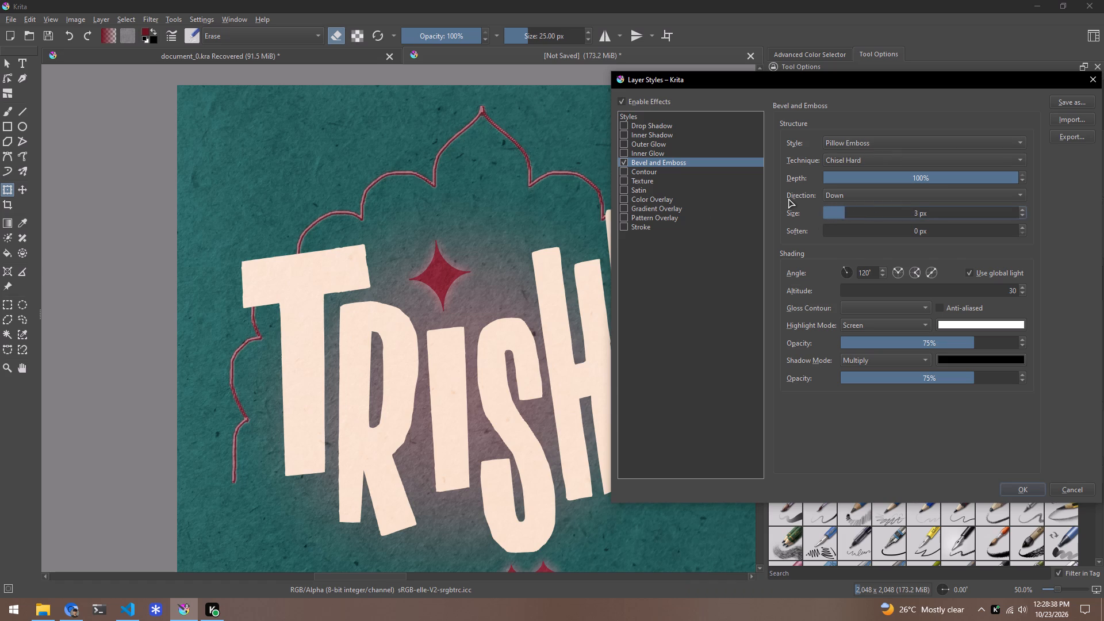
left_click(833, 234)
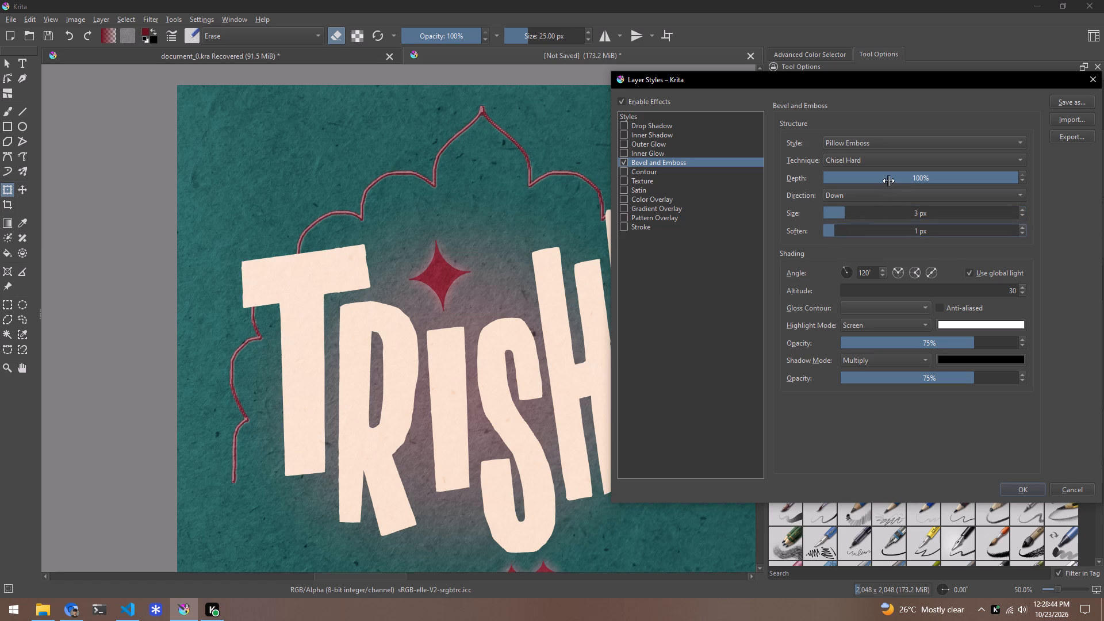
left_click(862, 163)
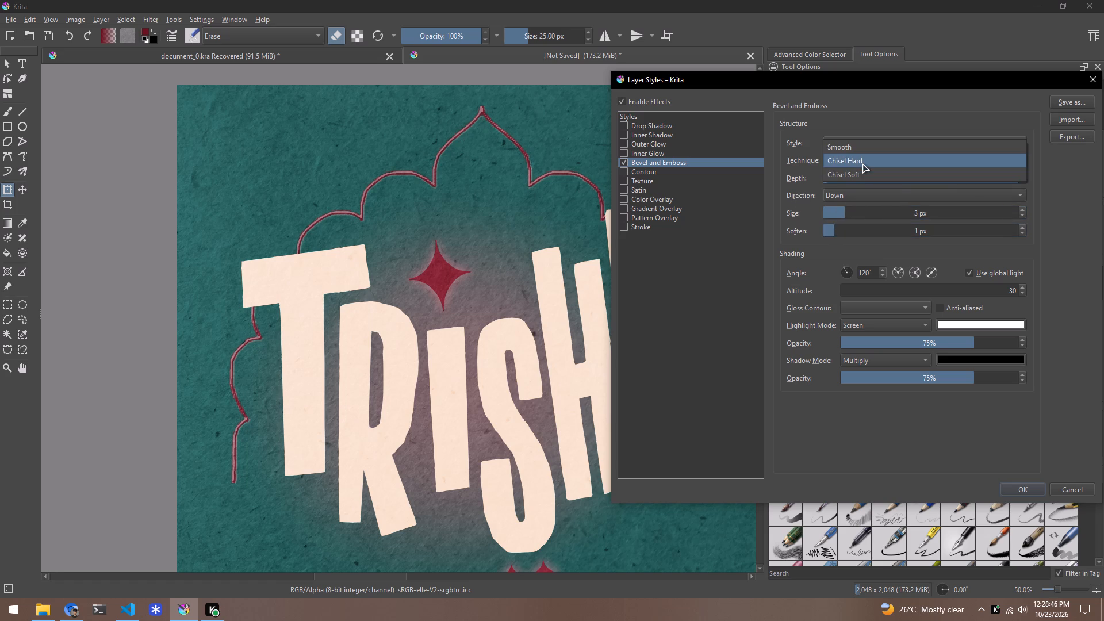
left_click(783, 139)
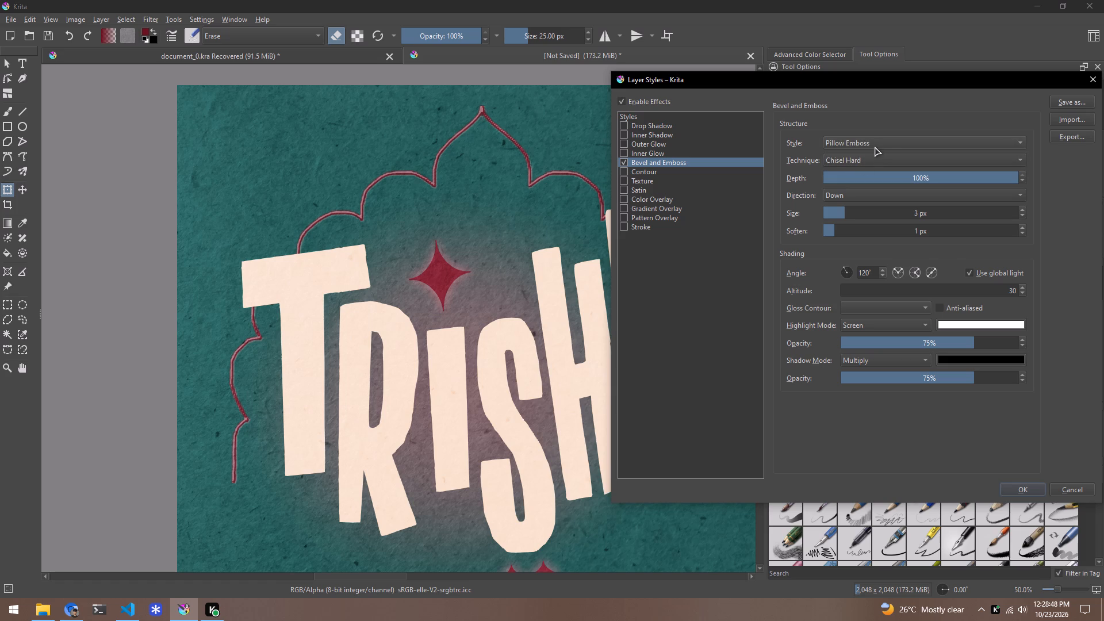
scroll(424, 168, "up", 4)
scroll(851, 214, "up", 1)
left_click(808, 241)
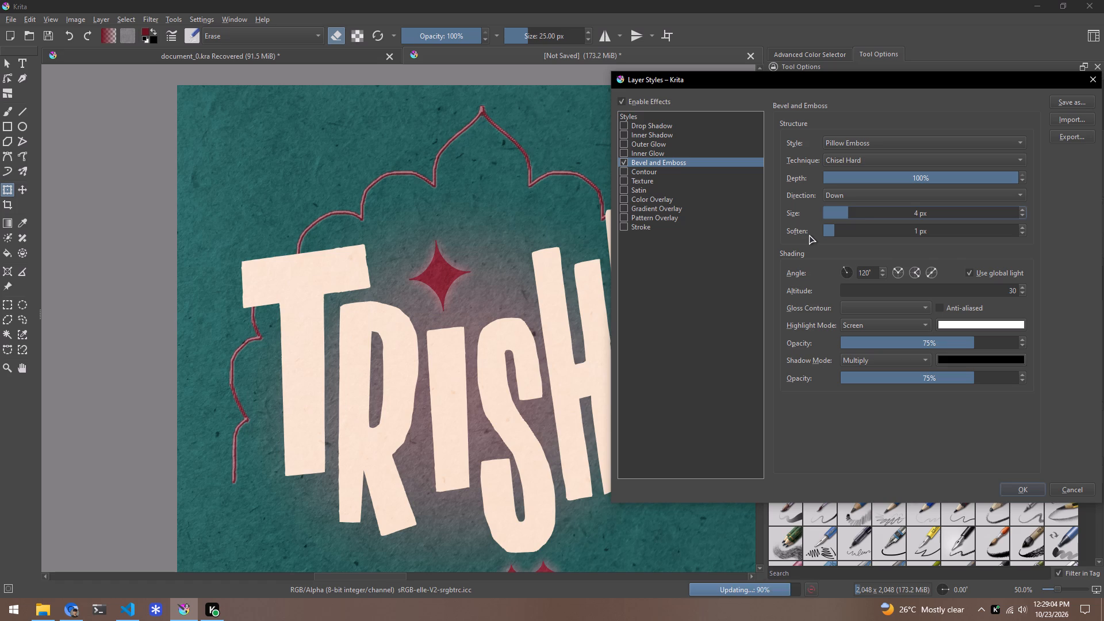
scroll(374, 171, "up", 2)
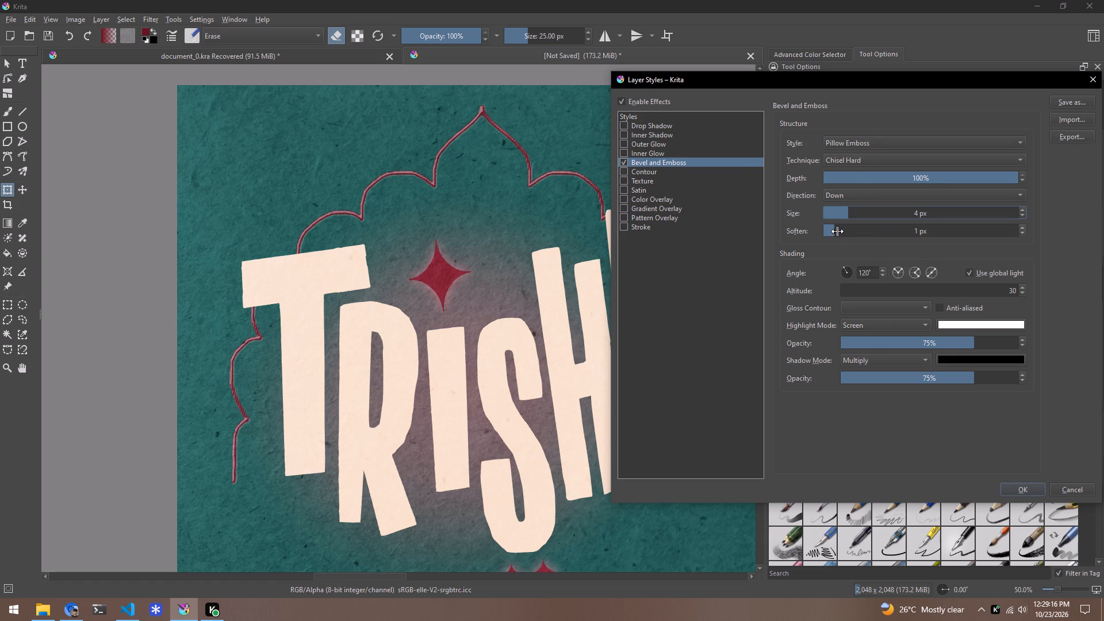
scroll(841, 231, "up", 2)
scroll(841, 231, "down", 2)
scroll(842, 230, "up", 1)
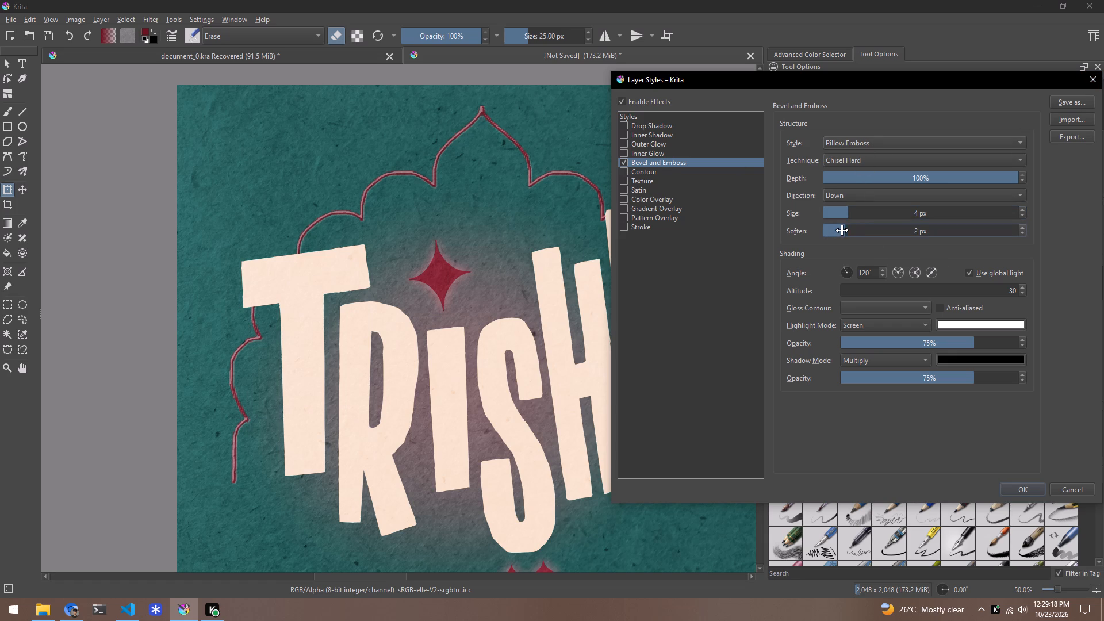
Raise the soften value of the arch's bevel to 3 px.
scroll(842, 230, "up", 1)
left_click(831, 419)
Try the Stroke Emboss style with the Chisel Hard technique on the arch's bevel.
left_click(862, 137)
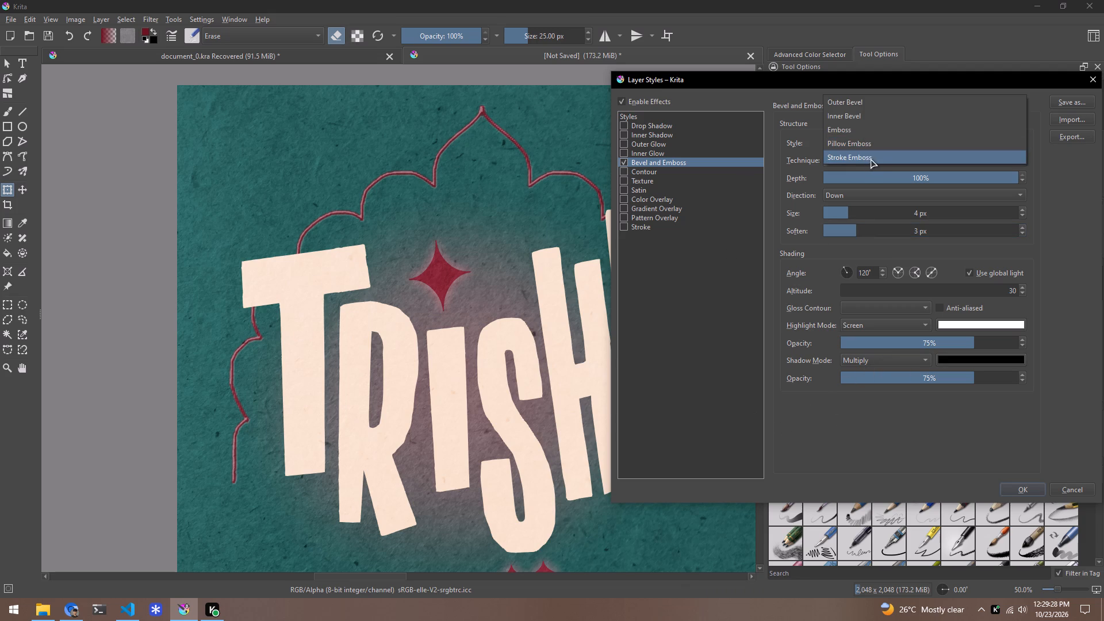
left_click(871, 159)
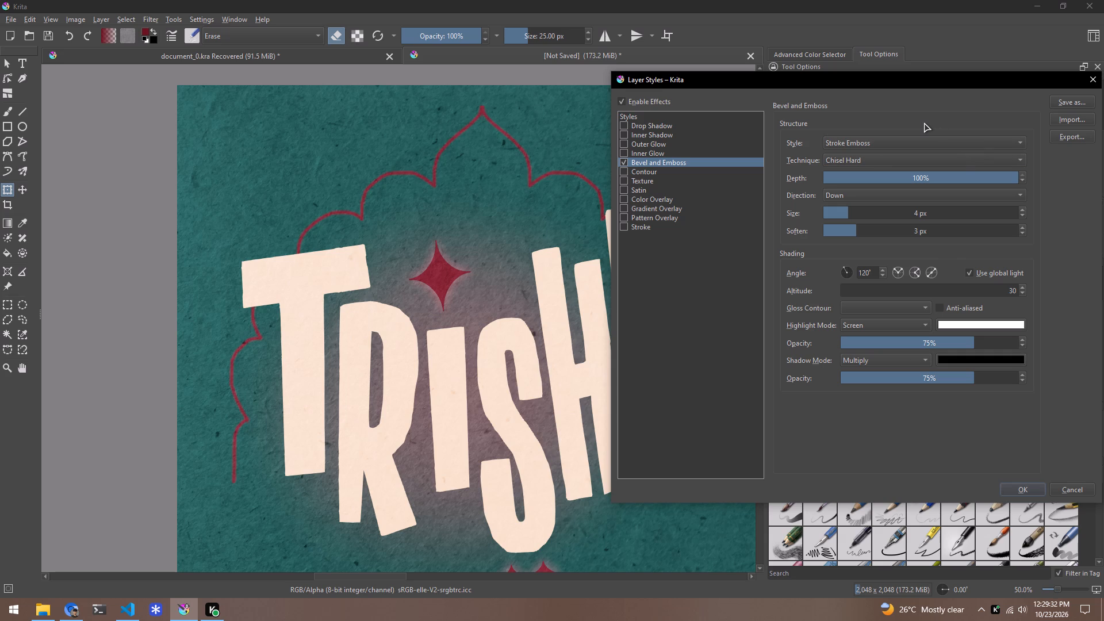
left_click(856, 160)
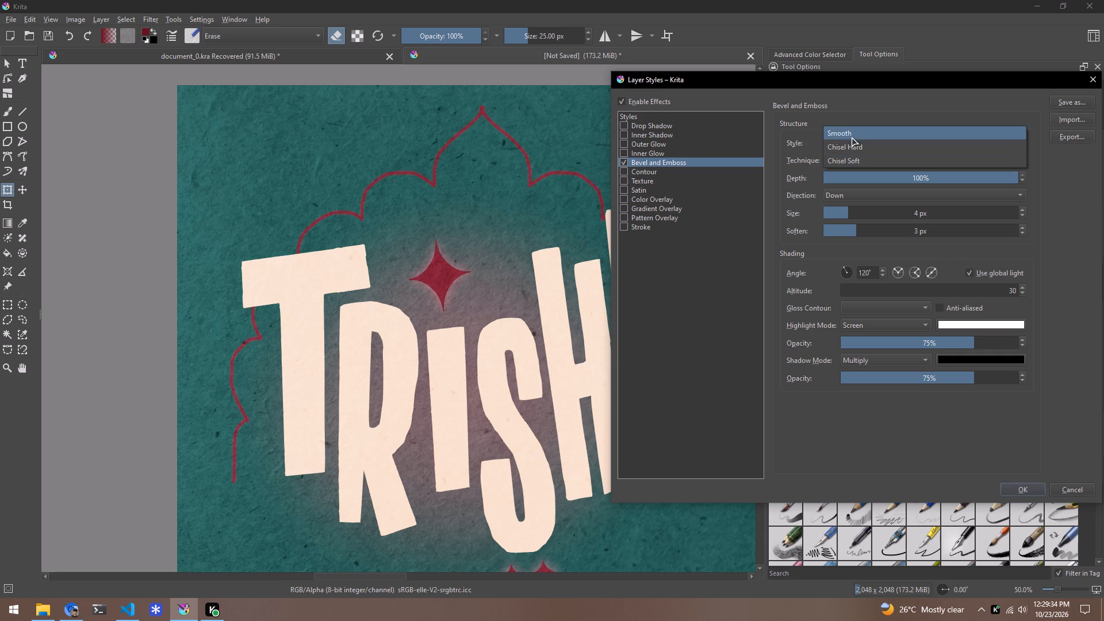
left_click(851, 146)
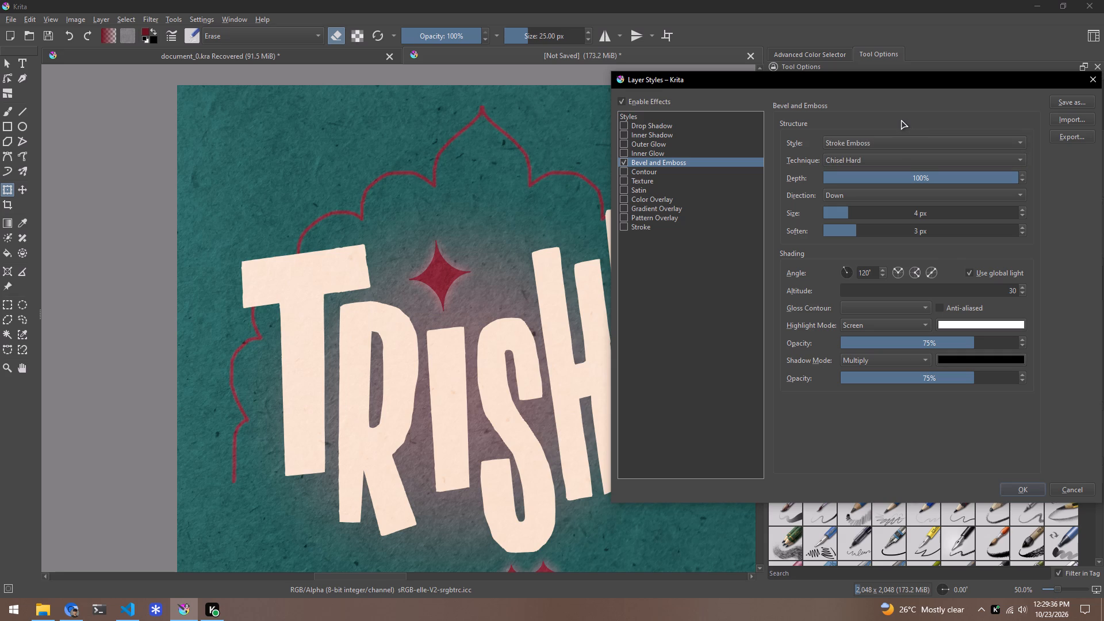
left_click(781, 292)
Set the arch's bevel style to Inner Bevel and apply the layer style.
left_click(862, 141)
left_click(871, 103)
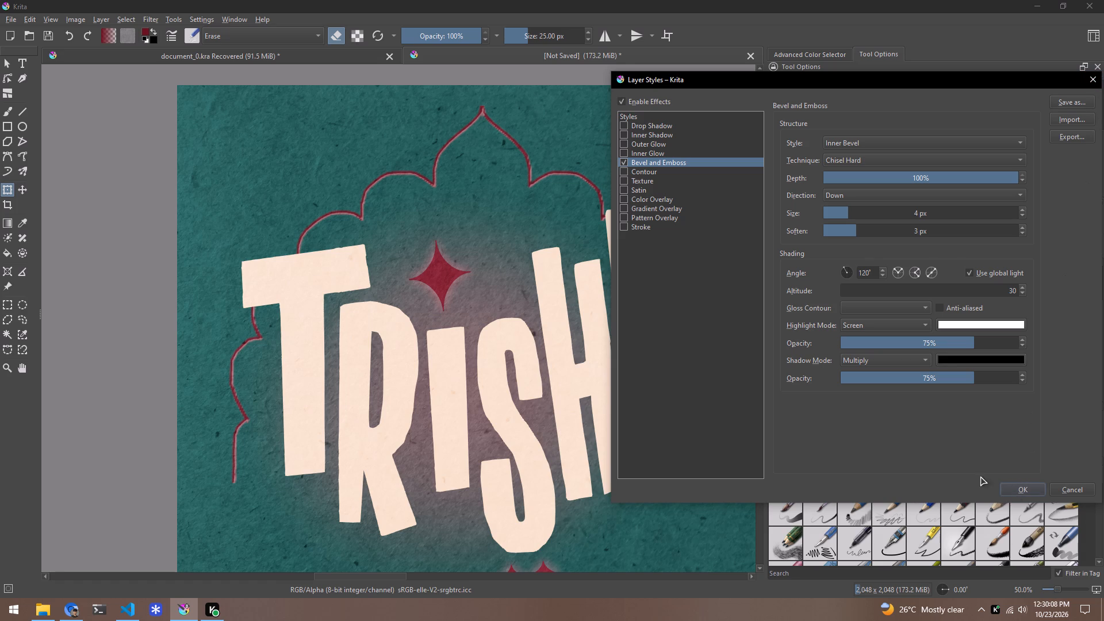
left_click(1007, 490)
Move the whole arch slightly down so it sits centred horizontally on the canvas around the TRISHA lettering, and commit the transform.
scroll(528, 356, "down", 2)
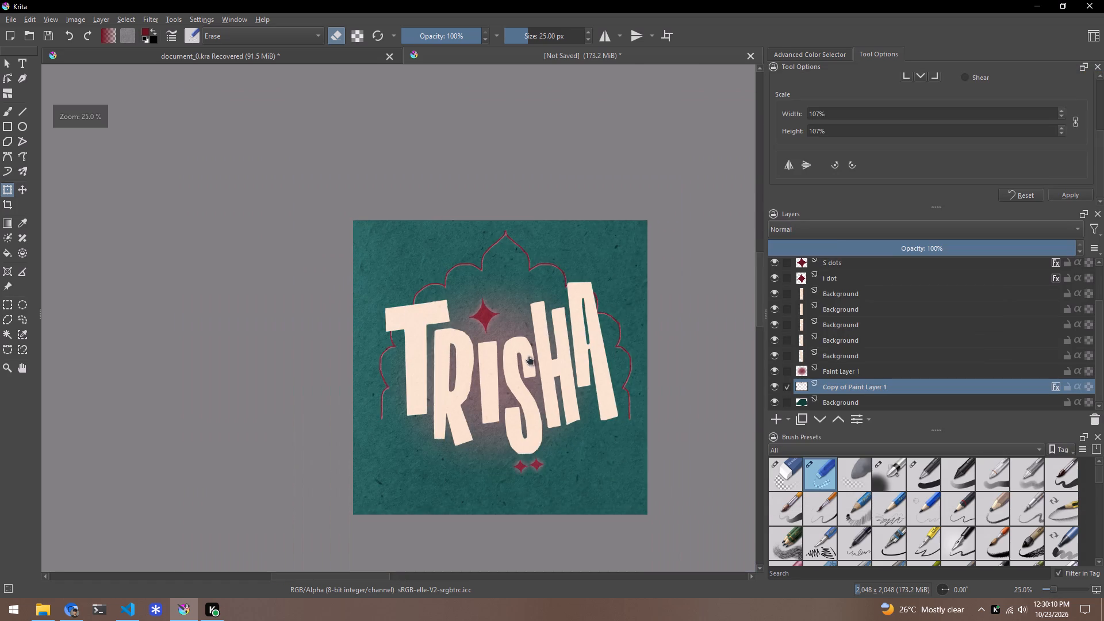
scroll(536, 349, "up", 3)
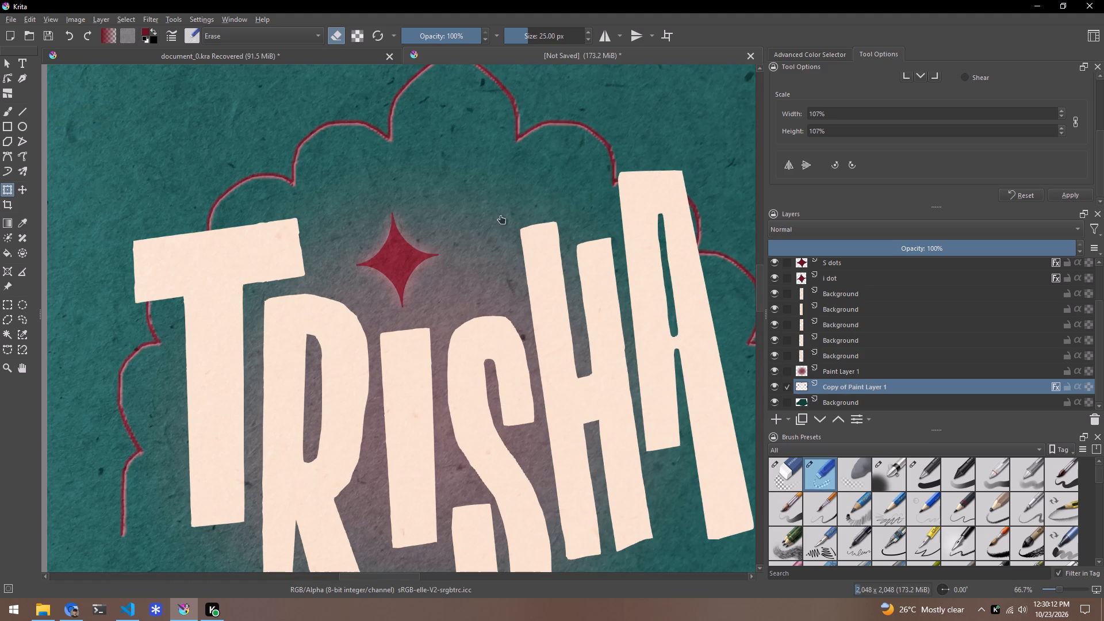
left_click(464, 116)
left_click_drag(455, 135, 454, 168)
left_click_drag(454, 168, 451, 198)
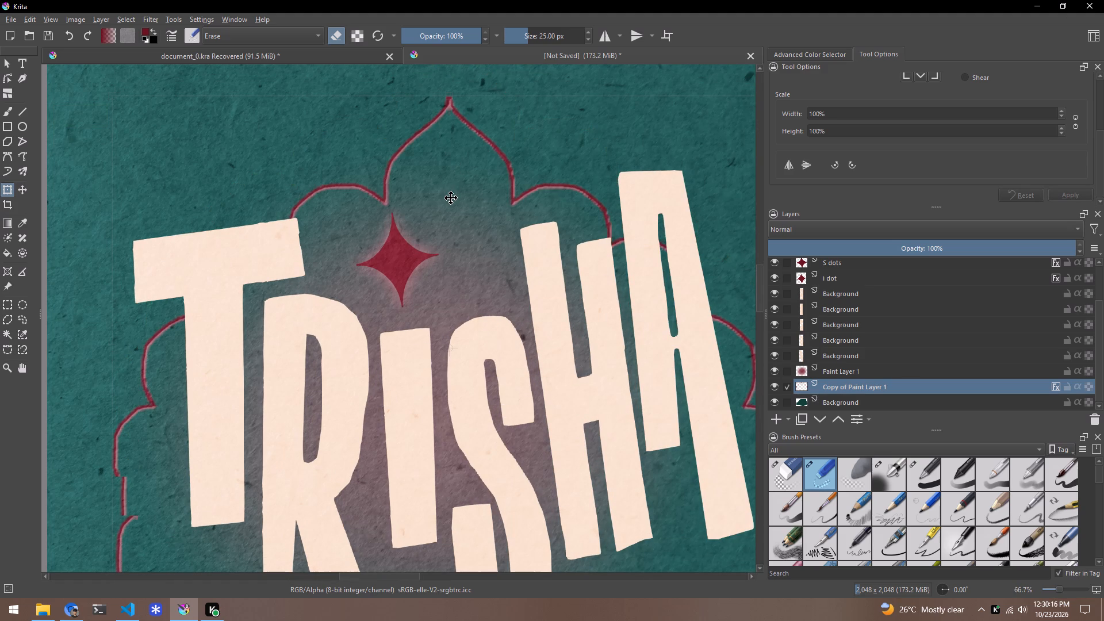
left_click_drag(451, 198, 451, 183)
scroll(454, 183, "down", 3)
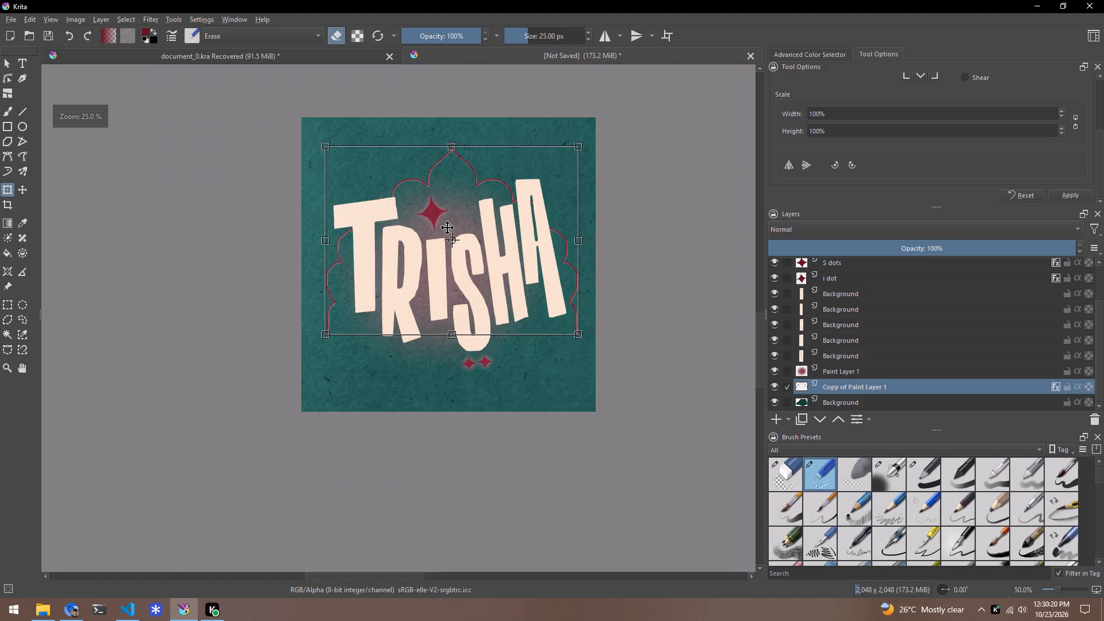
scroll(458, 260, "up", 1)
left_click_drag(457, 191, 455, 176)
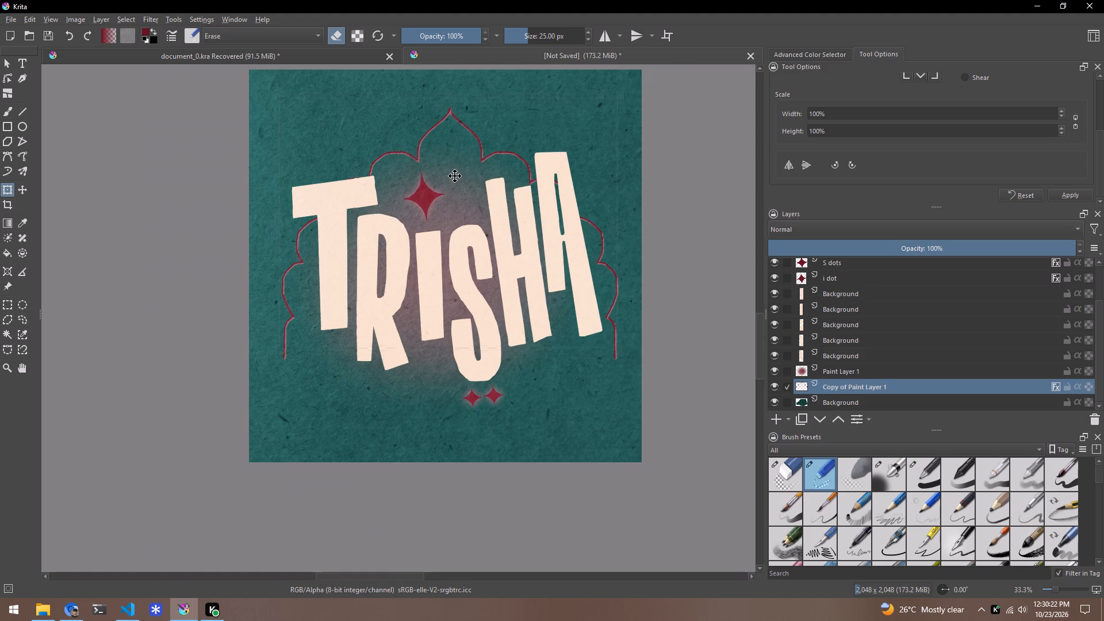
left_click_drag(455, 176, 454, 173)
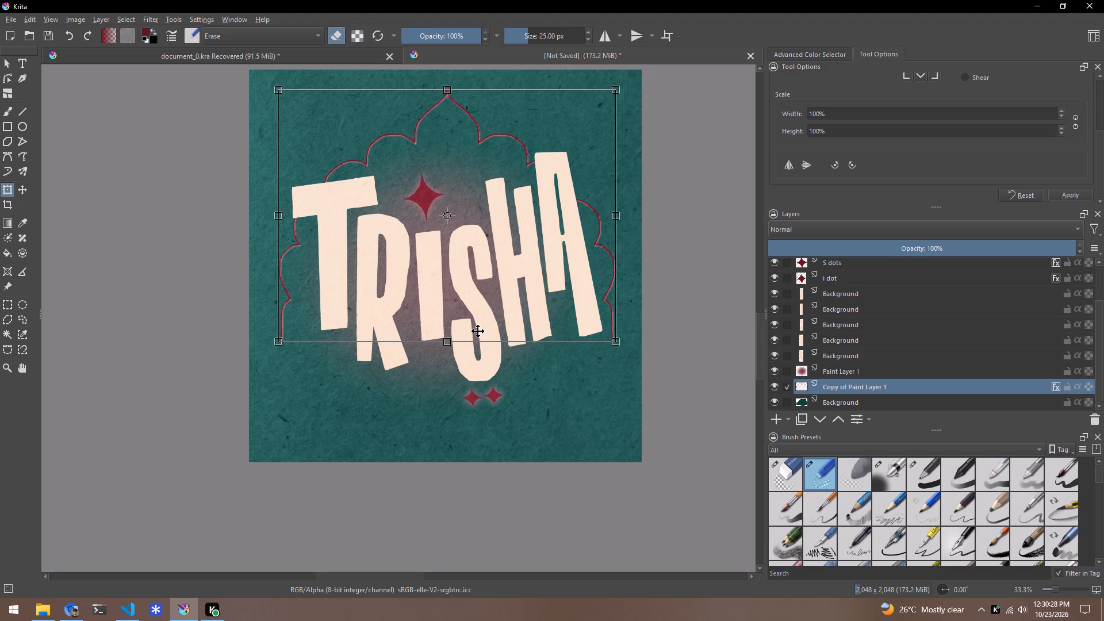
left_click(857, 359)
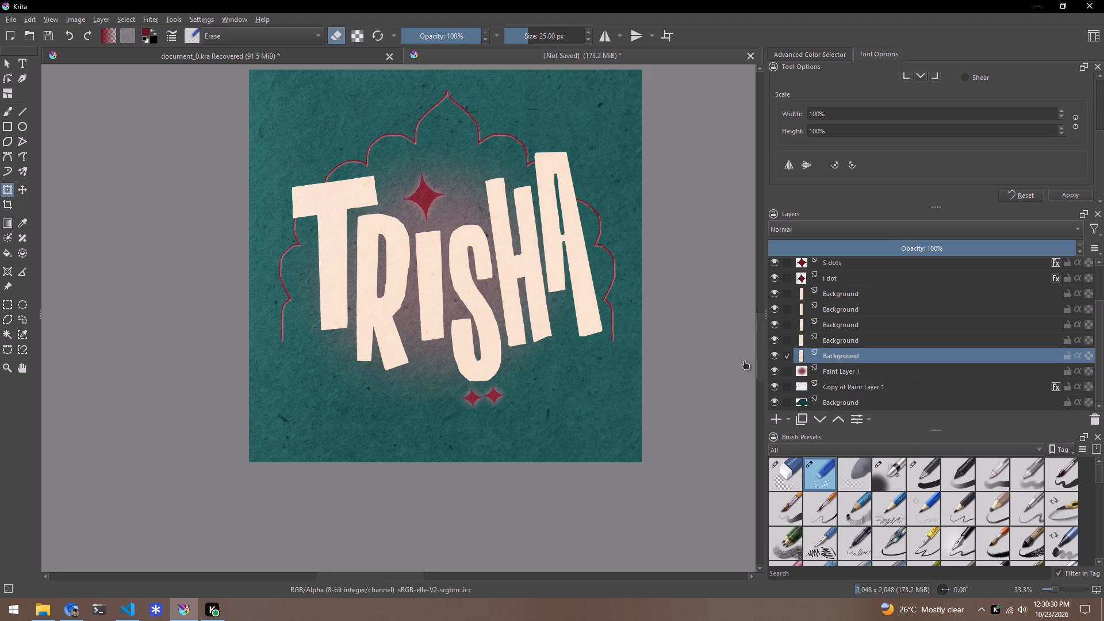
Select the arch layer, Copy of Paint Layer 1, in the artwork, and switch to the document_0.kra document with the Imambara arch photo.
scroll(603, 339, "up", 2)
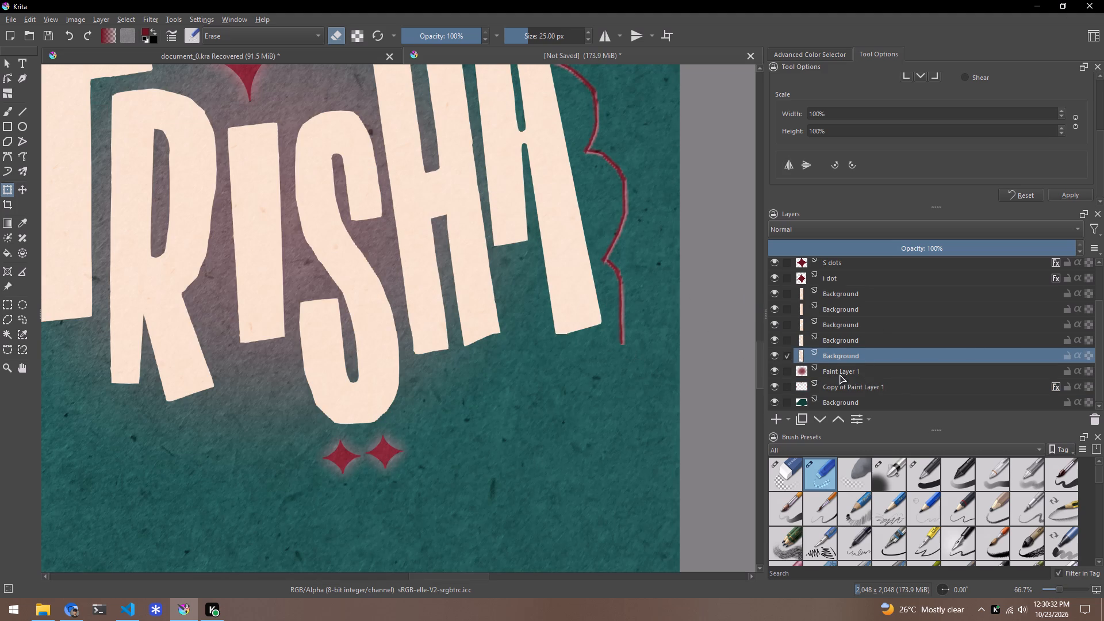
left_click(841, 391)
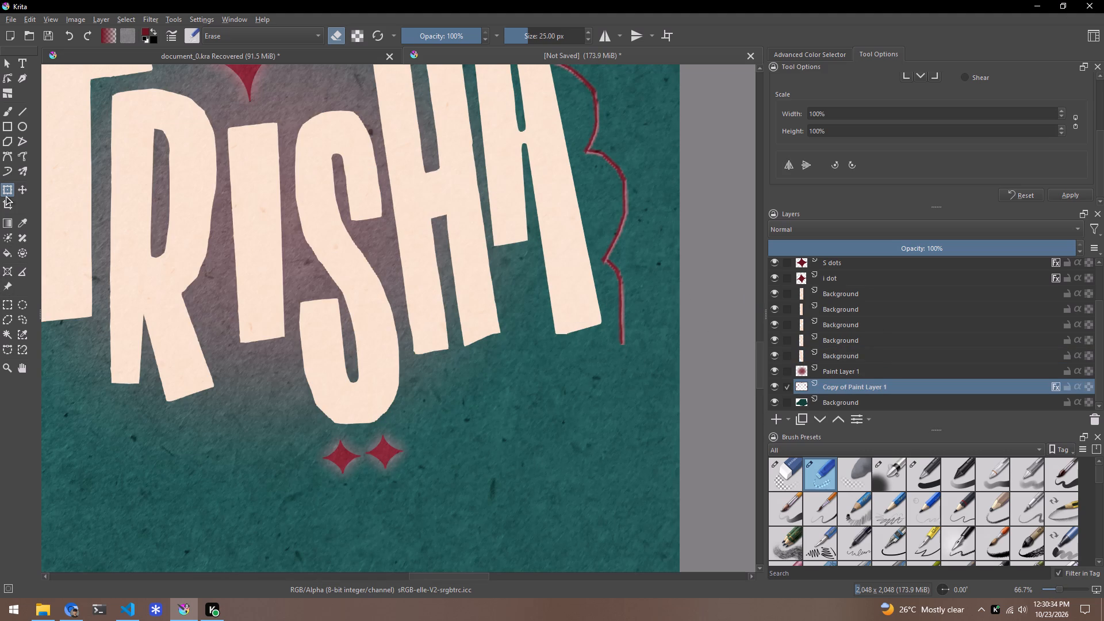
left_click(336, 59)
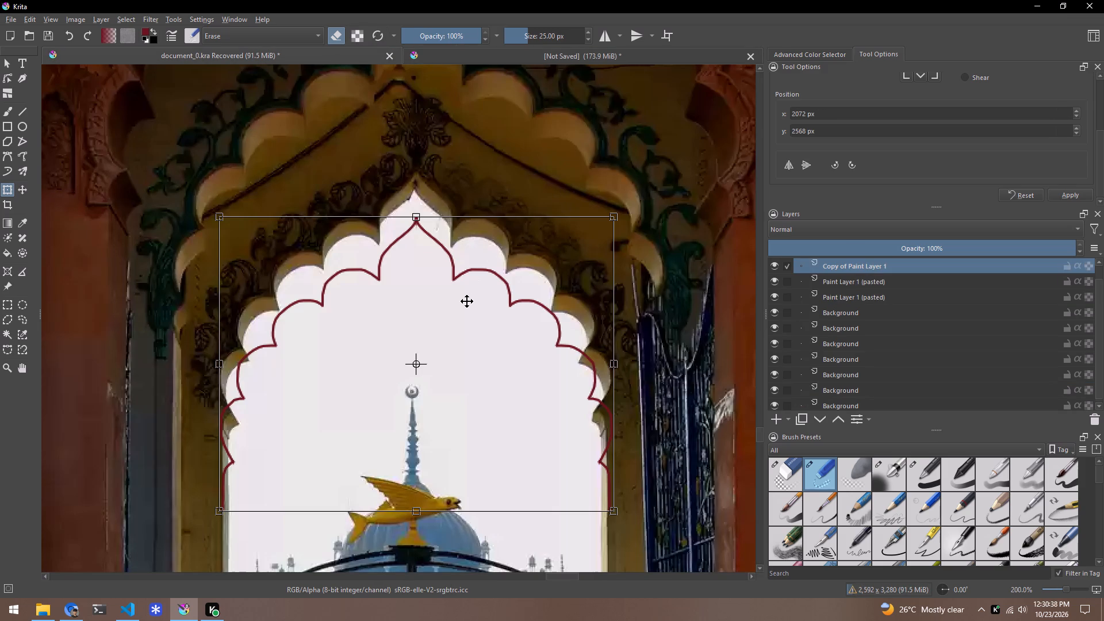
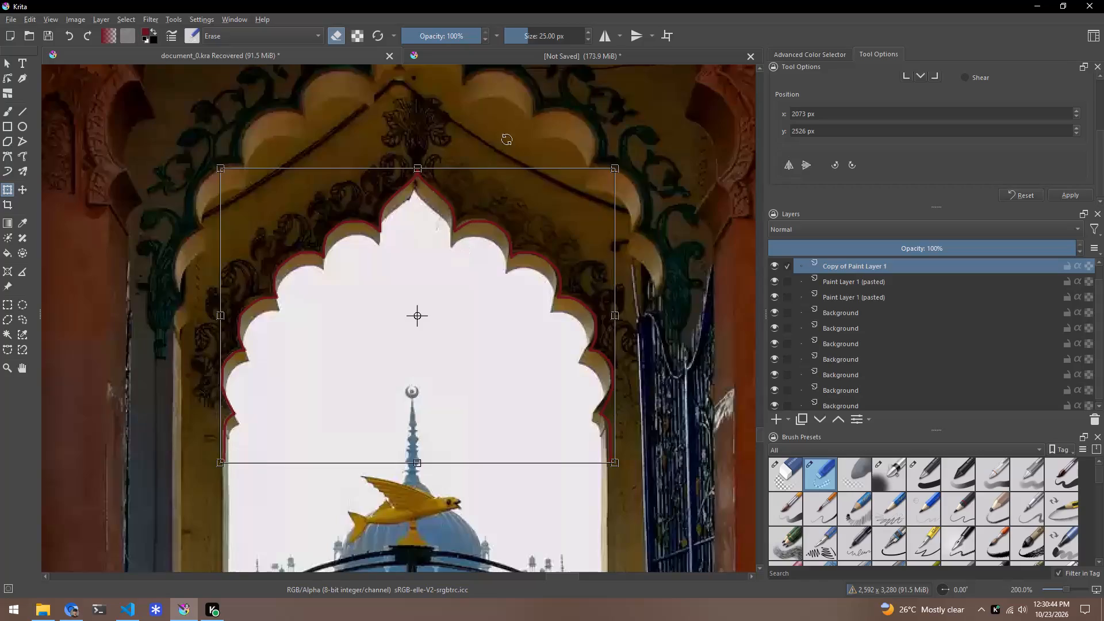
Compare the traced arch outline over the Imambara photo with the arch framing the TRISHA lettering in the unsaved artwork.
scroll(520, 301, "down", 2)
scroll(475, 389, "up", 2)
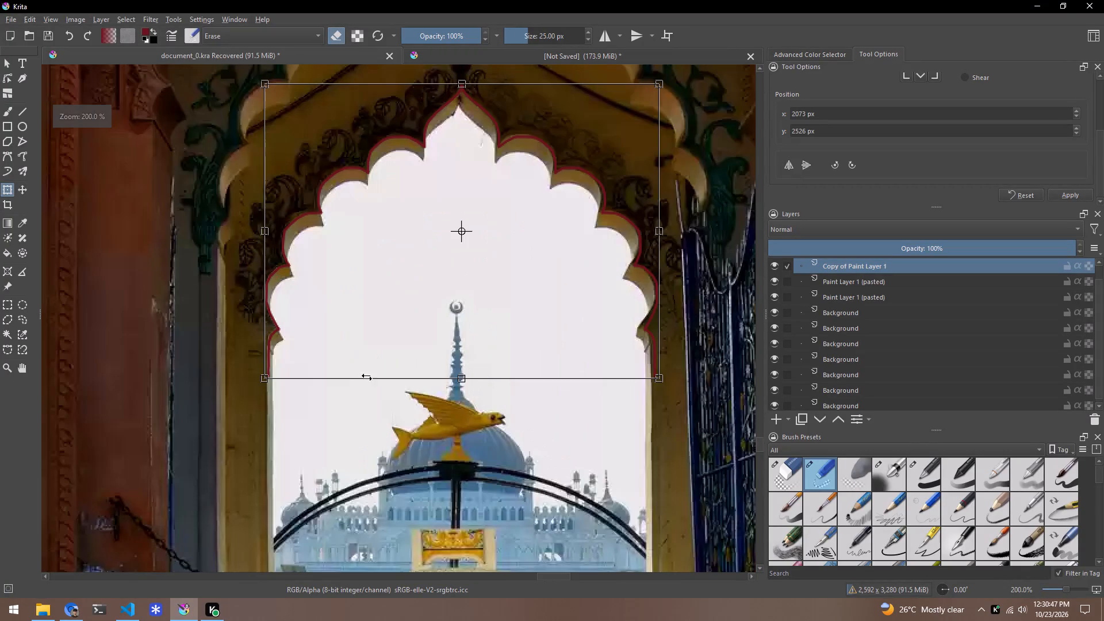
left_click(858, 260)
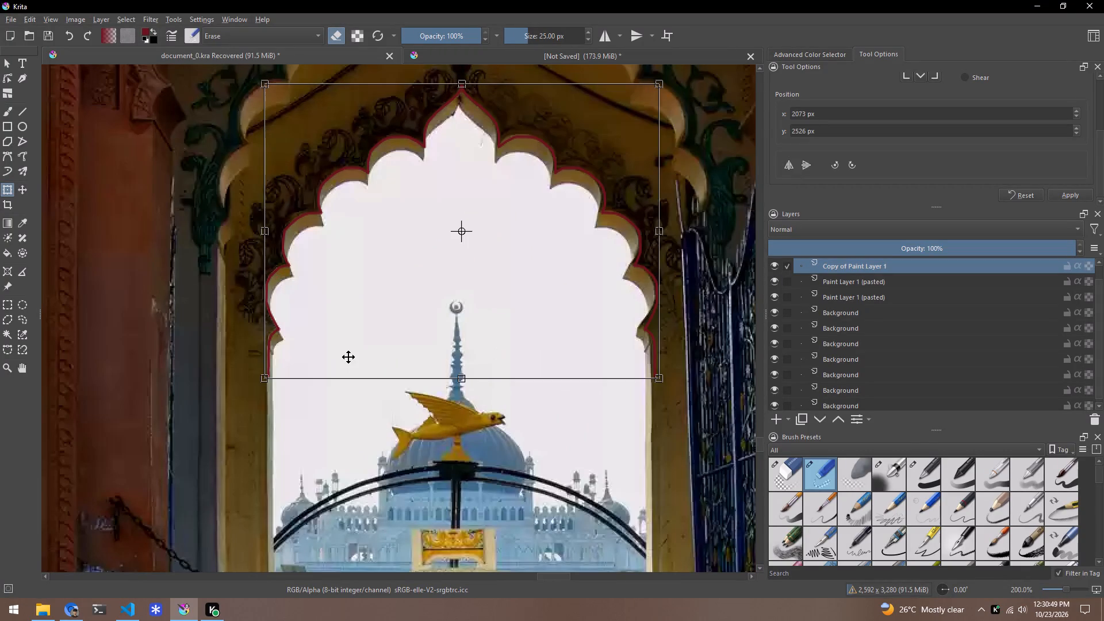
left_click(881, 282)
left_click(875, 268)
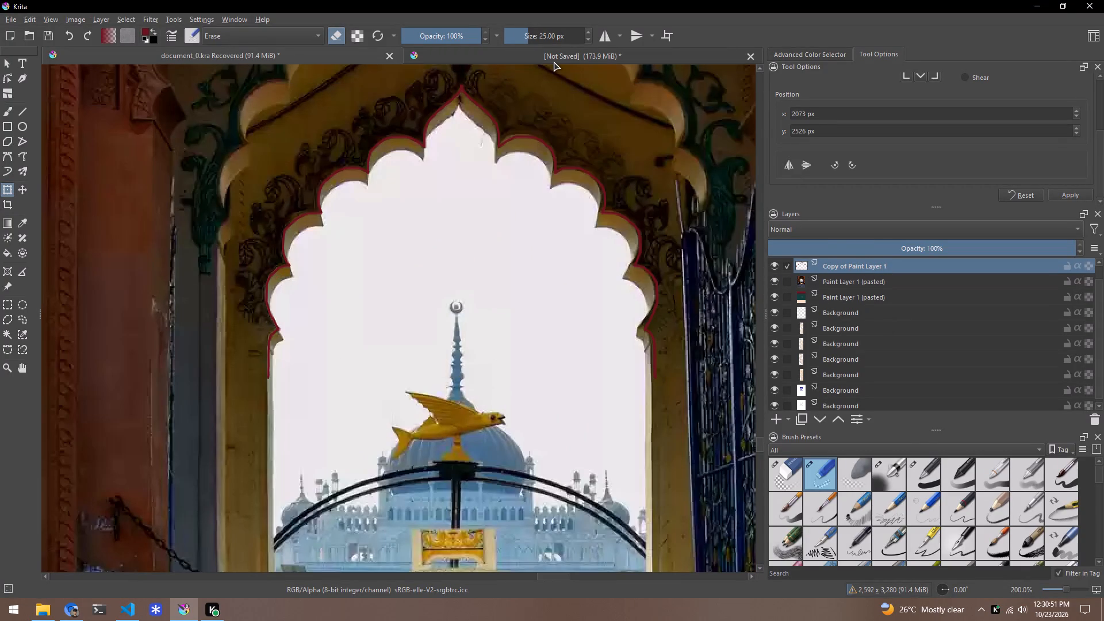
left_click(557, 58)
scroll(700, 315, "down", 2)
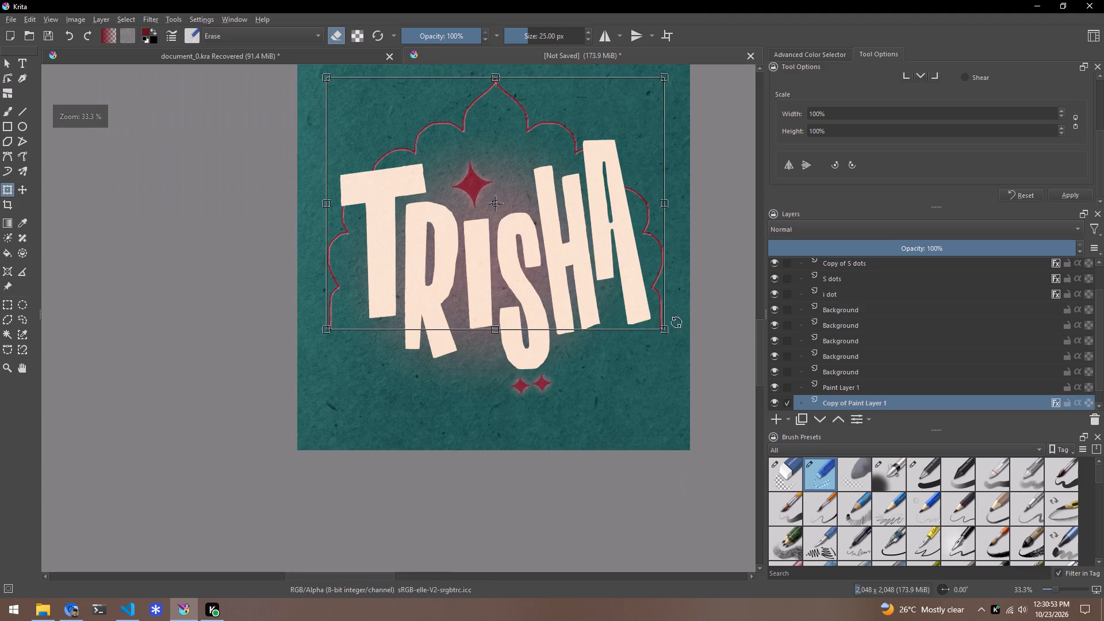
scroll(499, 290, "up", 1)
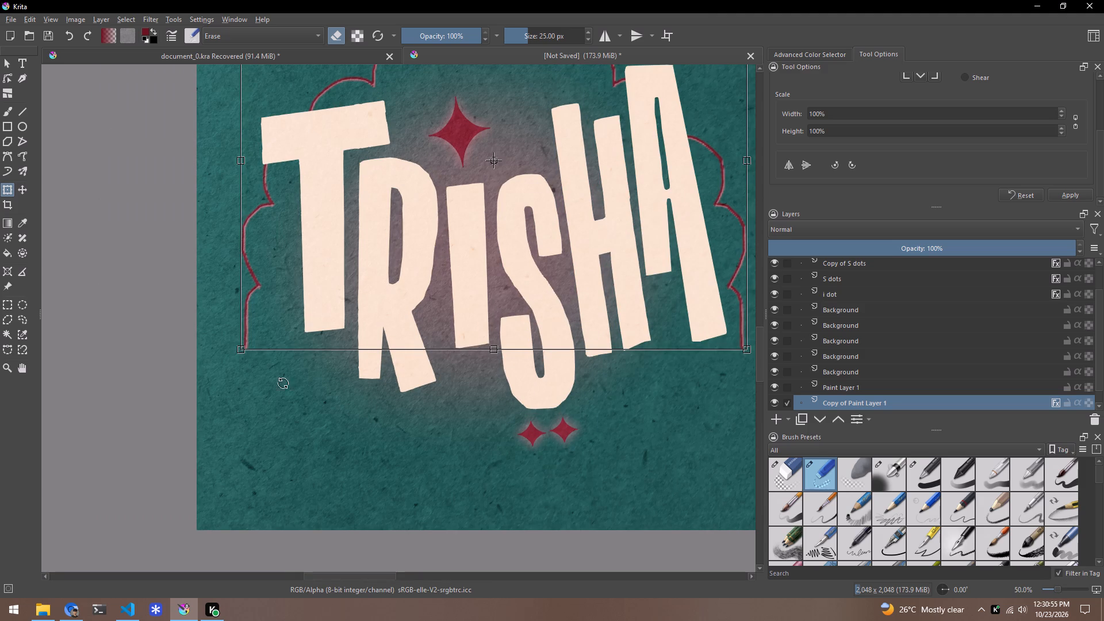
scroll(357, 354, "down", 1)
left_click(714, 223)
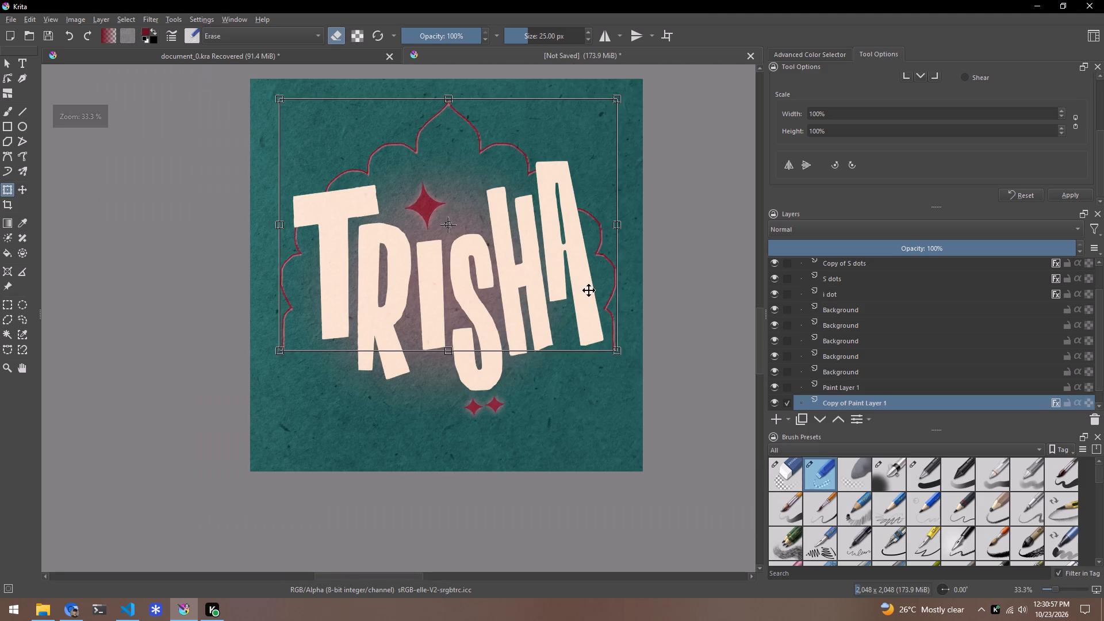
left_click(850, 326)
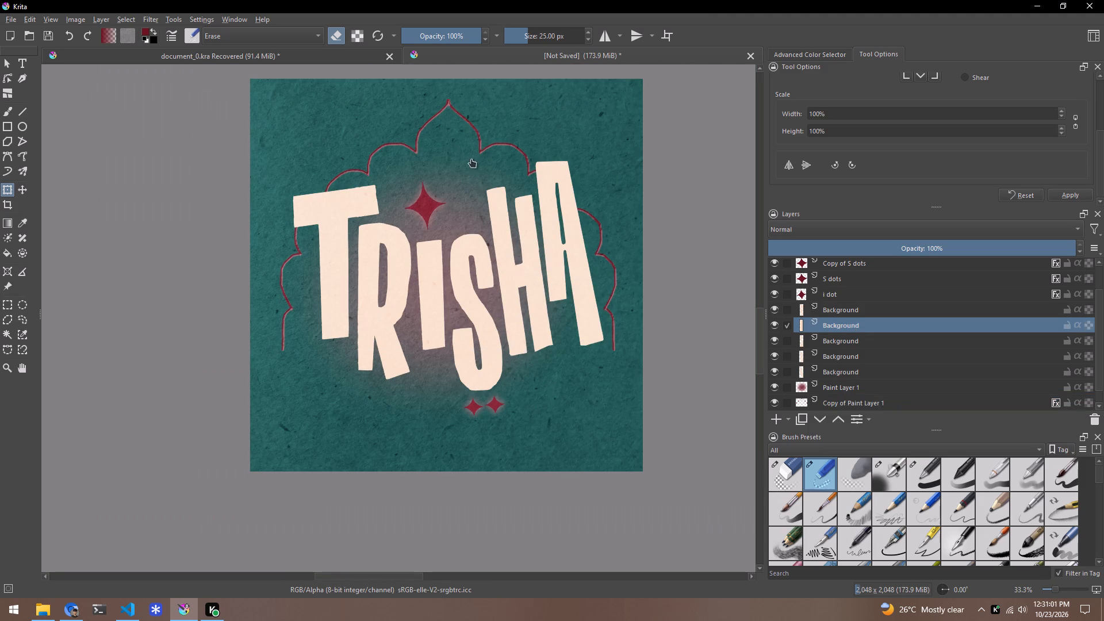
Examine the gateway photo in document_0.kra up close, covering the scalloped arches, carved ornament and pillar lattice around the traced outline.
left_click(339, 56)
scroll(623, 281, "down", 4)
scroll(572, 348, "up", 4)
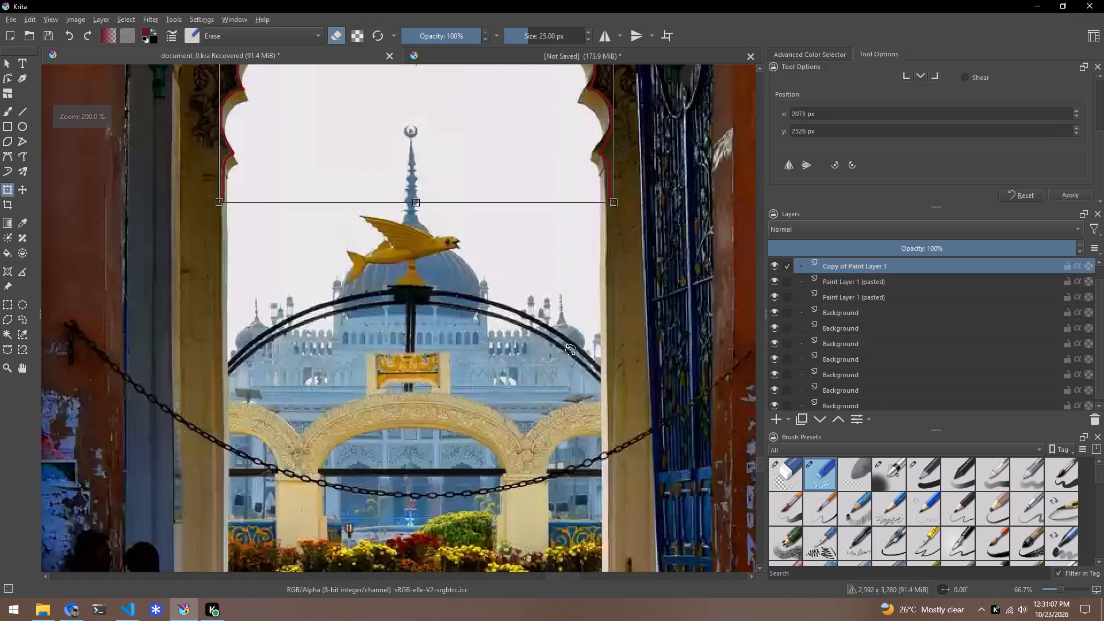
scroll(423, 332, "down", 1)
scroll(248, 321, "up", 1)
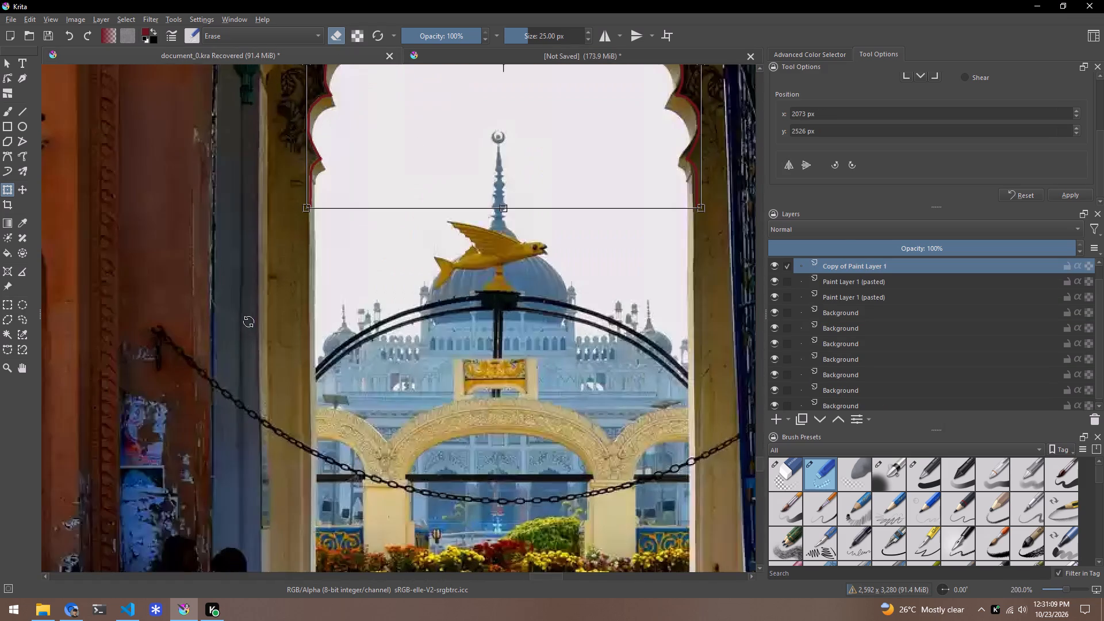
scroll(252, 321, "down", 3)
scroll(195, 166, "up", 4)
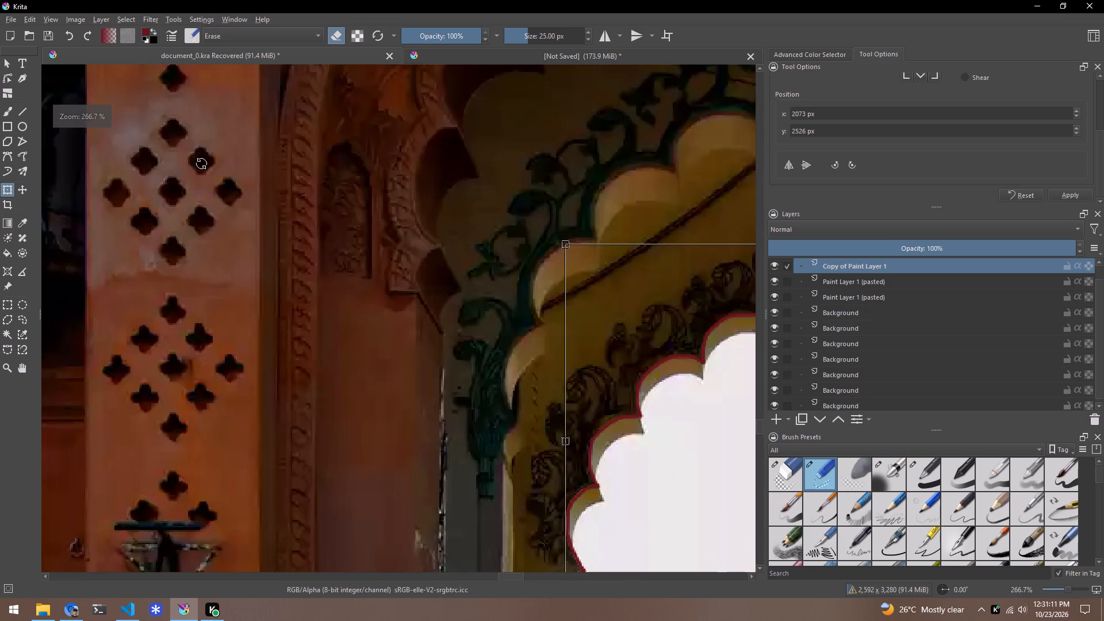
scroll(210, 201, "down", 3)
scroll(439, 180, "down", 1)
scroll(438, 135, "up", 2)
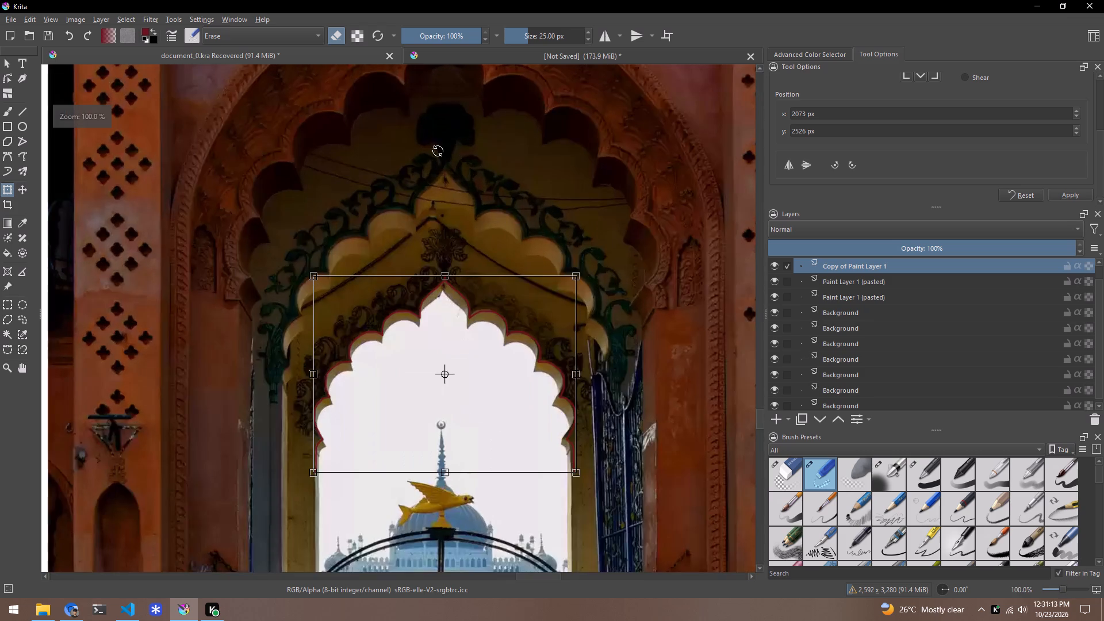
scroll(435, 177, "up", 1)
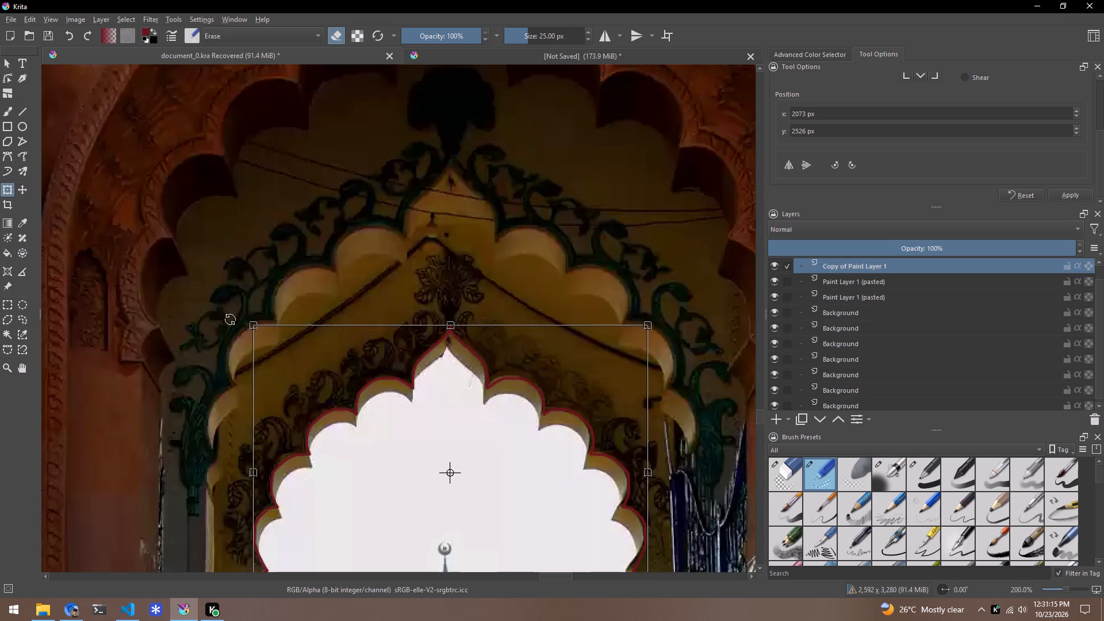
scroll(375, 221, "down", 2)
scroll(472, 183, "up", 1)
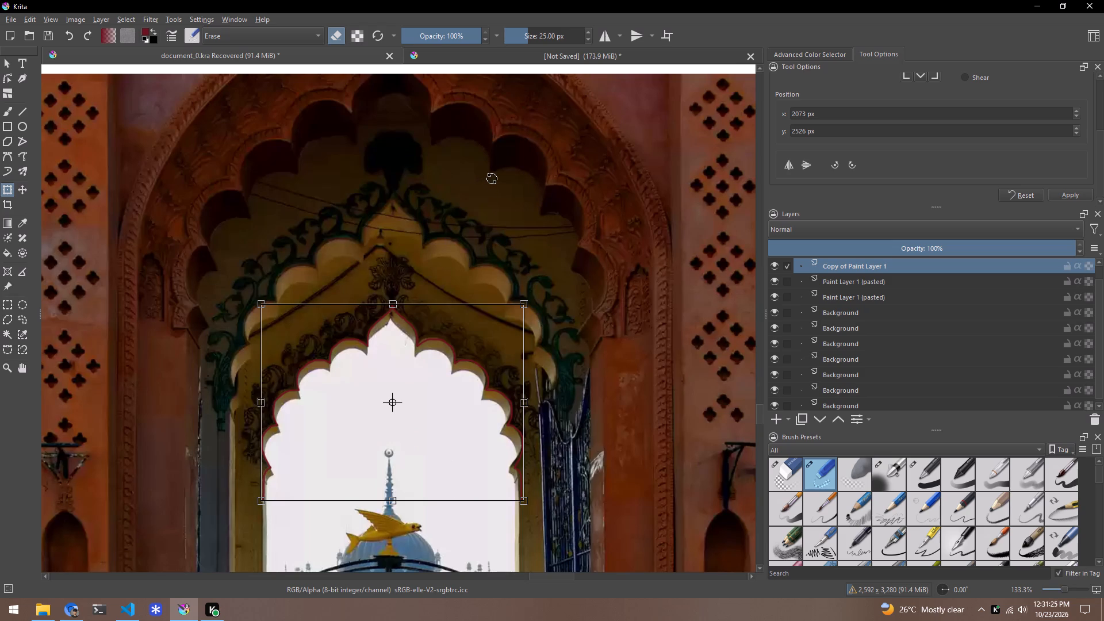
Export the TRISHA artwork as the PNG image Logo Draft3.png in the Trisha pictures folder, keeping the default PNG options.
left_click(604, 60)
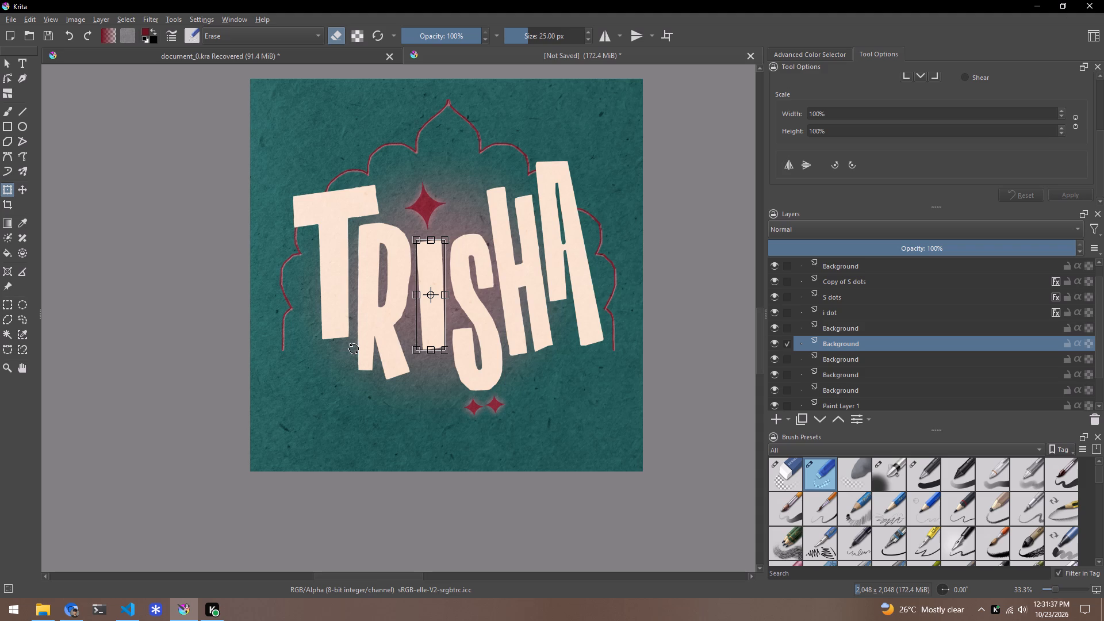
left_click(824, 308)
left_click(13, 21)
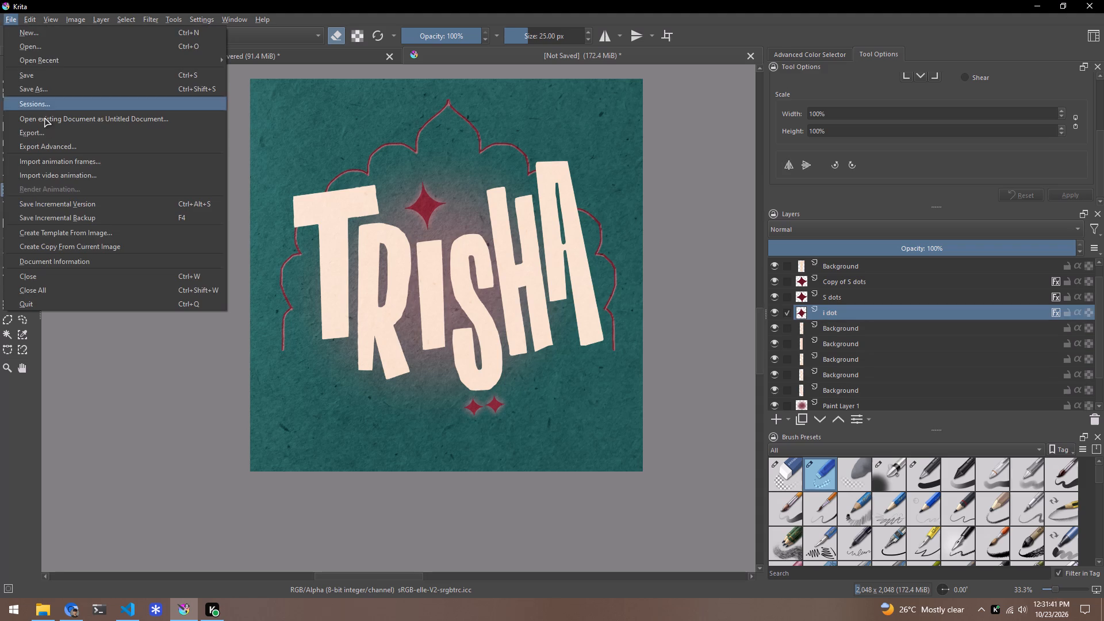
left_click(36, 131)
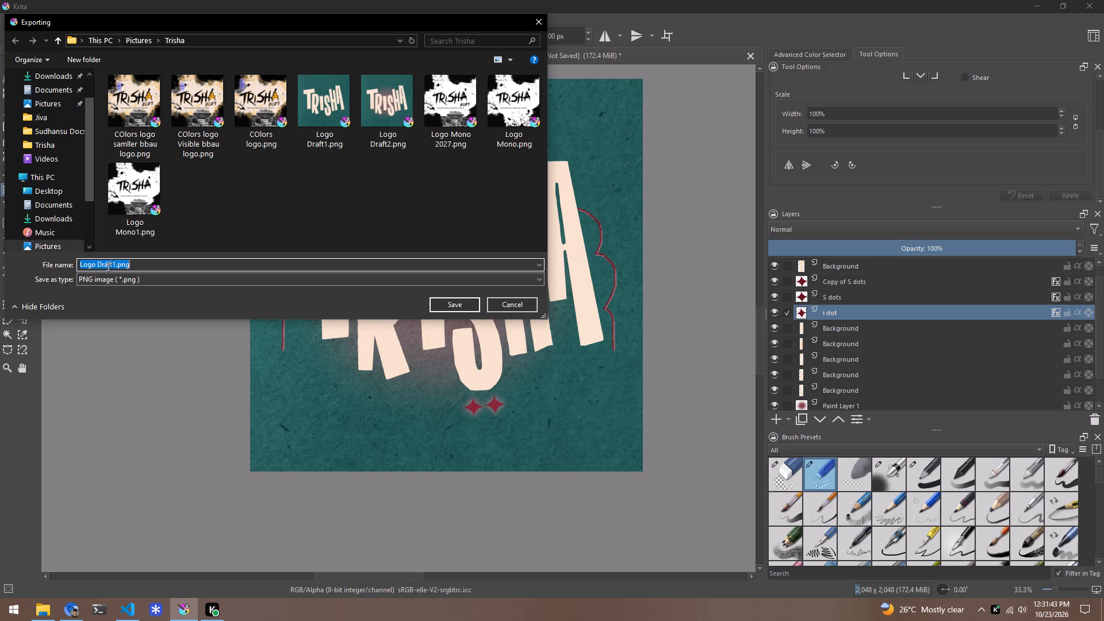
left_click(108, 267)
left_click(112, 266)
key("Right")
key("BackSpace")
key("3")
key("Return")
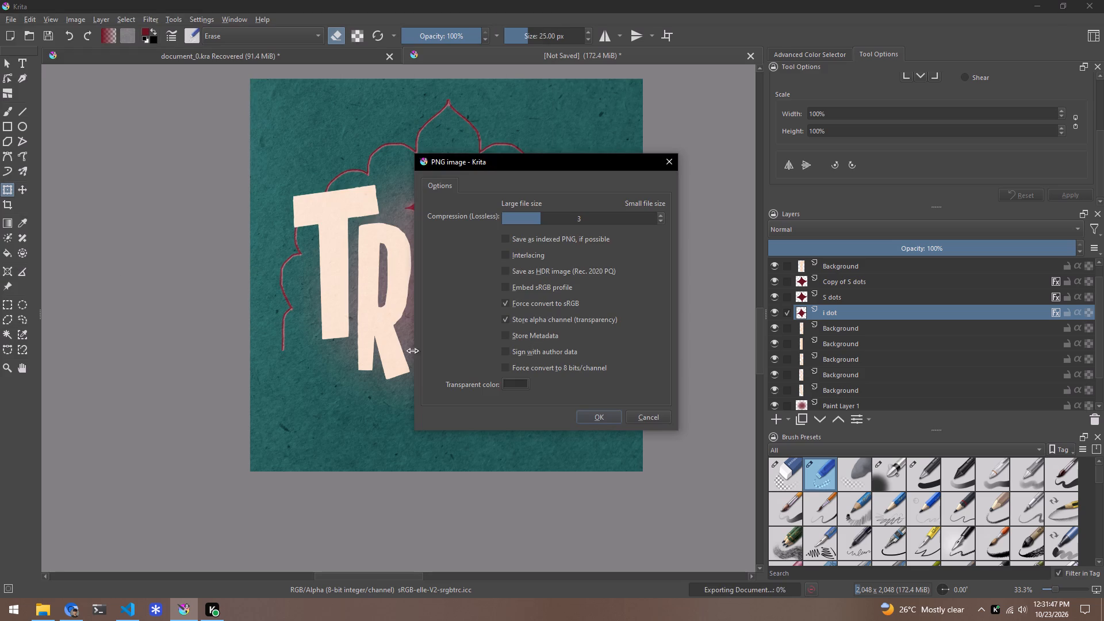
left_click(606, 421)
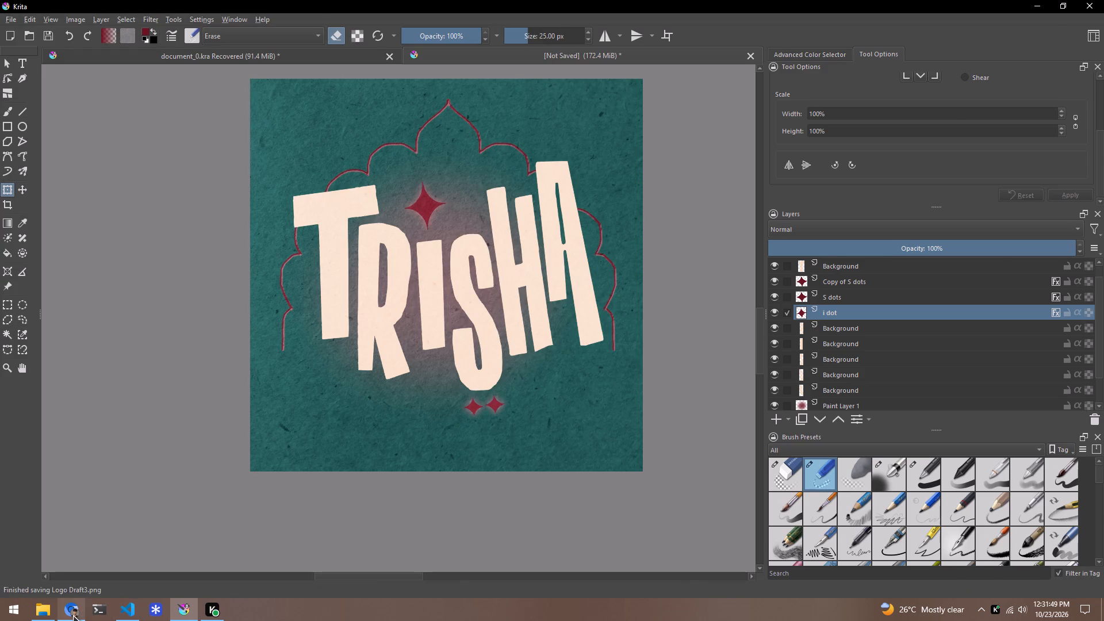
Switch to the web browser.
left_click(73, 615)
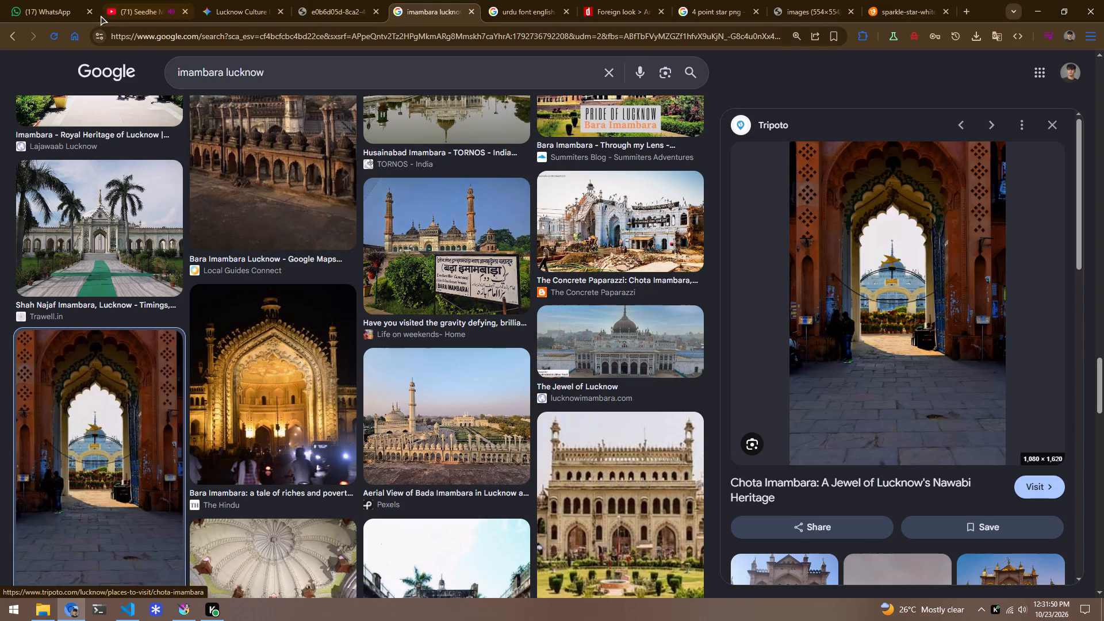
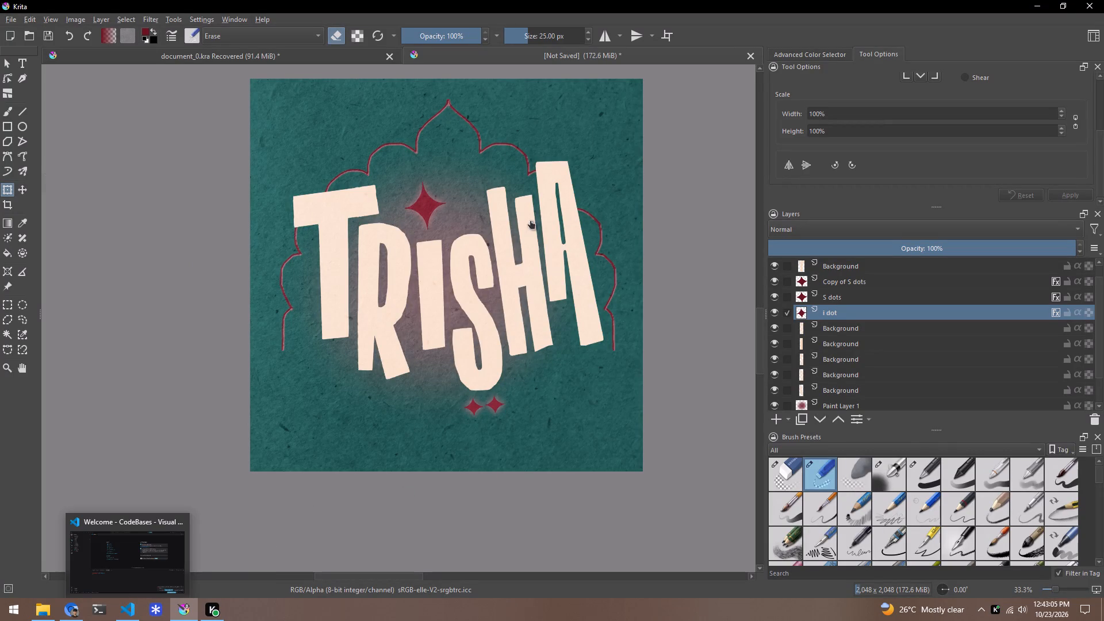
Examine the TRISHA lettering, star dots and arch outline both up close and as a whole composition.
scroll(465, 108, "up", 2)
scroll(427, 126, "down", 2)
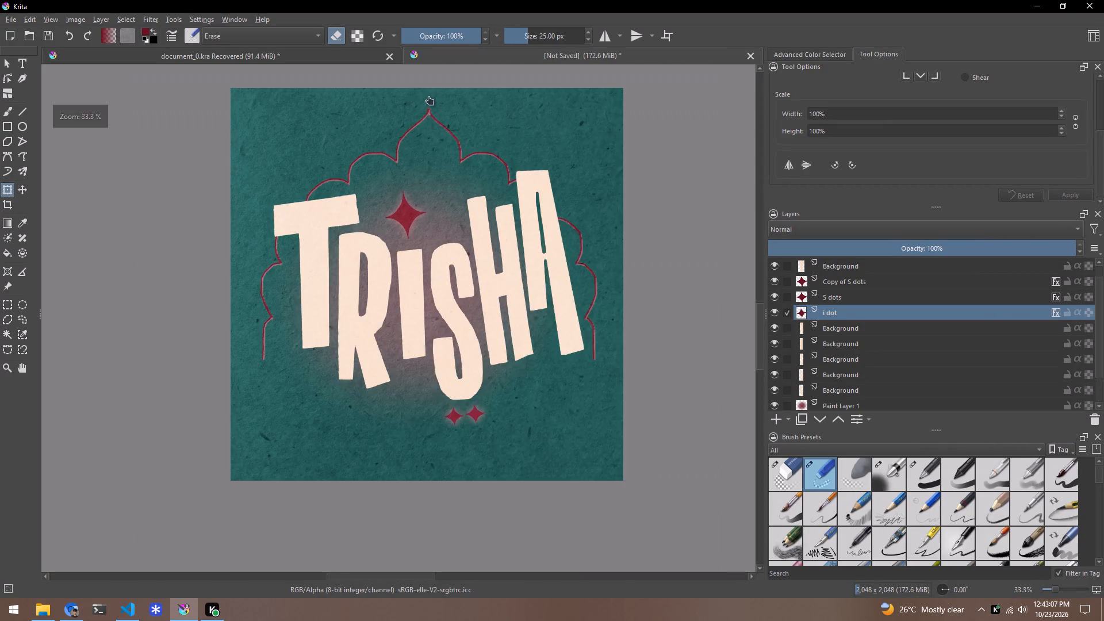
scroll(428, 96, "up", 3)
scroll(447, 164, "down", 1)
scroll(381, 182, "down", 1)
scroll(411, 156, "up", 2)
scroll(424, 167, "down", 1)
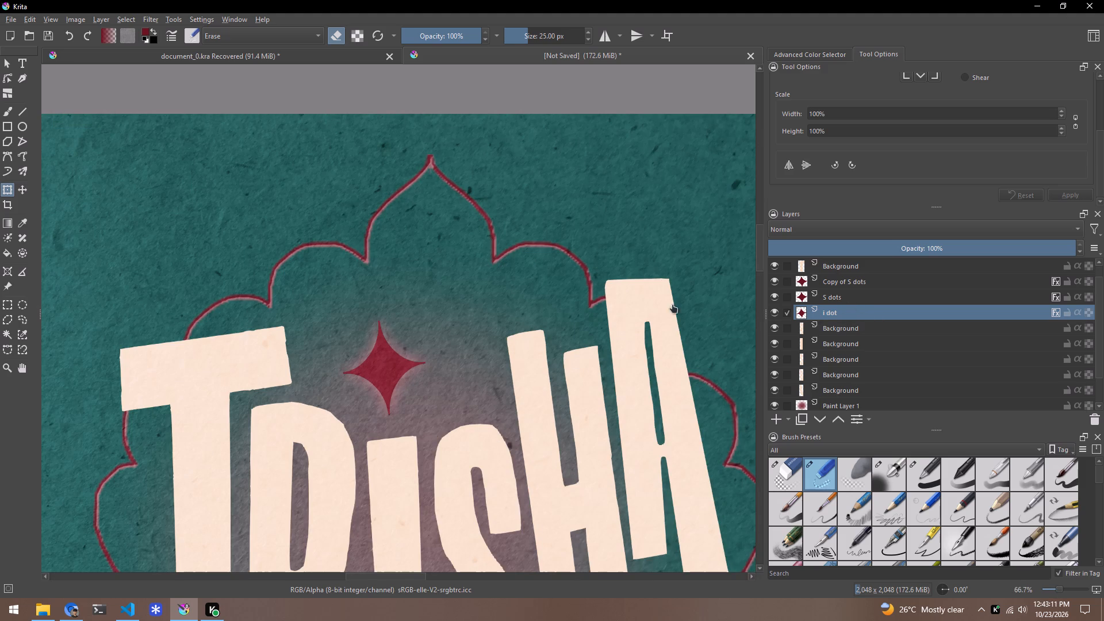
scroll(618, 264, "down", 3)
scroll(599, 342, "up", 2)
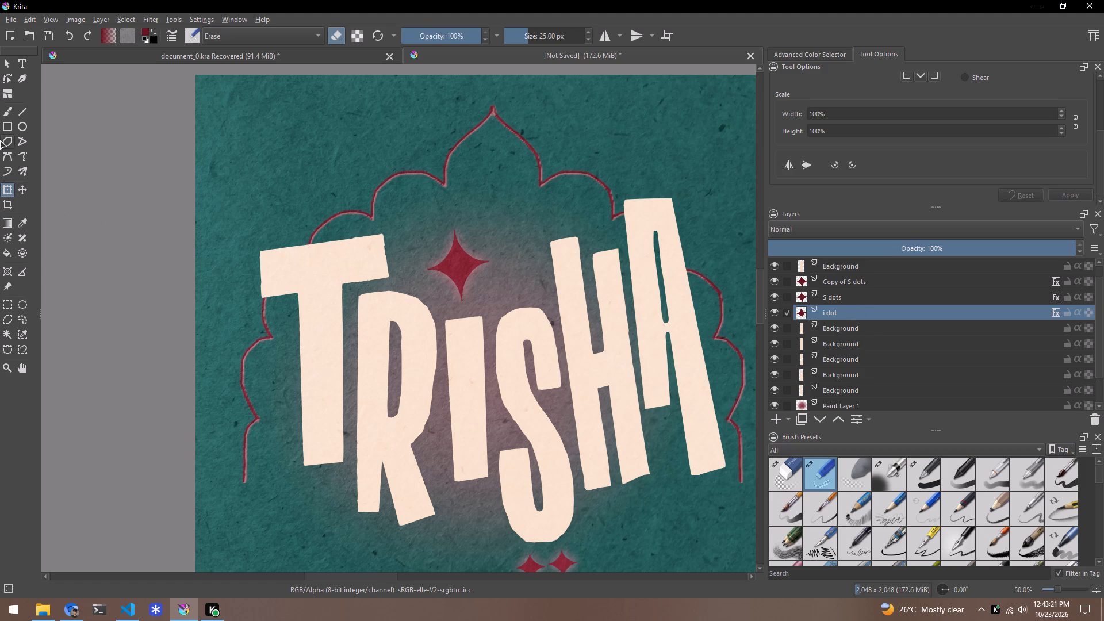
Add a new paint layer and place it beneath the letter layers, directly above Paint Layer 1.
scroll(933, 361, "down", 3)
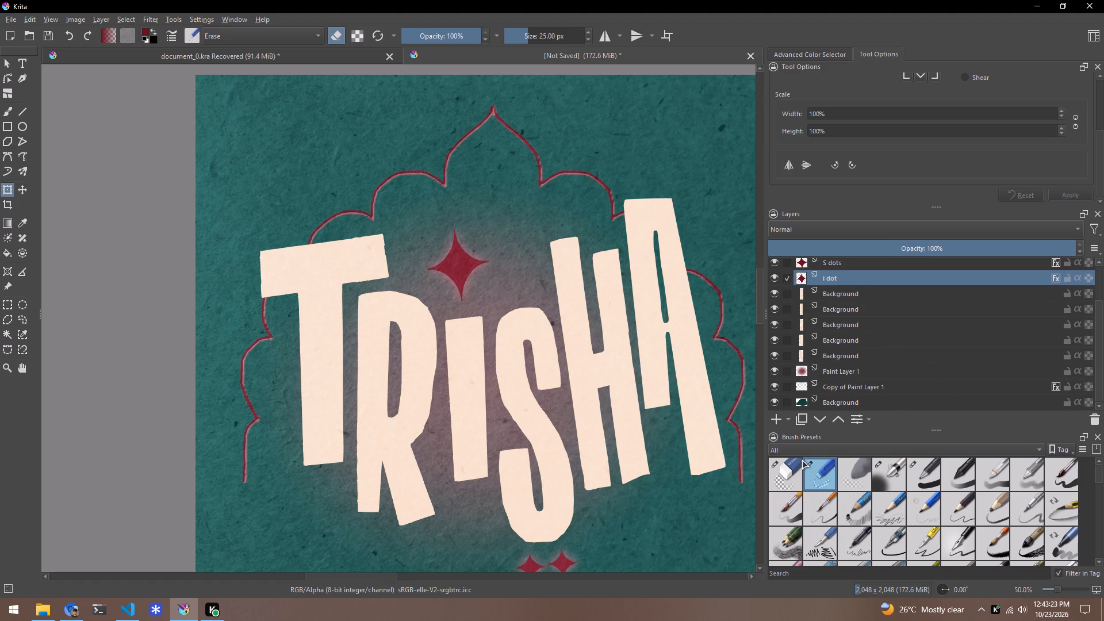
left_click(781, 419)
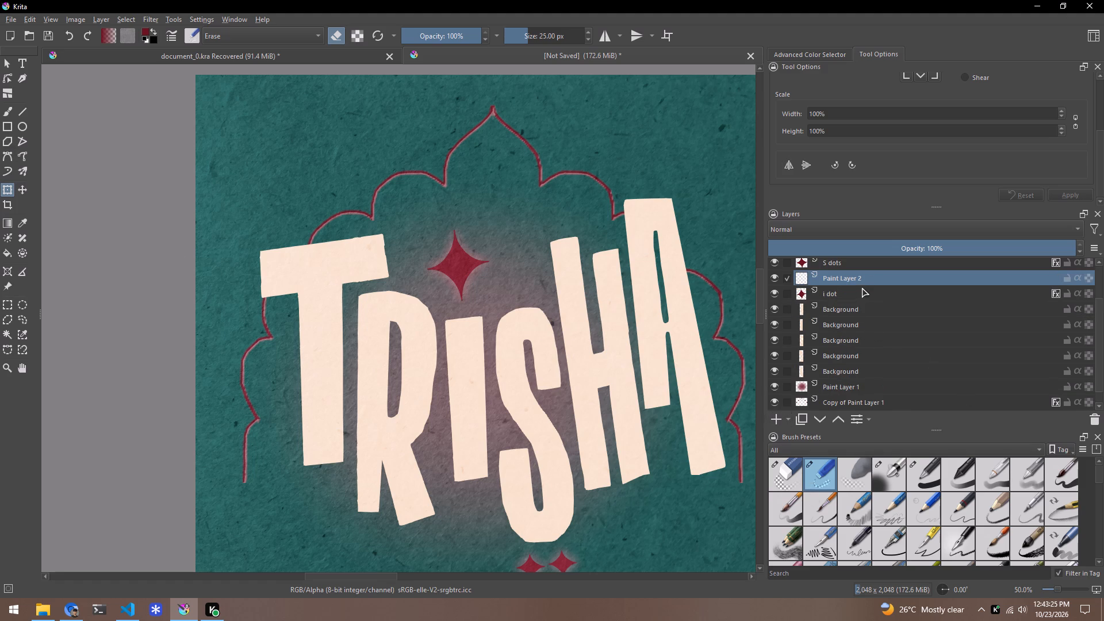
left_click_drag(869, 276, 861, 379)
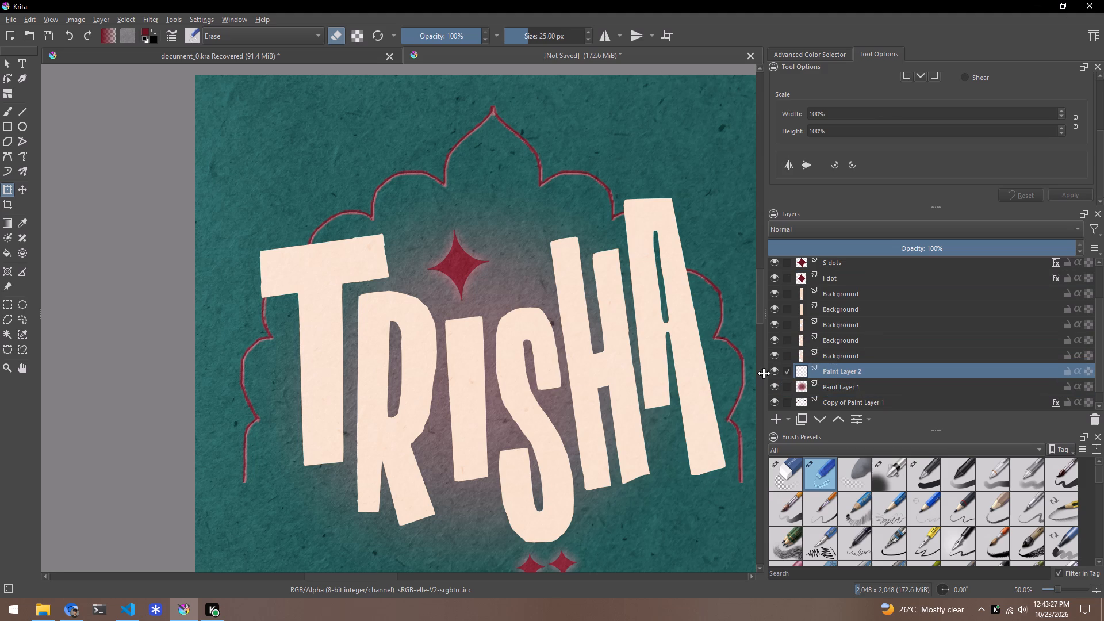
Switch to the Freehand Brush with the Basic-1 preset.
left_click(8, 116)
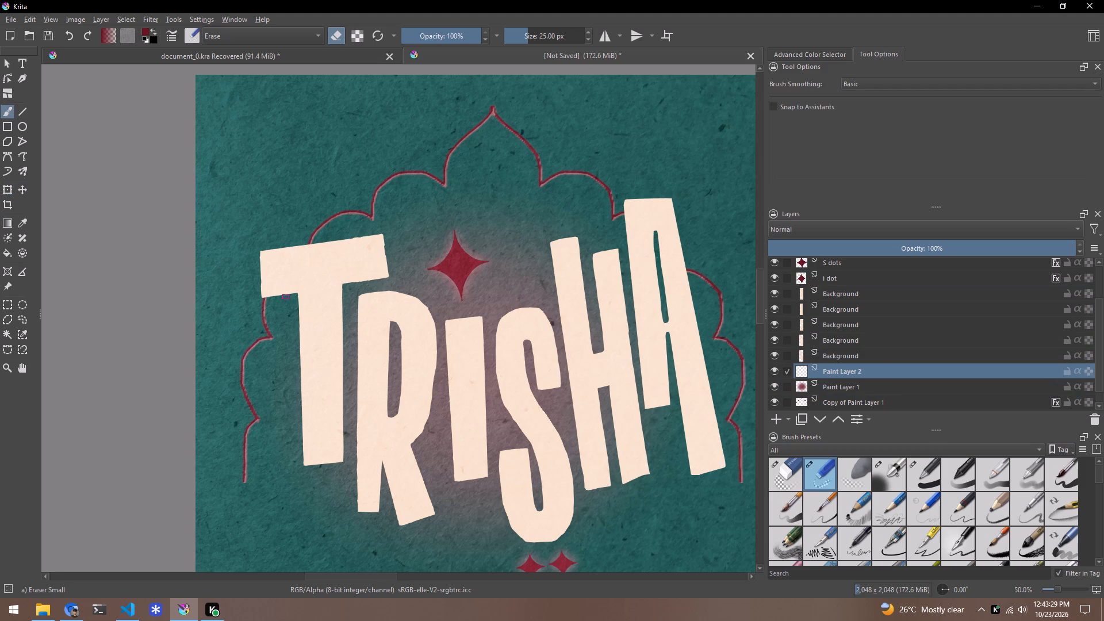
left_click(915, 473)
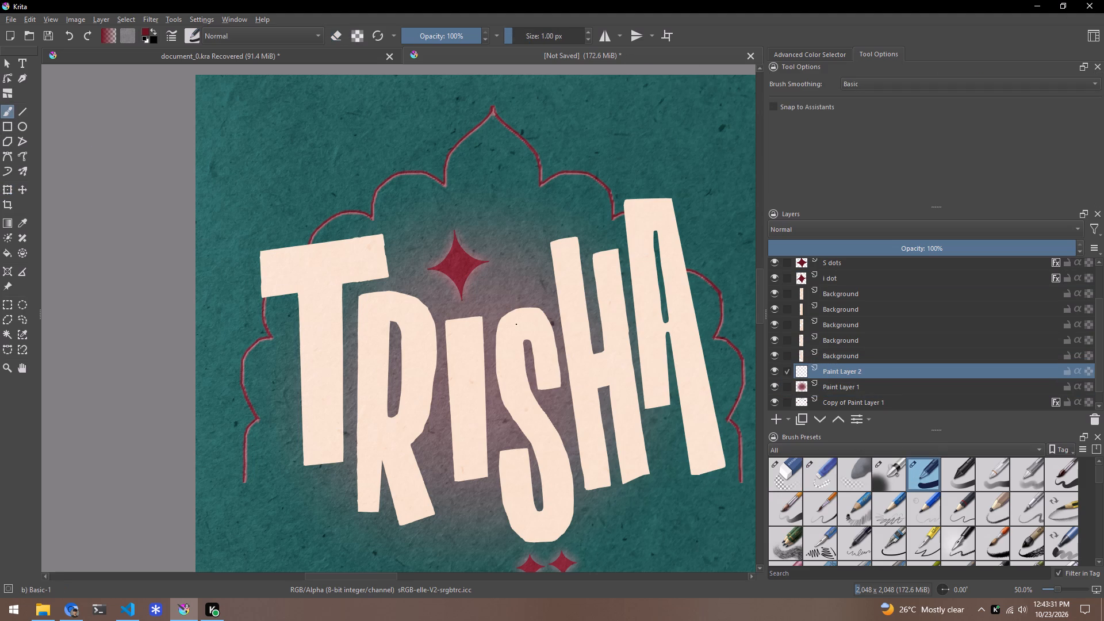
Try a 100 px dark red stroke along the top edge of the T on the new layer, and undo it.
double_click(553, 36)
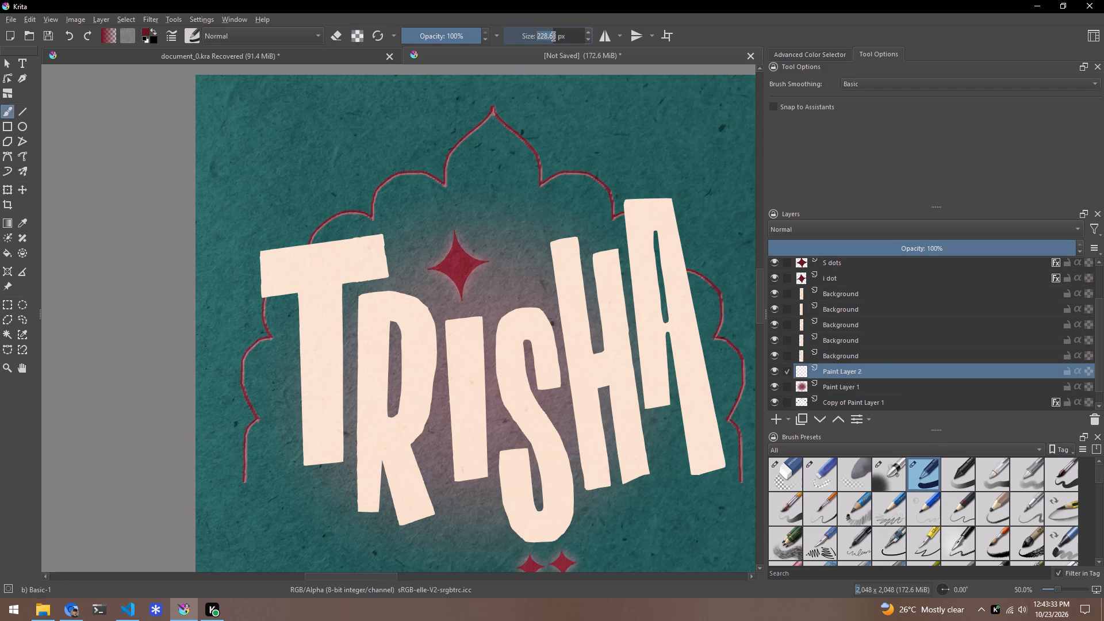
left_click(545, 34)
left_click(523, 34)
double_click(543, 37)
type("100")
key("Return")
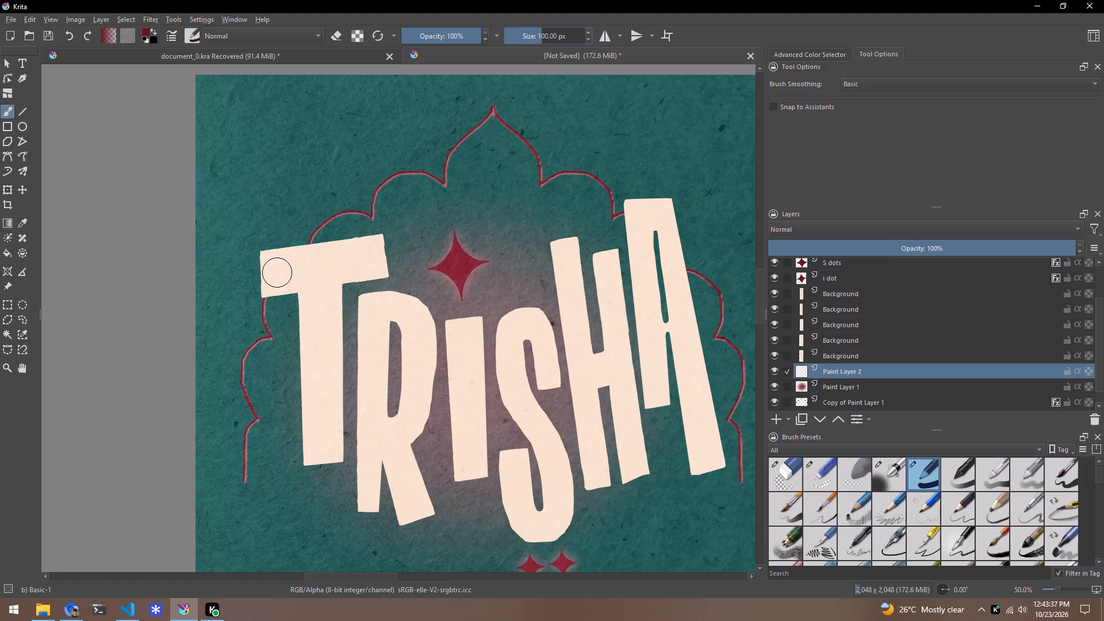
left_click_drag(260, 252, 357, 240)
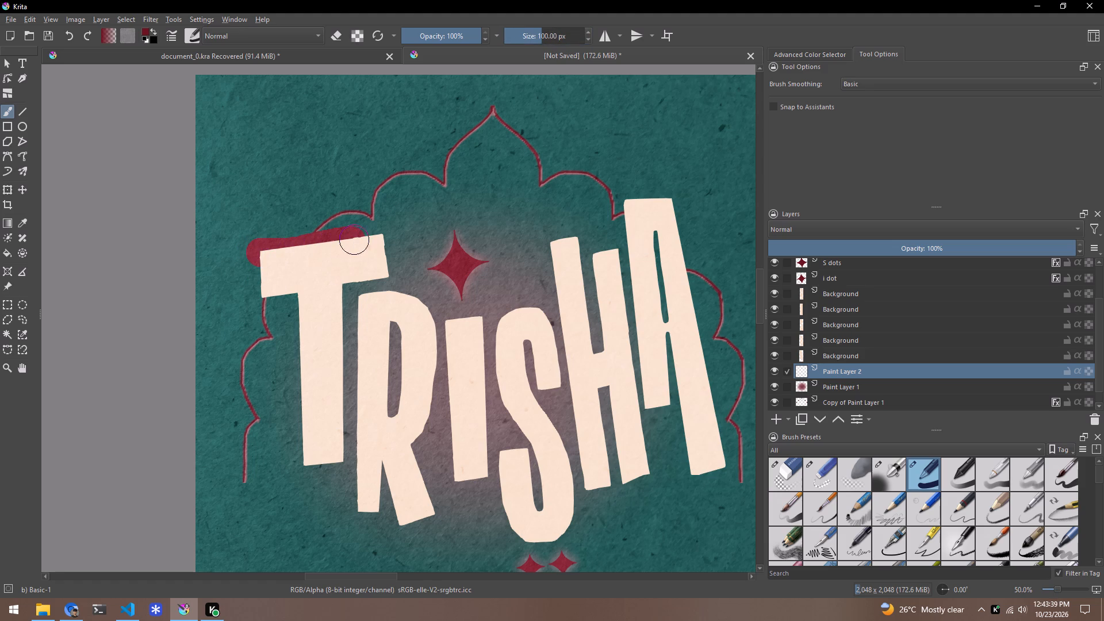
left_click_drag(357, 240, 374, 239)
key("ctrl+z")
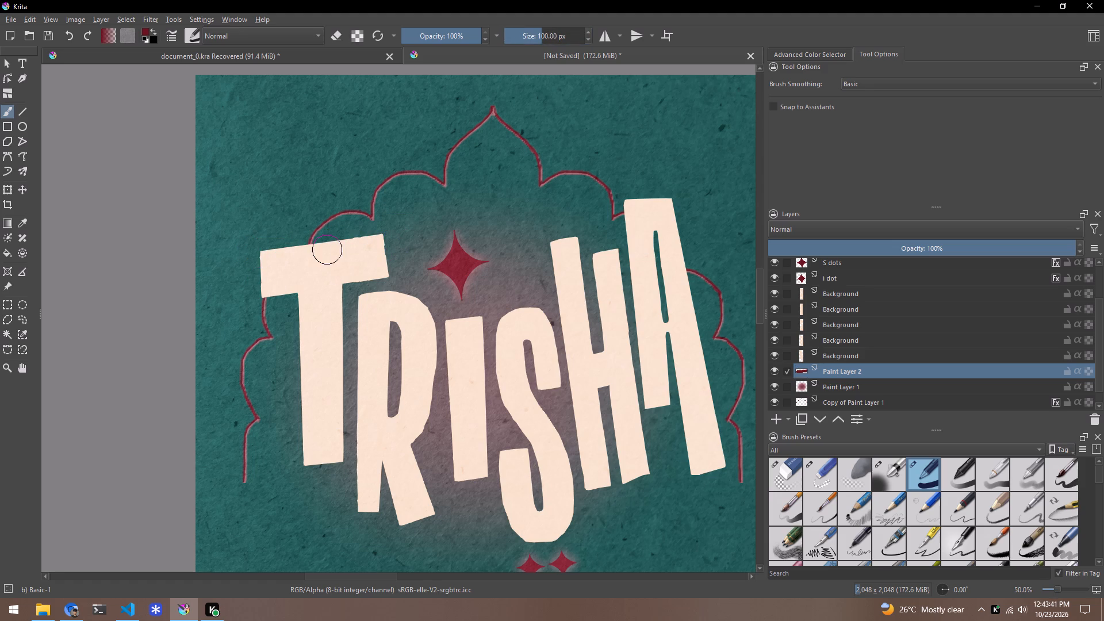
Set the brush size to 50 px.
double_click(549, 37)
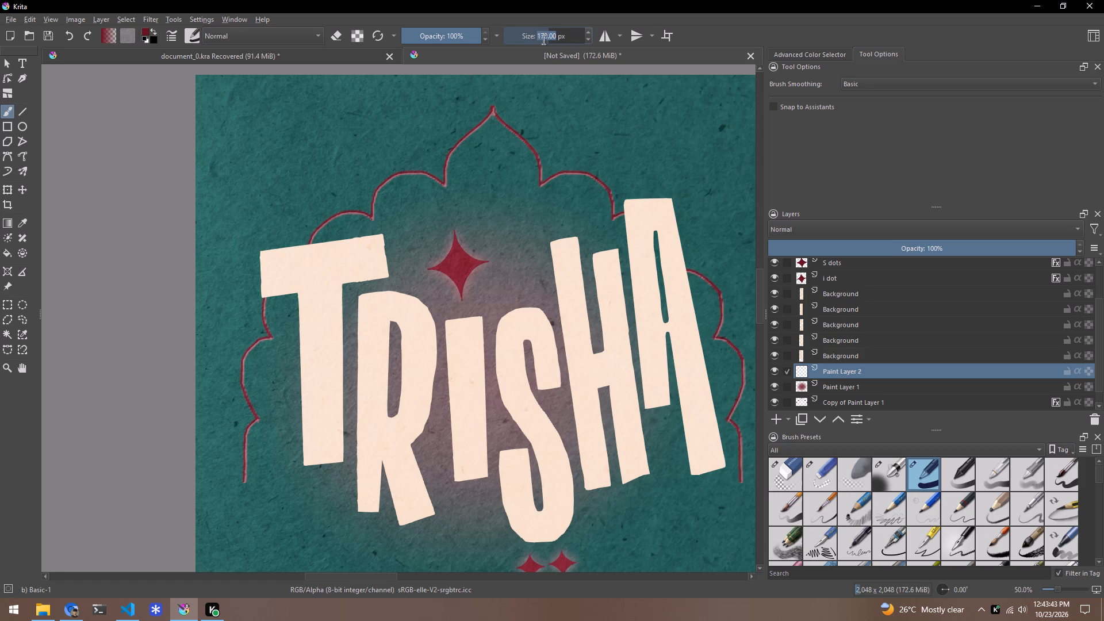
type("50")
key("Return")
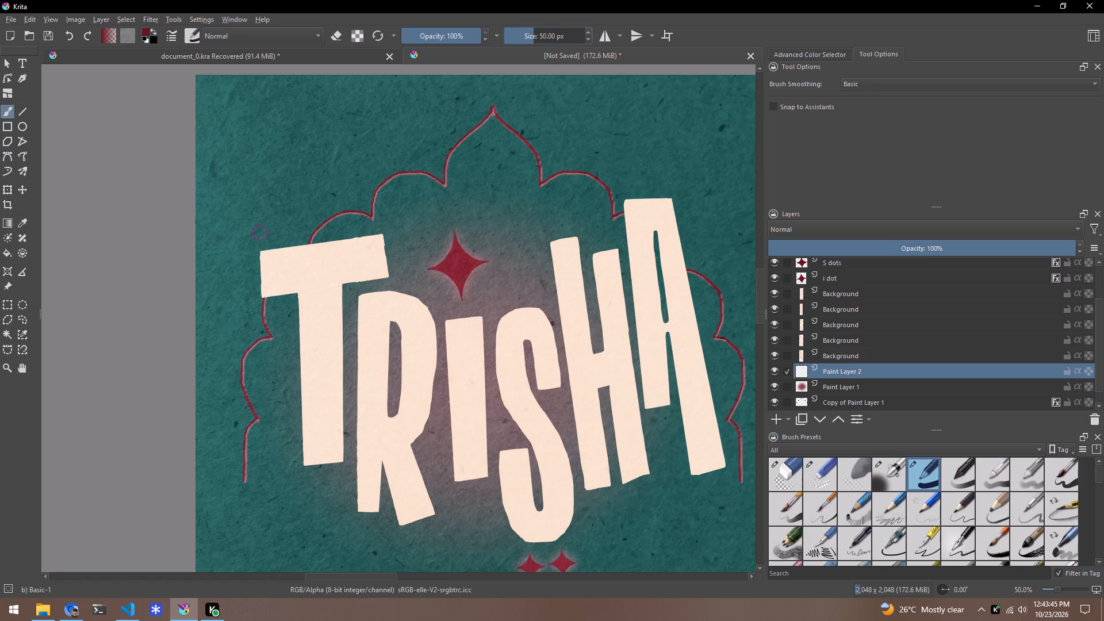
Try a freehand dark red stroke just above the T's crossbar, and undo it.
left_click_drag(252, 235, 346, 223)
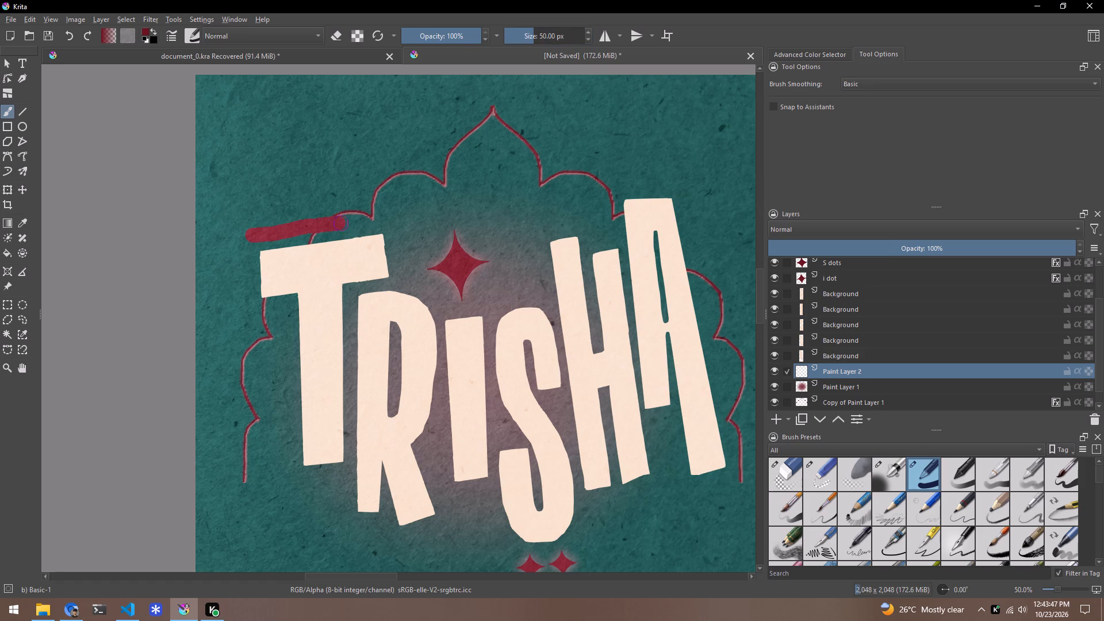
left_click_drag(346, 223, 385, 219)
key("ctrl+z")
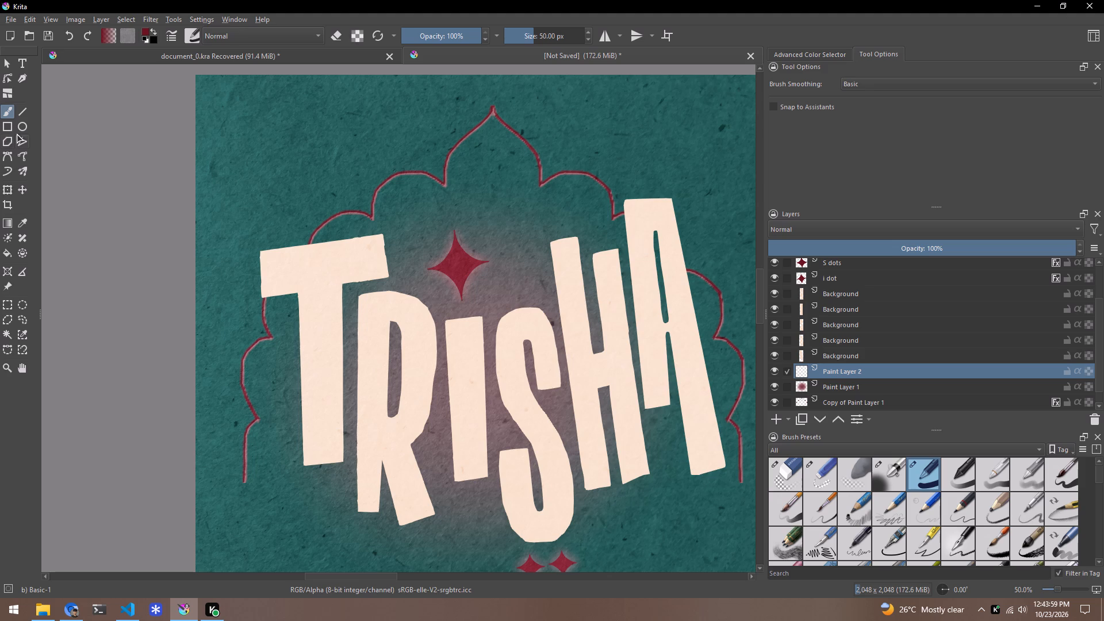
Start an unfilled brush-outlined polygon on the new layer, running offset above the T's crossbar and down past its end toward the R.
left_click(5, 144)
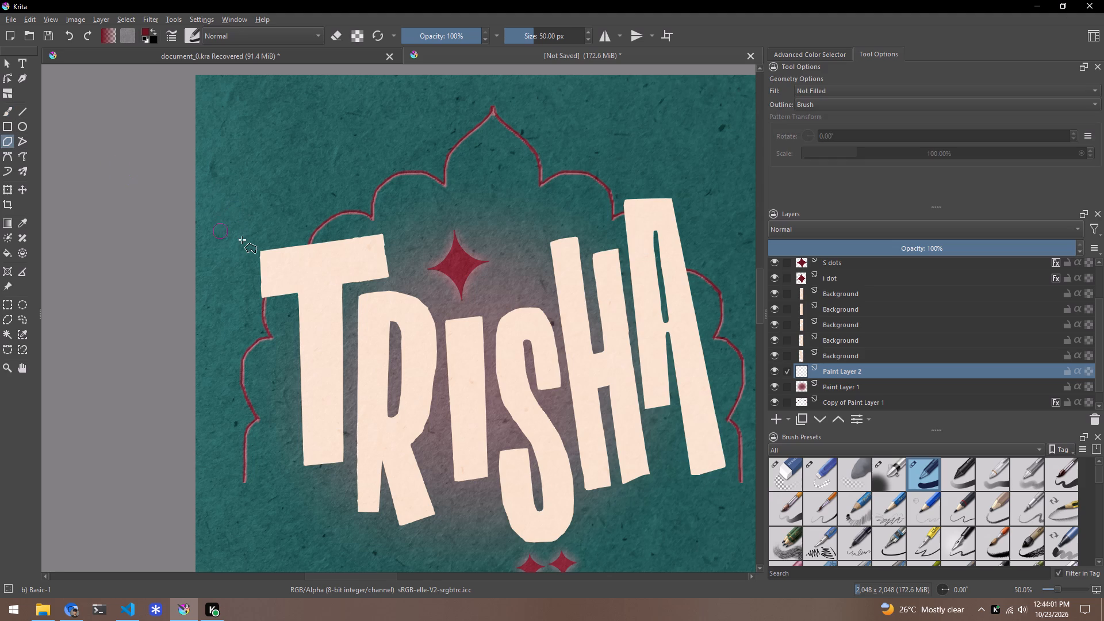
scroll(255, 240, "up", 4)
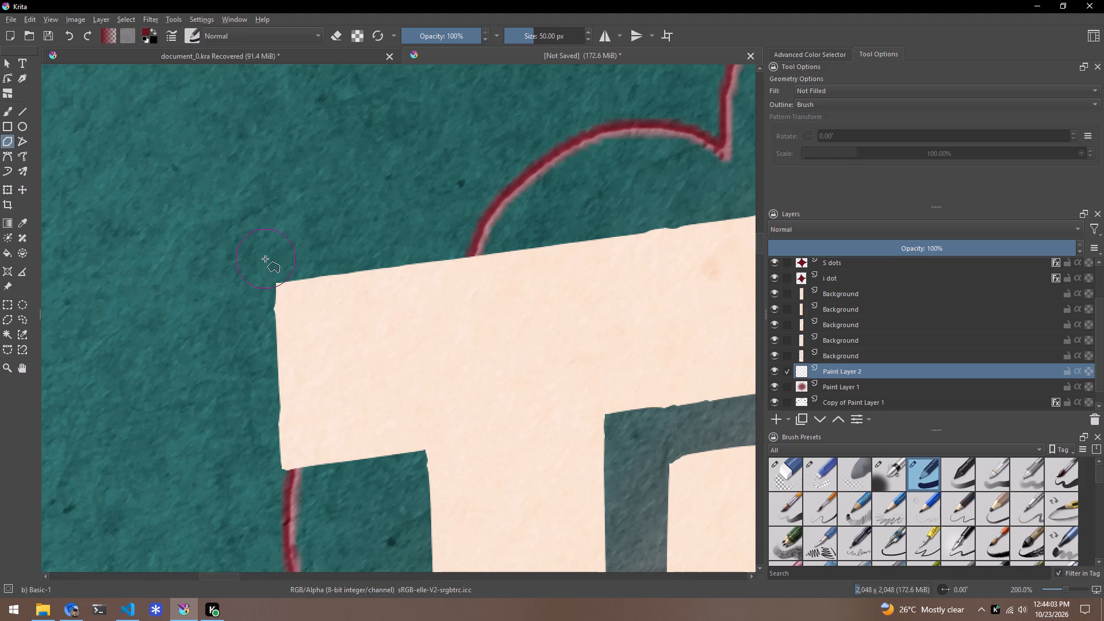
left_click(262, 235)
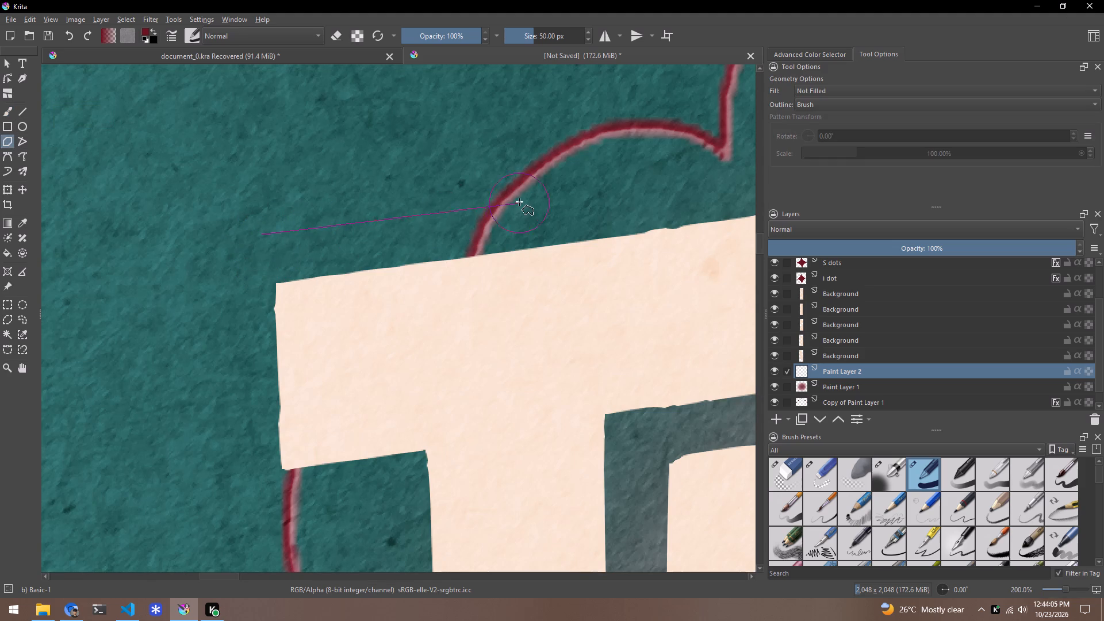
key("space")
key("space")
key("space")
key("space")
key("space")
key("space")
key("space")
key("space")
key("space")
key("space")
key("space")
key("space")
key("space")
key("space")
key("space")
key("space")
key("space")
key("space")
key("space")
left_click_drag(526, 204, 5, 263)
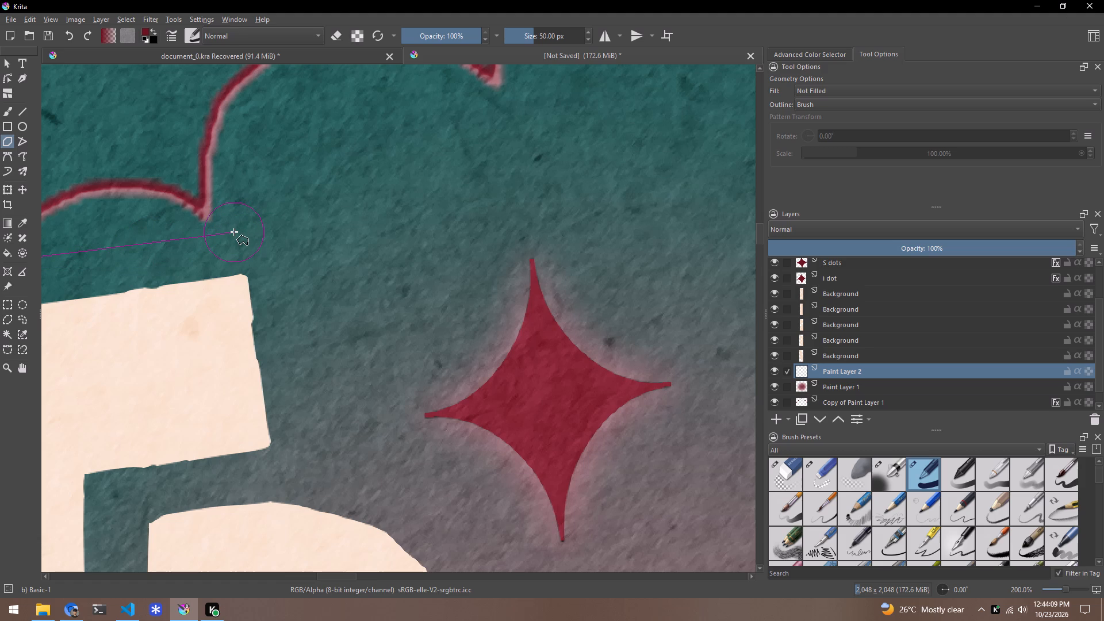
left_click(235, 230)
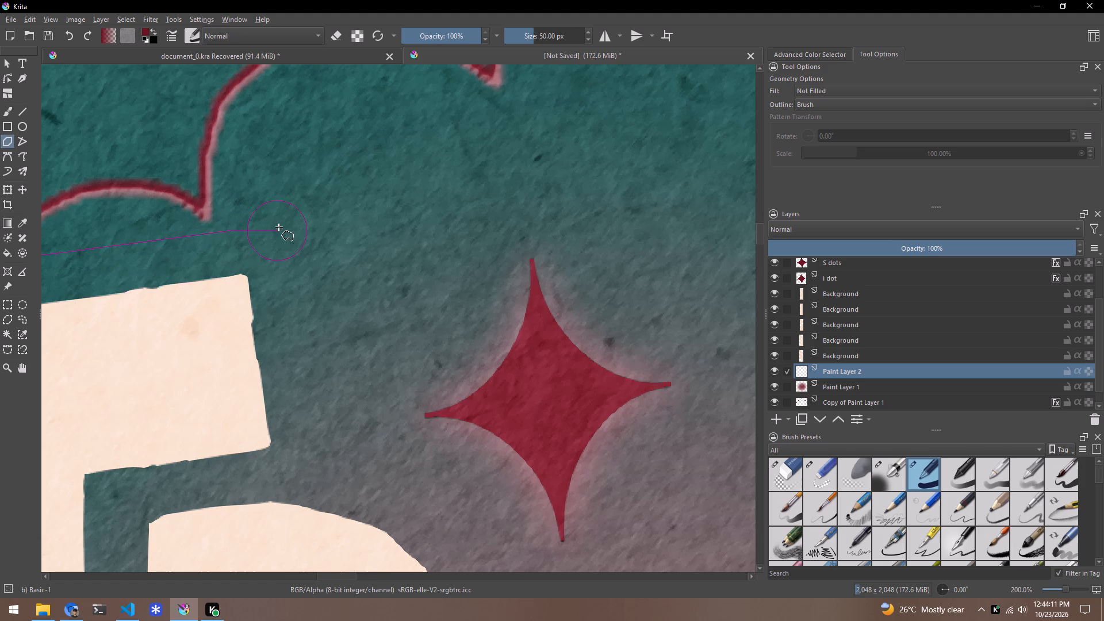
left_click(273, 236)
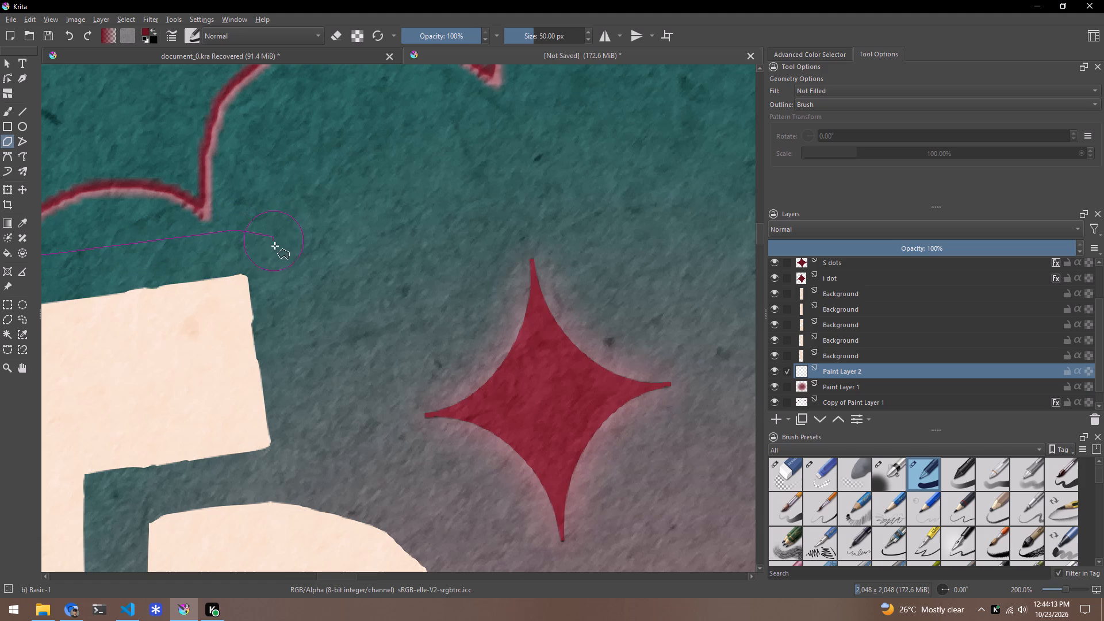
left_click(286, 255)
left_click(311, 436)
left_click(321, 476)
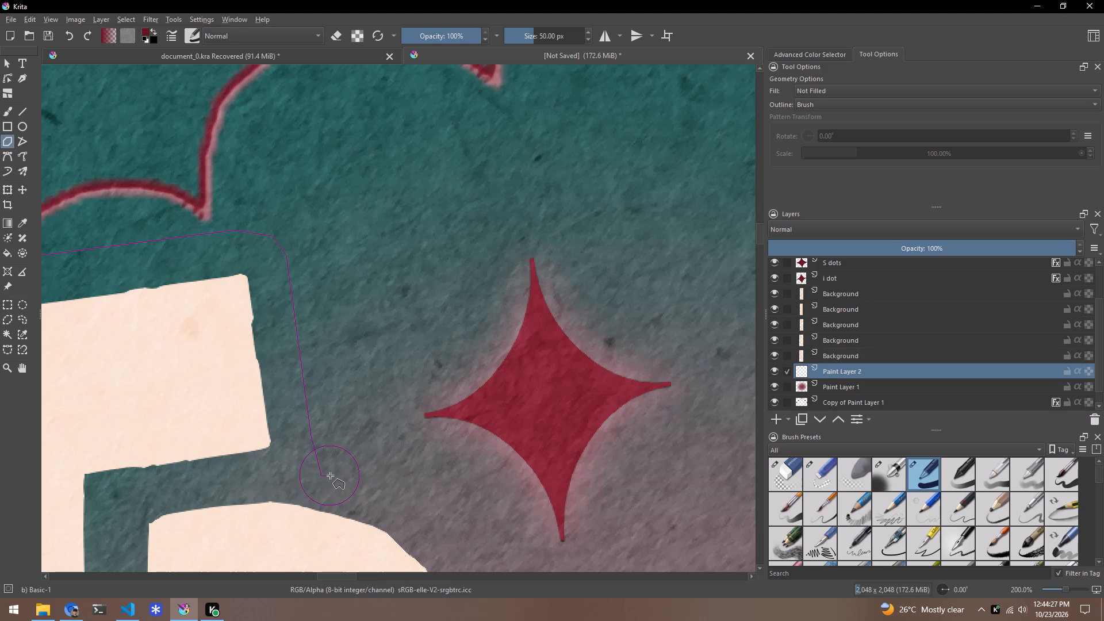
left_click(329, 476)
Continue the polygon outline above the R and up the star dot's T-facing side, passing over its top tip.
left_click(405, 497)
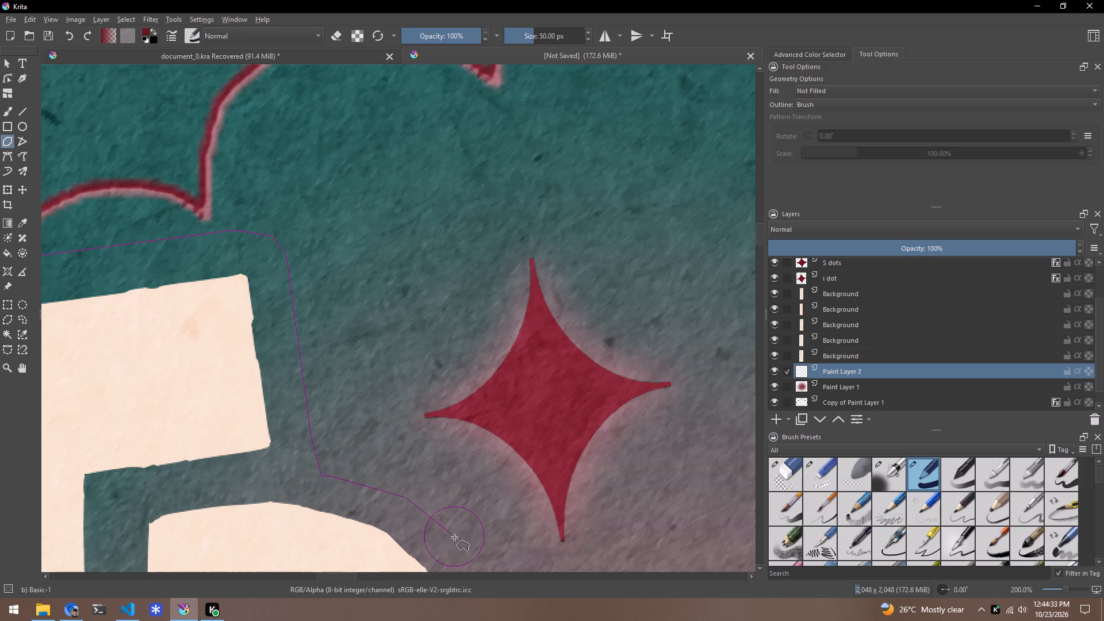
left_click(374, 423)
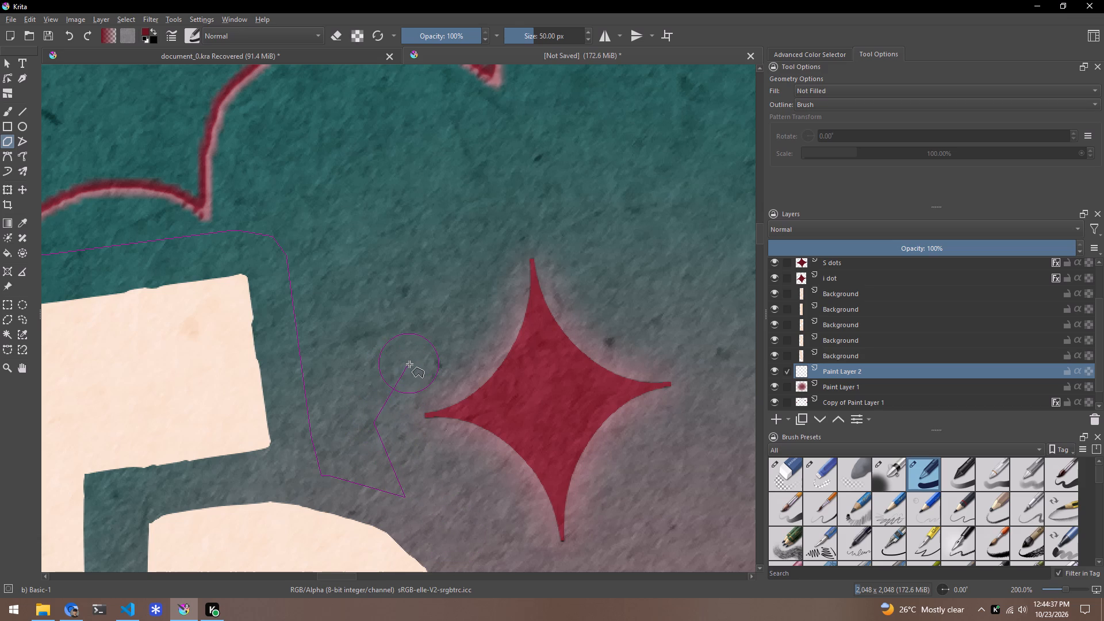
left_click(415, 350)
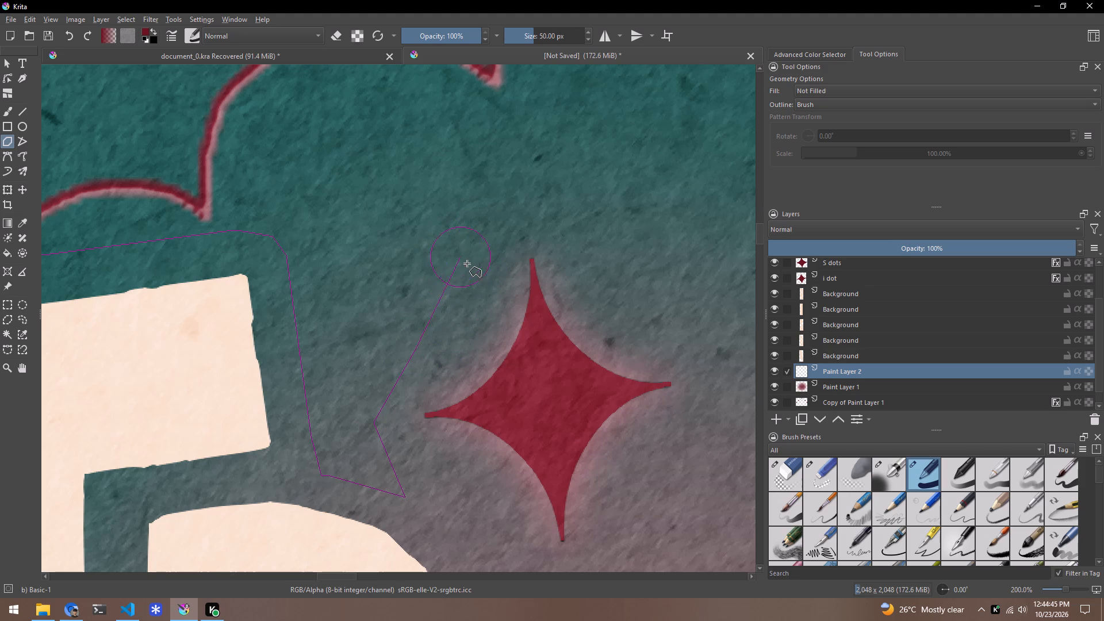
left_click(444, 340)
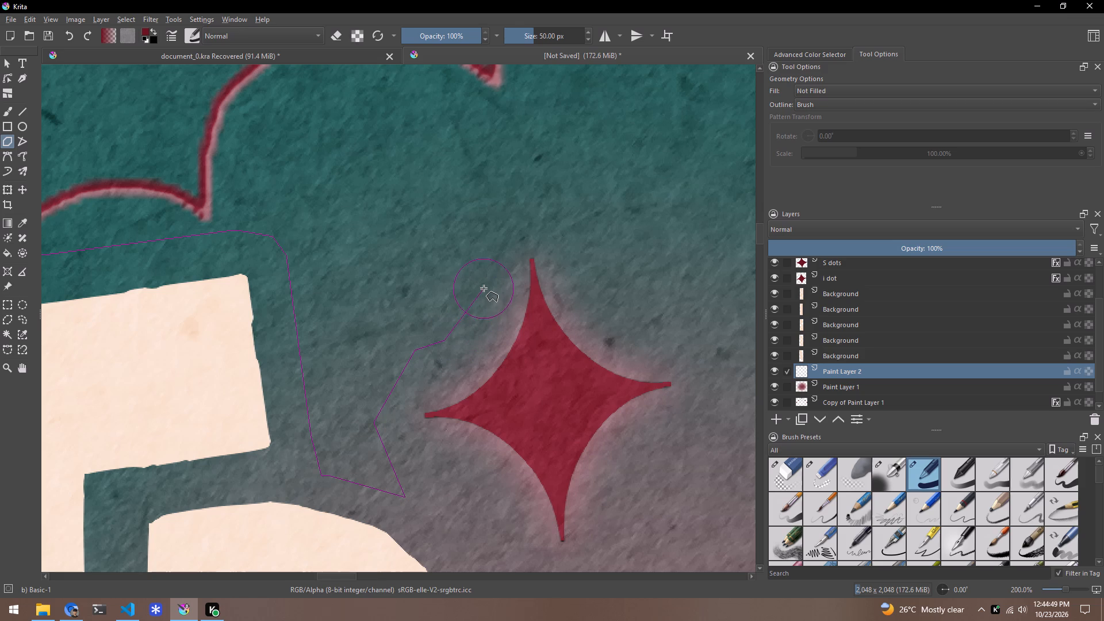
left_click(465, 320)
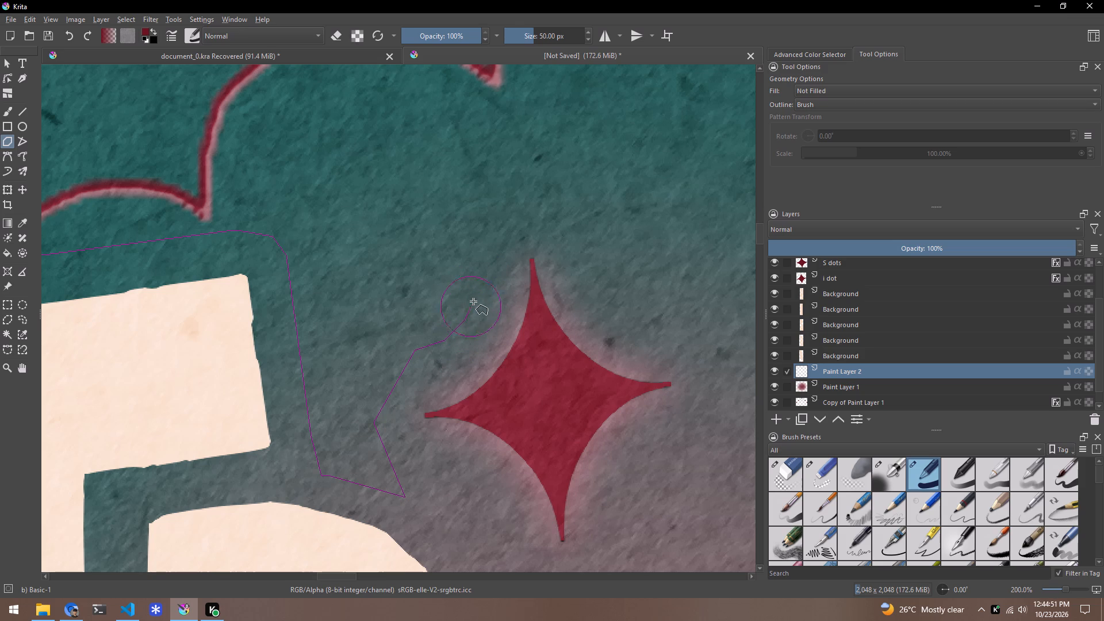
left_click(489, 264)
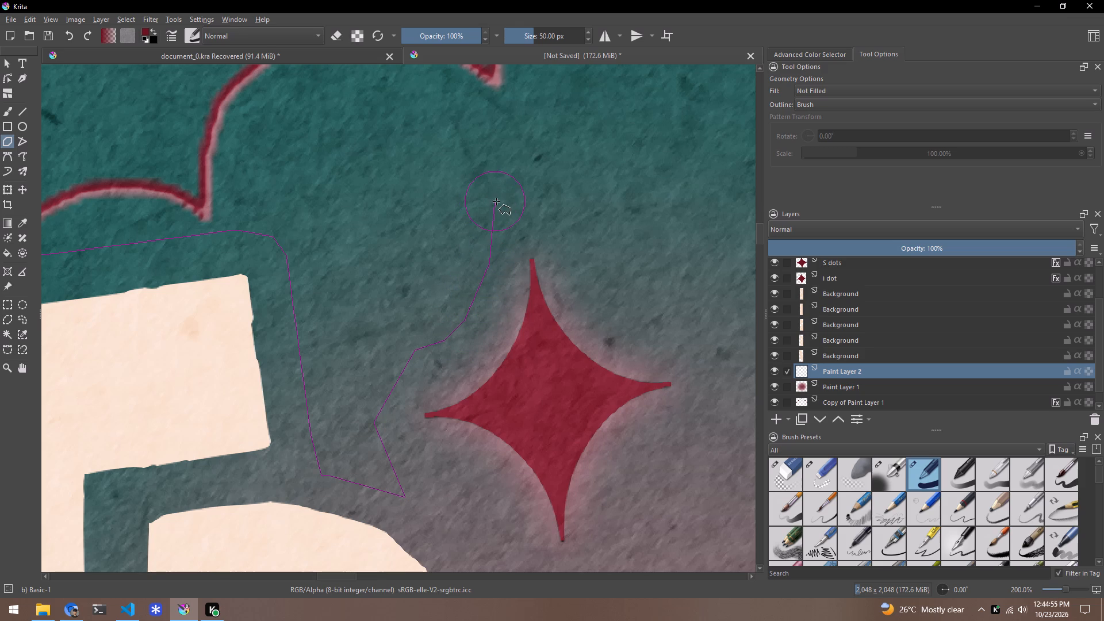
left_click(496, 204)
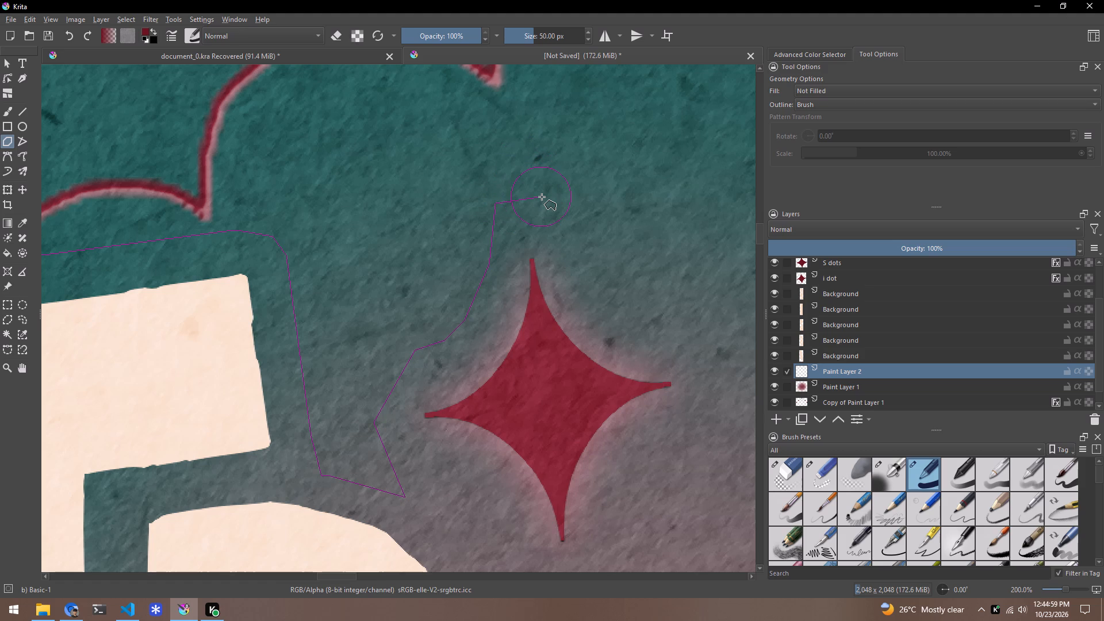
left_click(542, 197)
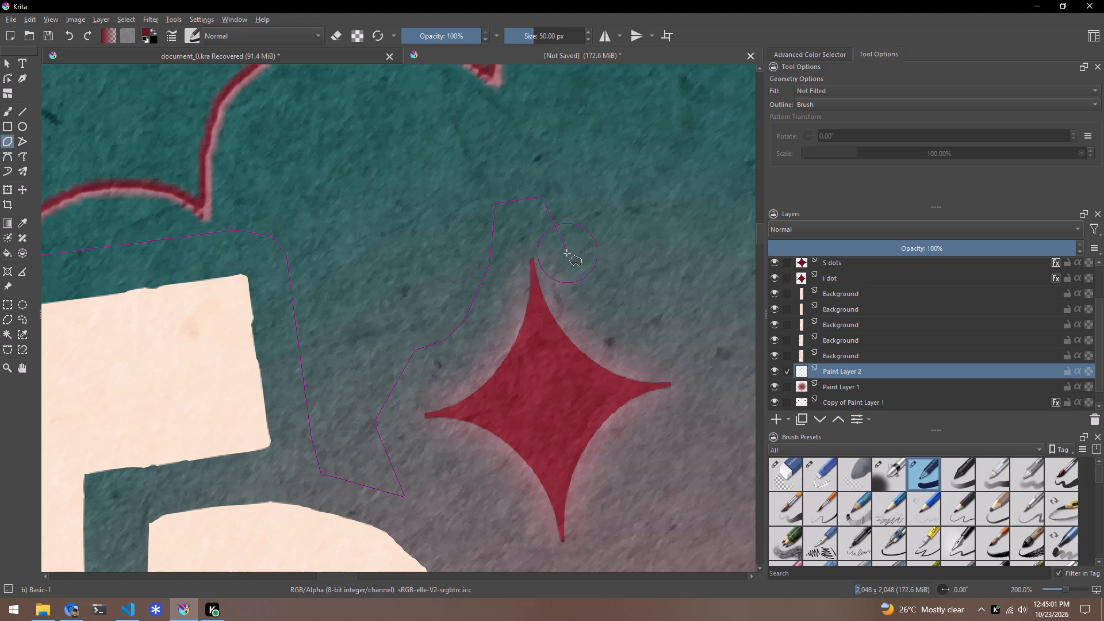
Extend the polygon down the star dot's upper H-facing edge and around its side tip, keeping an even offset.
left_click(568, 258)
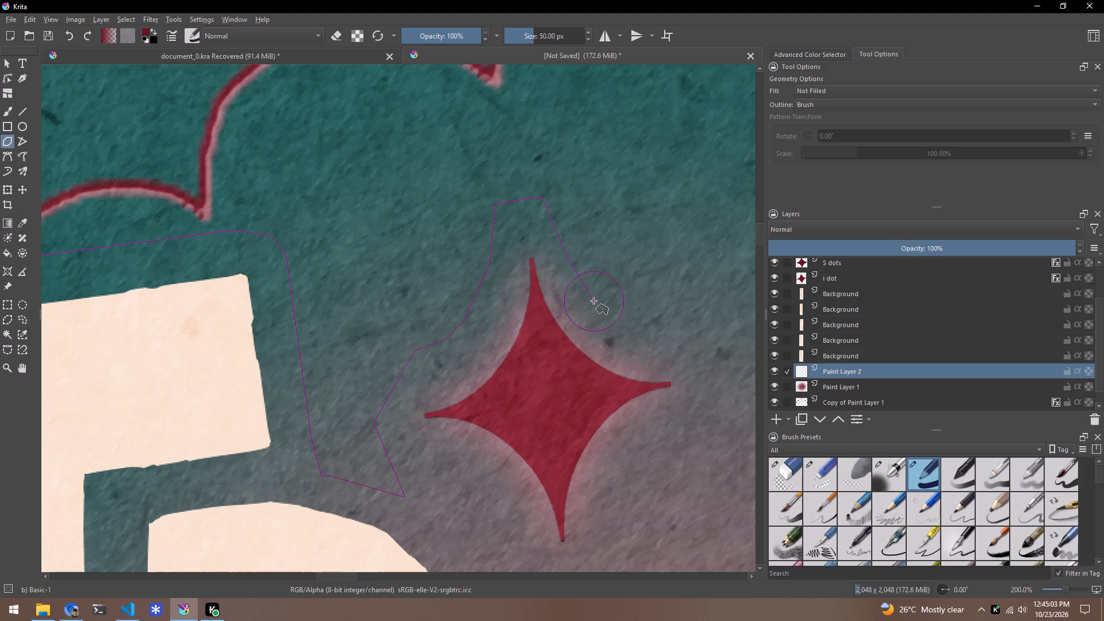
left_click(593, 301)
left_click(630, 331)
left_click(683, 344)
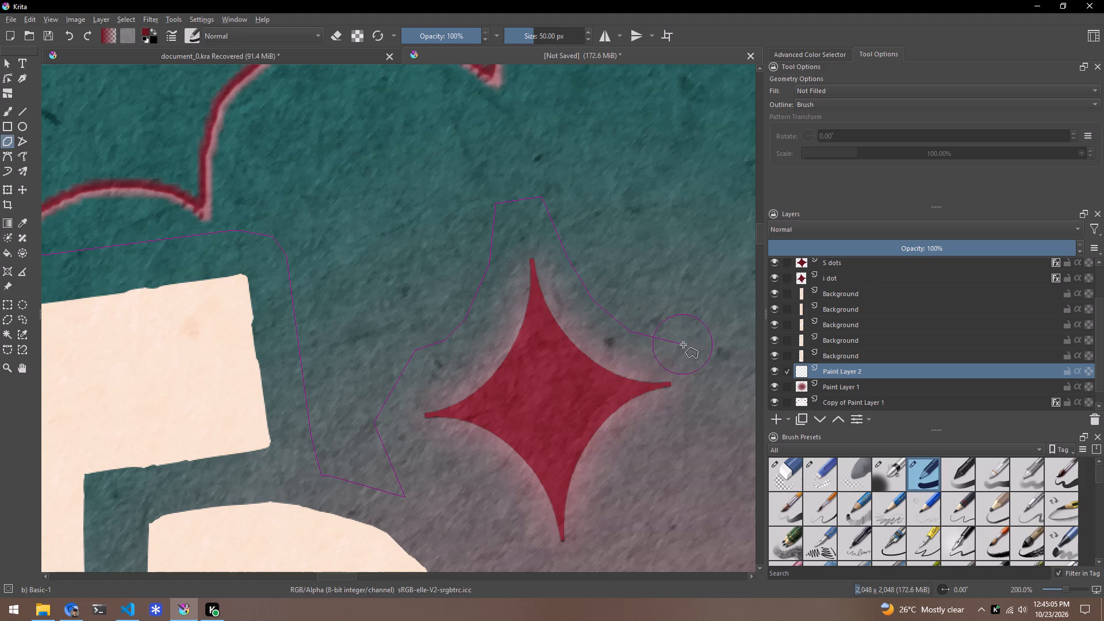
left_click(710, 348)
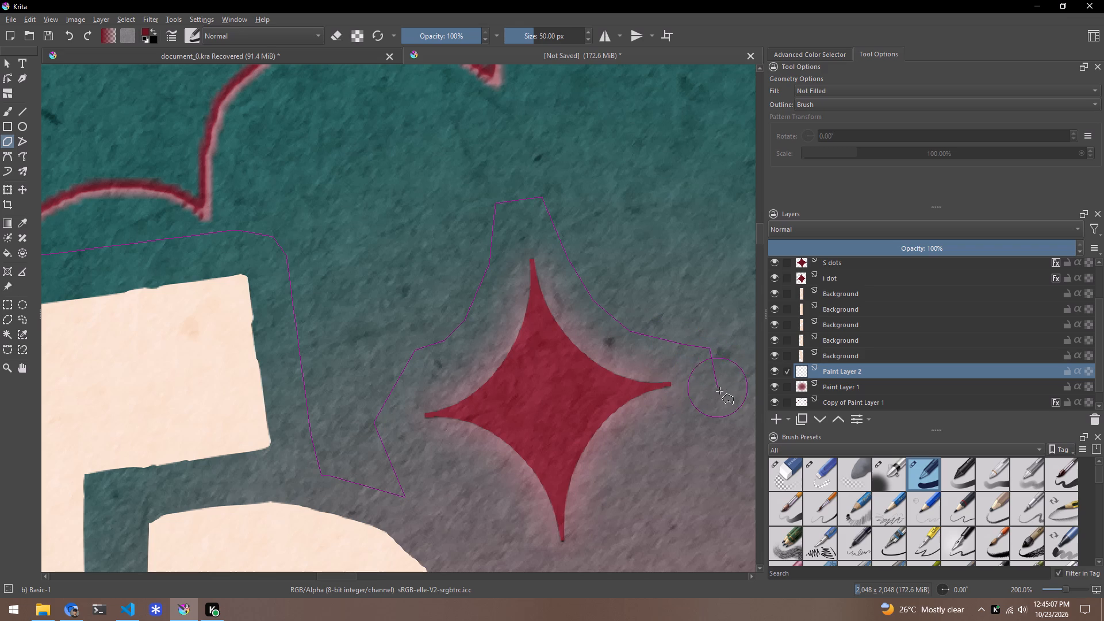
left_click(719, 392)
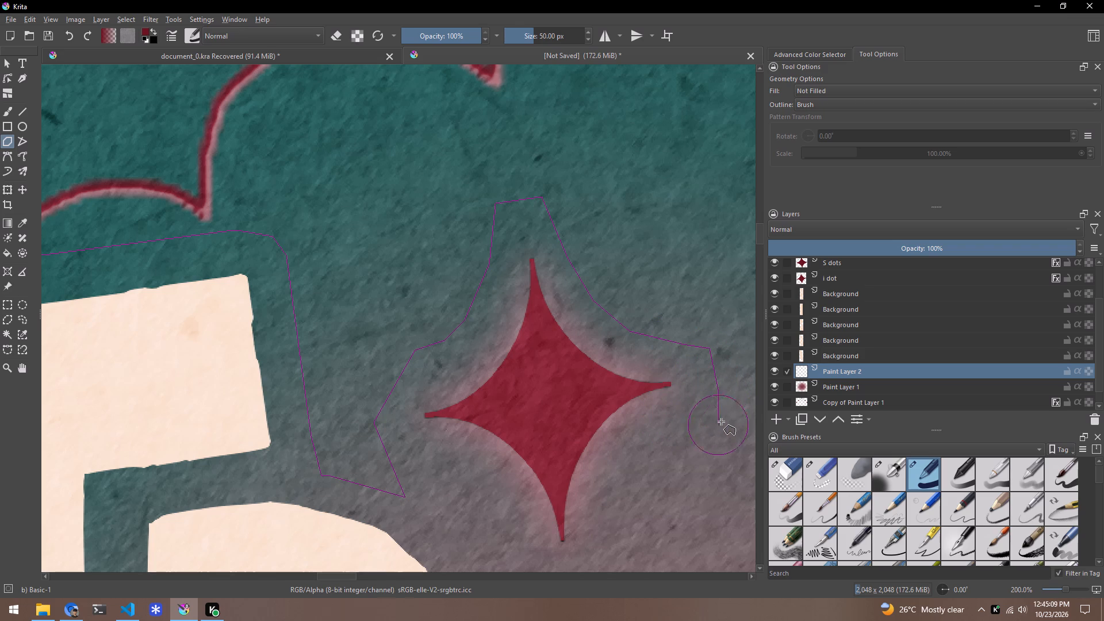
left_click(716, 411)
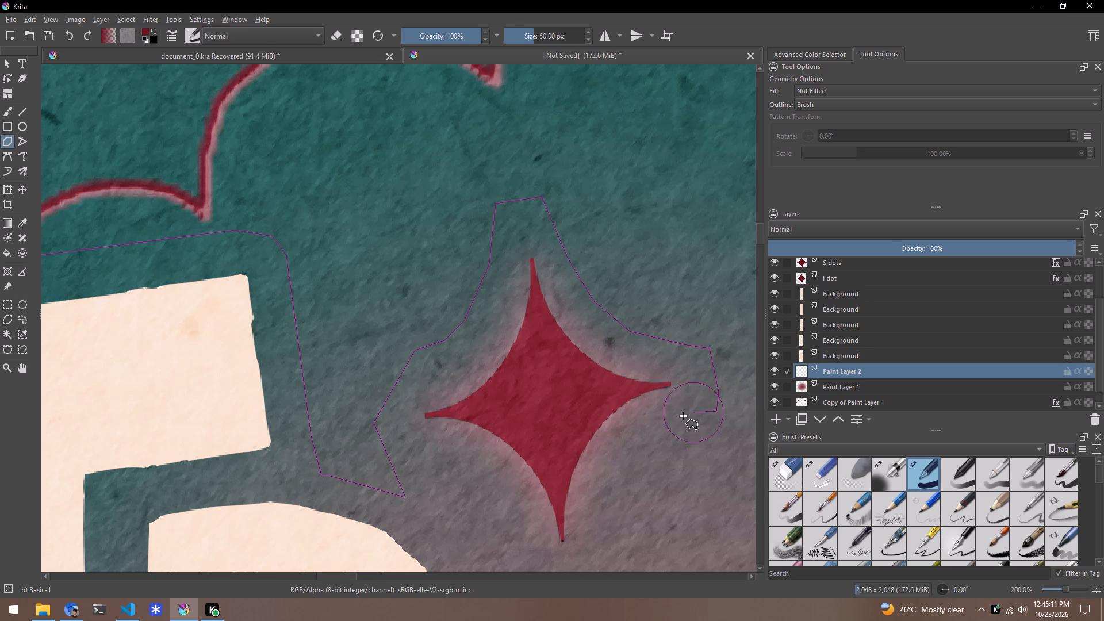
Trace the polygon inward along the star dot's lower H-facing edge, down beside its bottom tip.
left_click(674, 420)
left_click(653, 430)
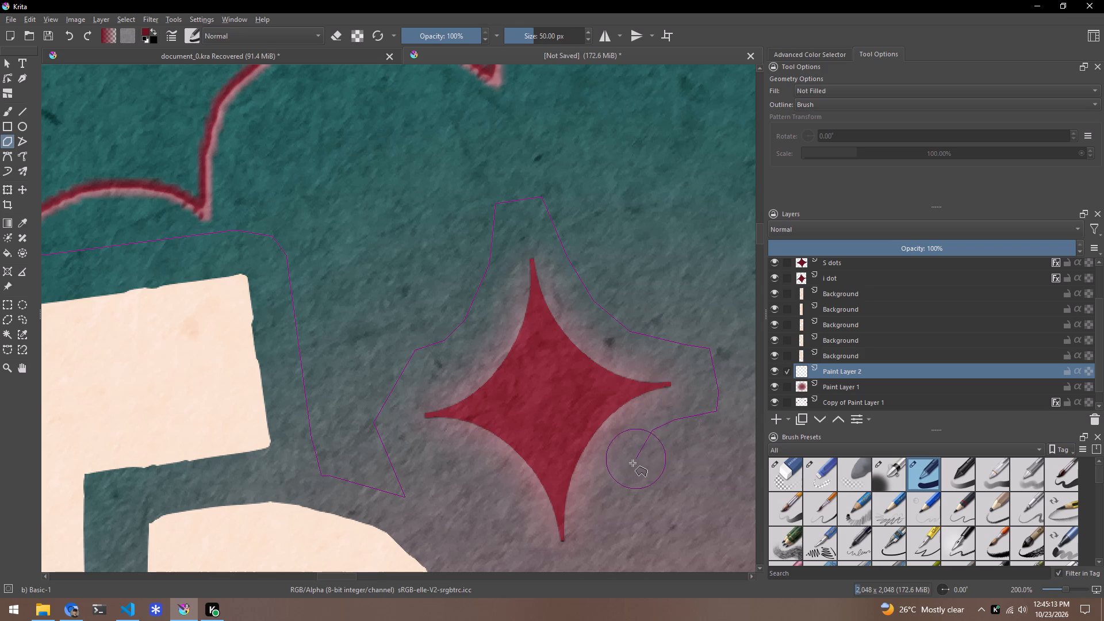
left_click(630, 465)
left_click(614, 499)
left_click(615, 533)
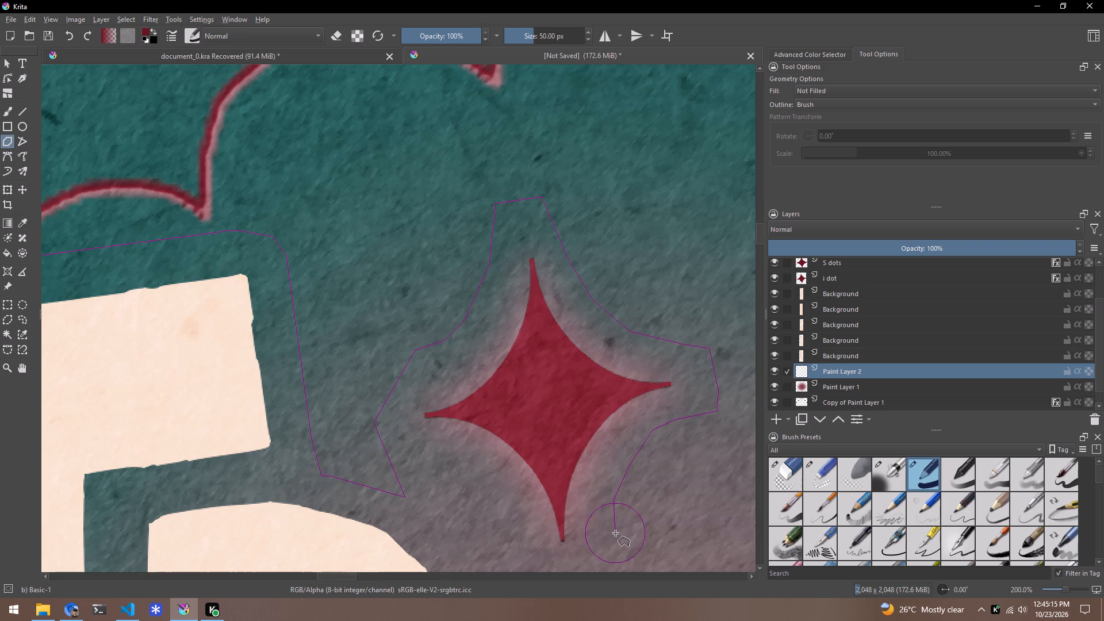
Carry the polygon outline from the star's bottom tip across above the S and up to the H's first stem.
scroll(550, 501, "down", 3)
scroll(585, 526, "up", 4)
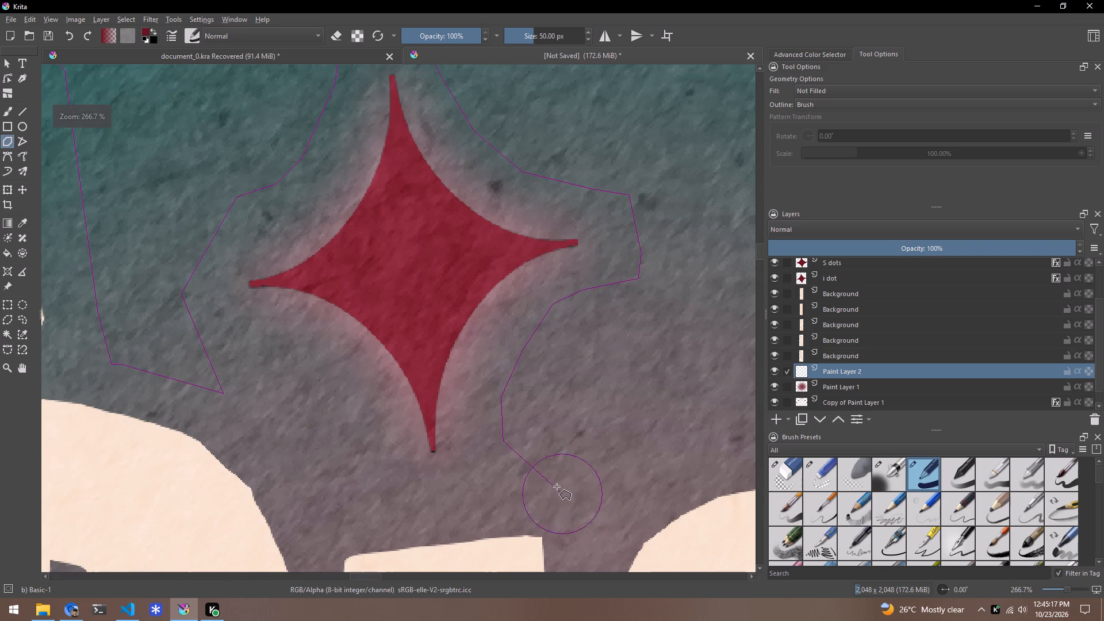
left_click(543, 466)
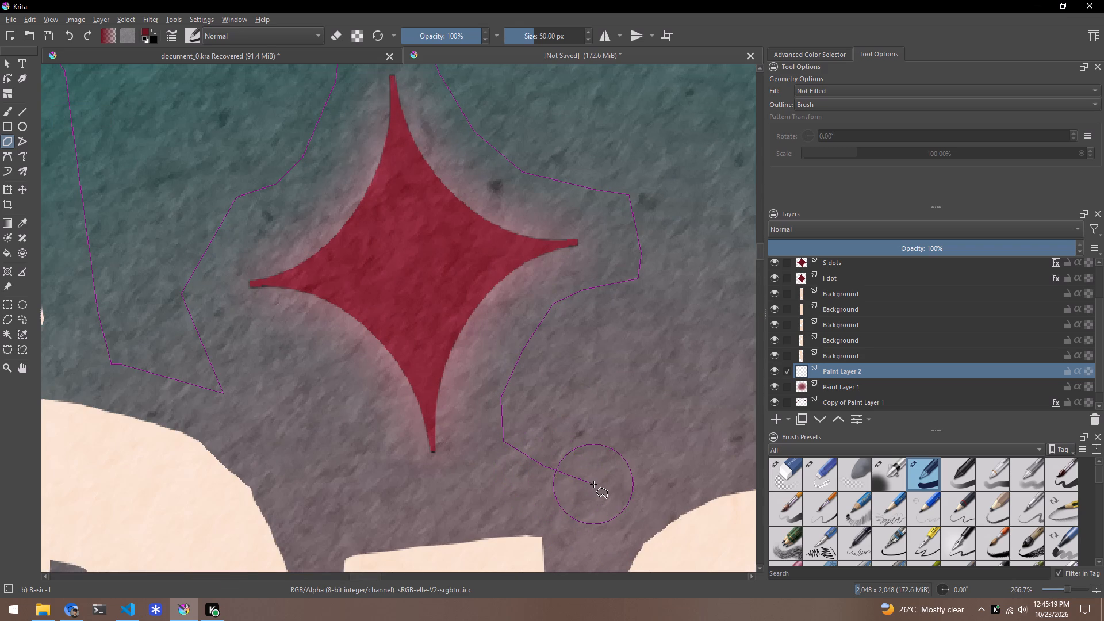
left_click(596, 485)
left_click(685, 461)
scroll(480, 428, "down", 5)
scroll(536, 424, "up", 1)
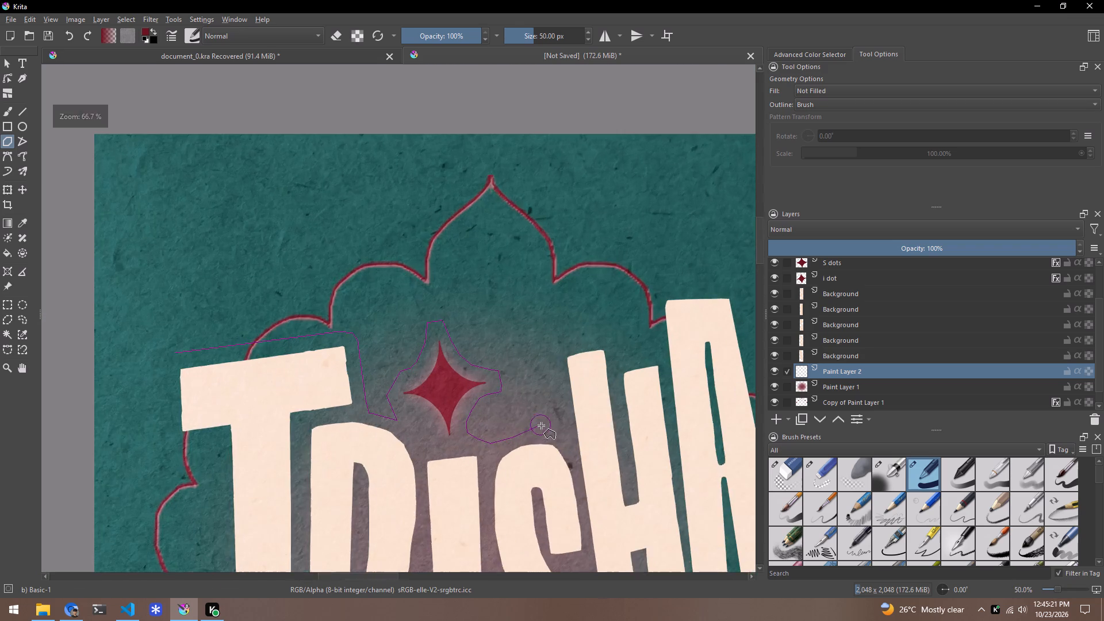
scroll(541, 425, "up", 1)
left_click(535, 433)
left_click(566, 424)
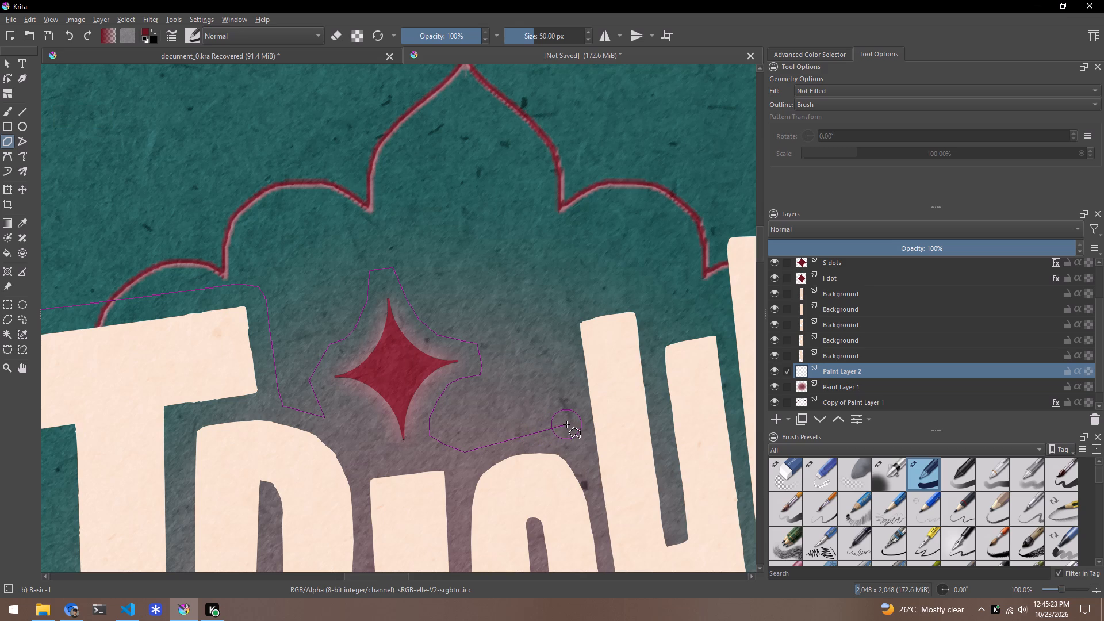
left_click_drag(581, 394, 580, 387)
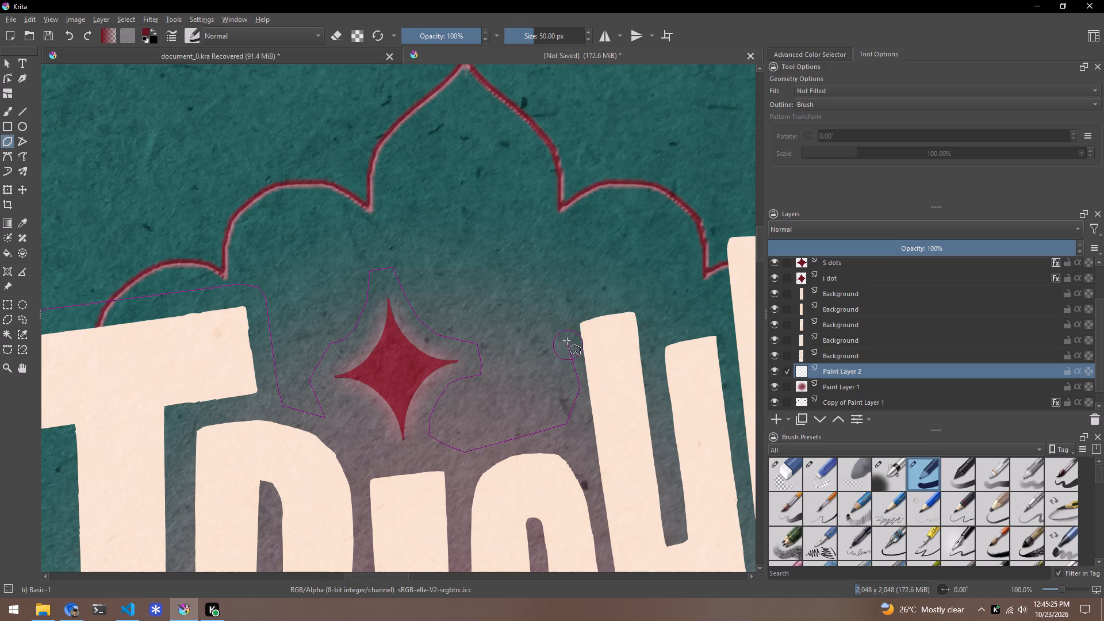
Run the polygon up the H's S-facing edge and over the tops of both stems to the A's edge.
left_click(561, 328)
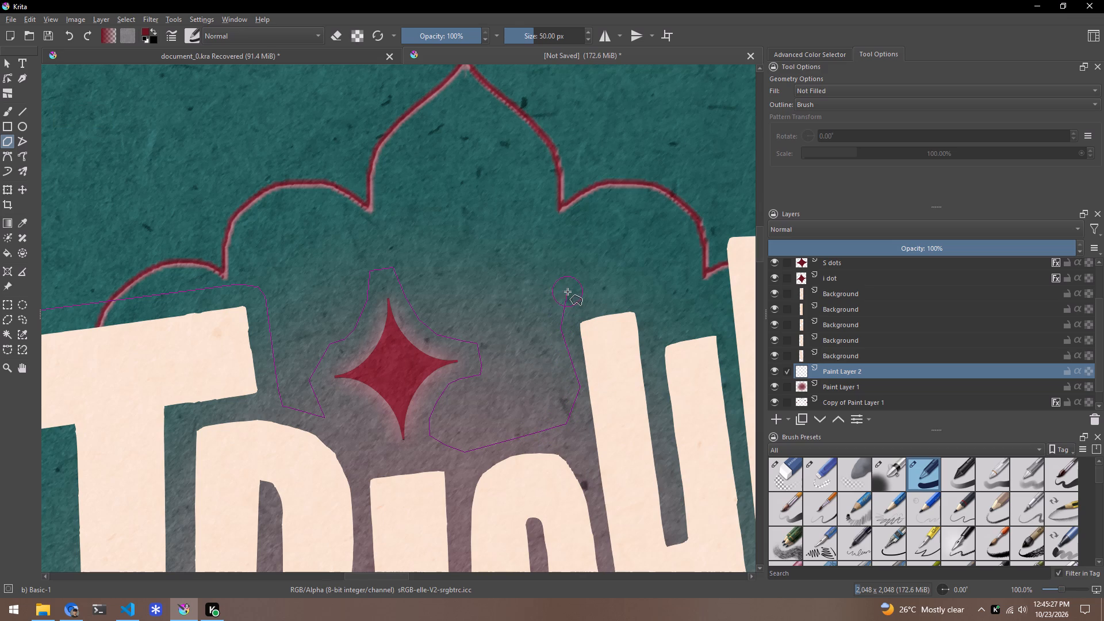
left_click(568, 291)
left_click(623, 282)
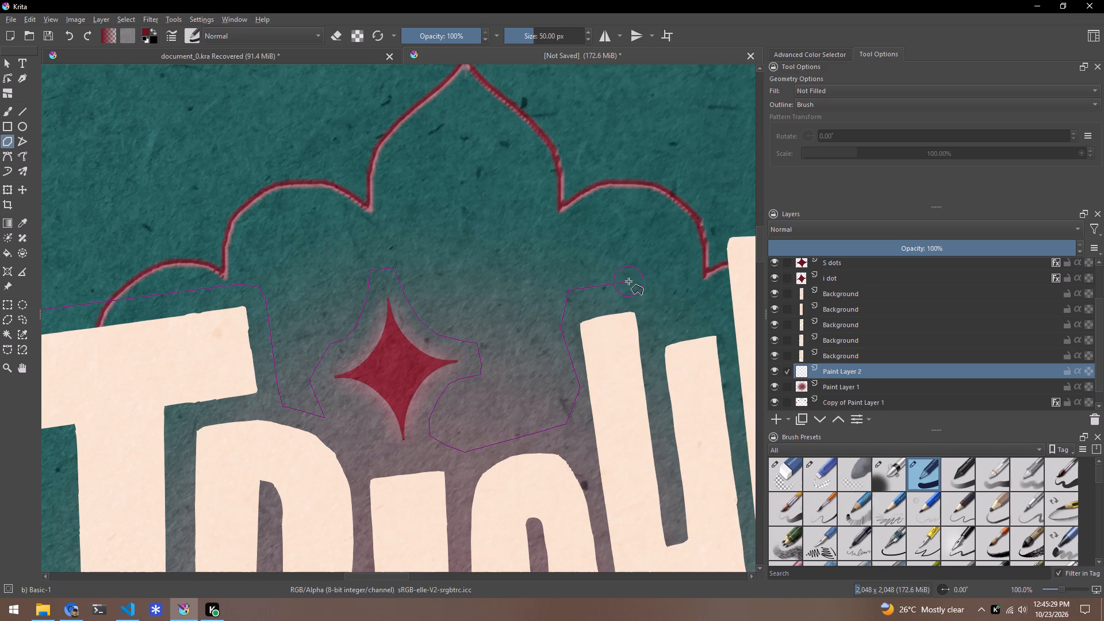
left_click(643, 294)
left_click(652, 317)
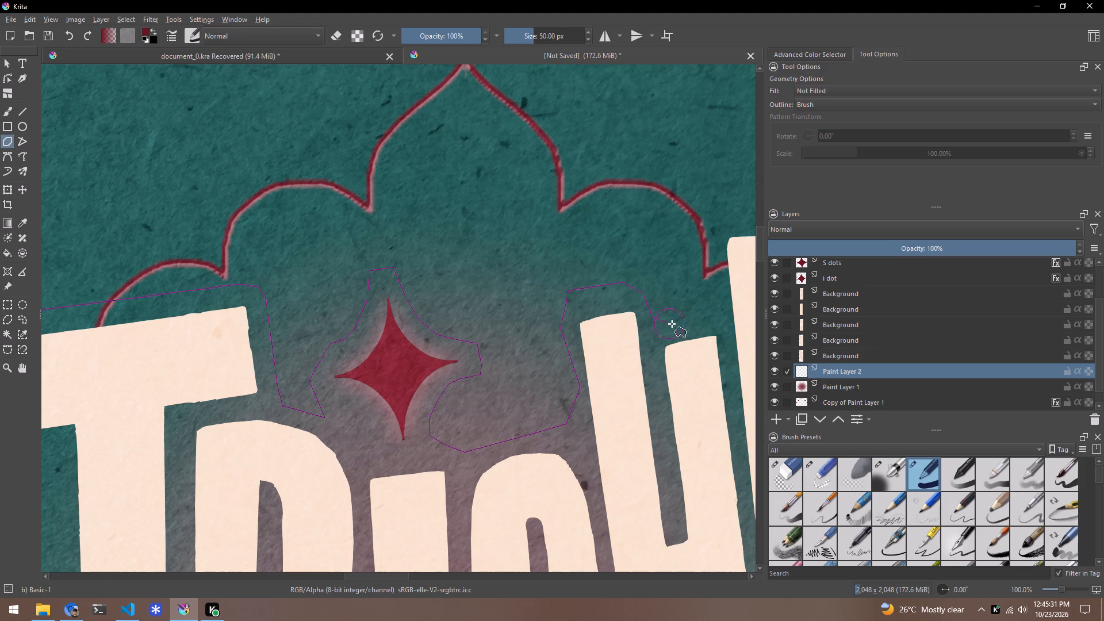
left_click(685, 323)
left_click(715, 316)
Extend the polygon up the A's H-facing edge and across its flat top to the outer corner.
left_click(709, 256)
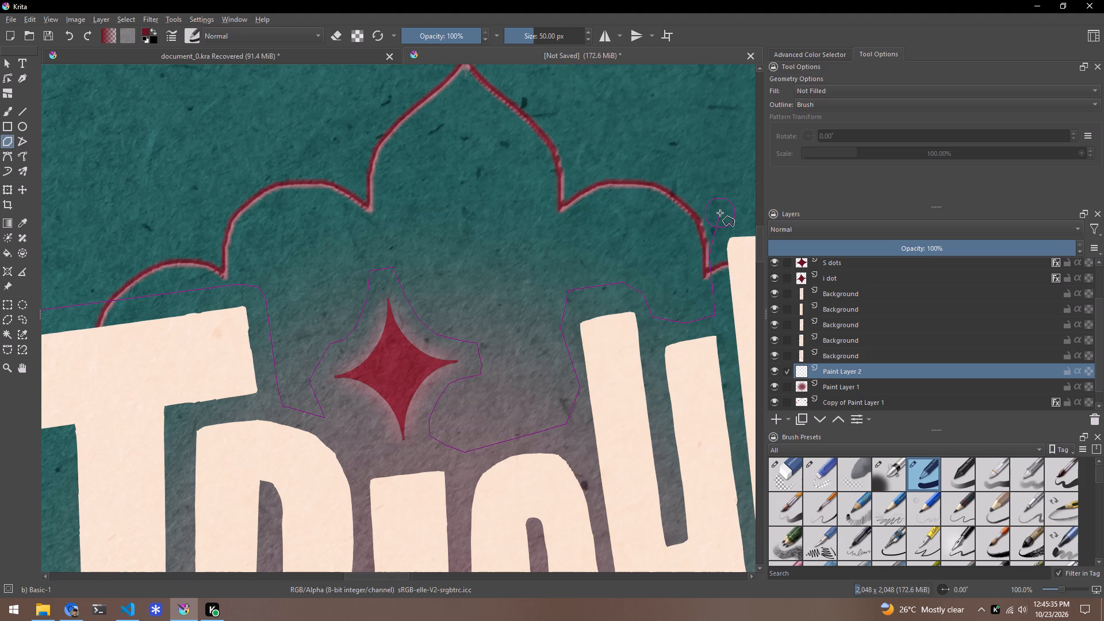
left_click(716, 218)
left_click(735, 213)
scroll(591, 263, "down", 2)
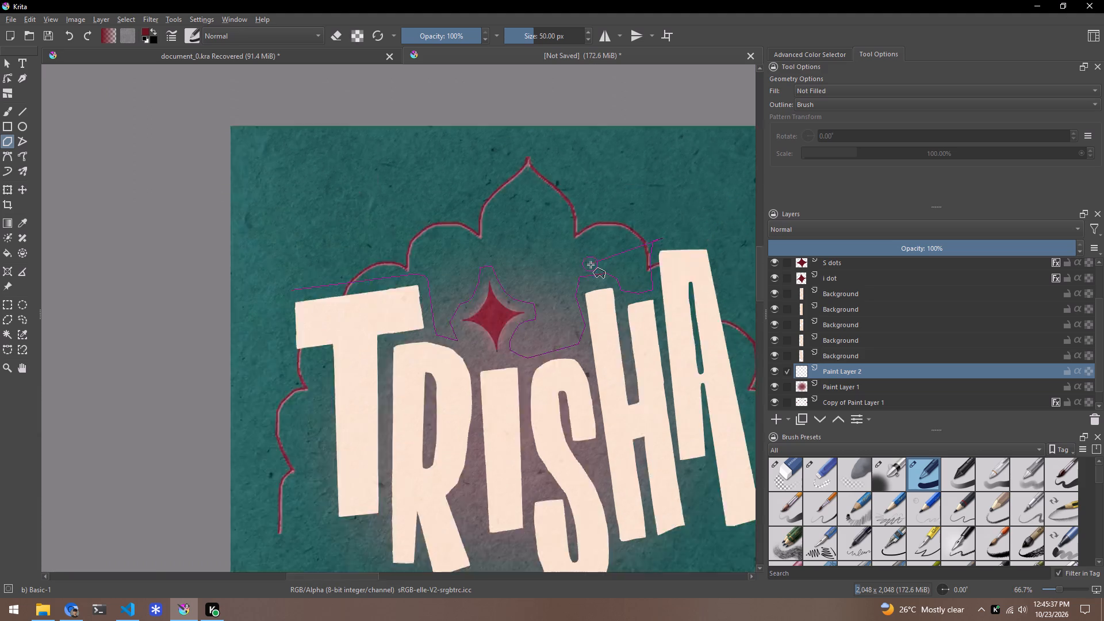
scroll(591, 264, "down", 2)
scroll(642, 242, "up", 3)
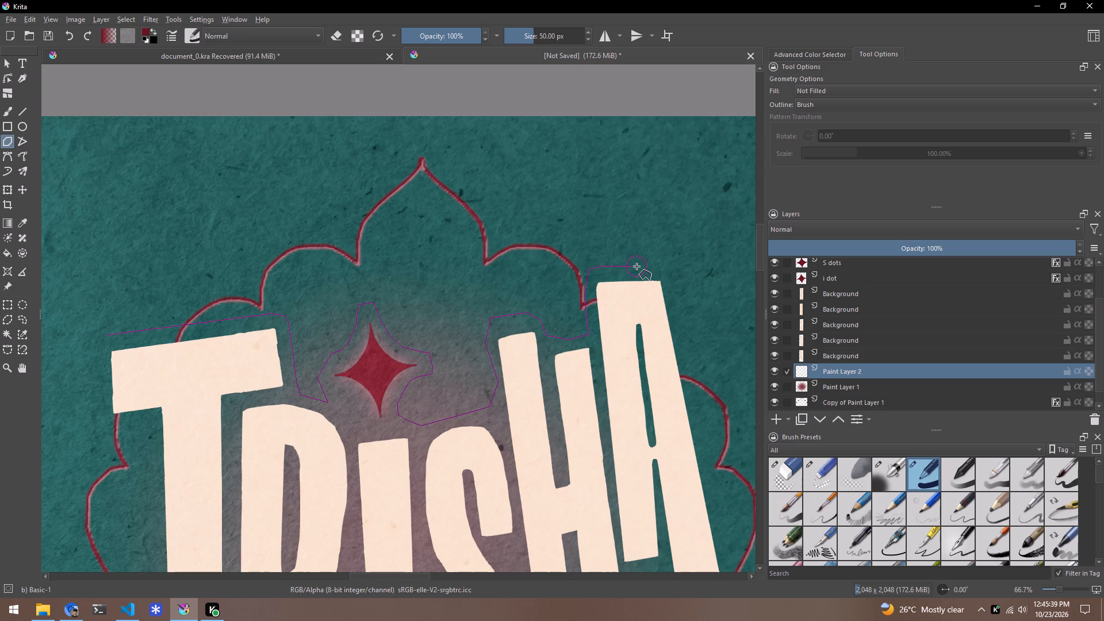
left_click(639, 266)
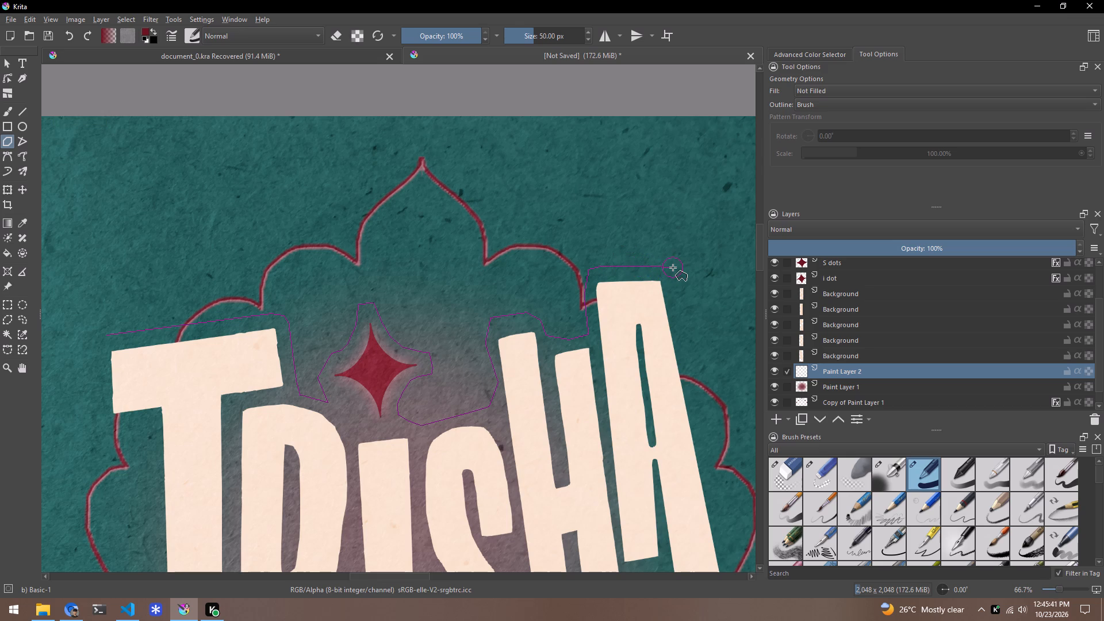
left_click(673, 267)
Continue the polygon down the A's long outer edge and around the bottom of its outer leg.
scroll(708, 496, "down", 2)
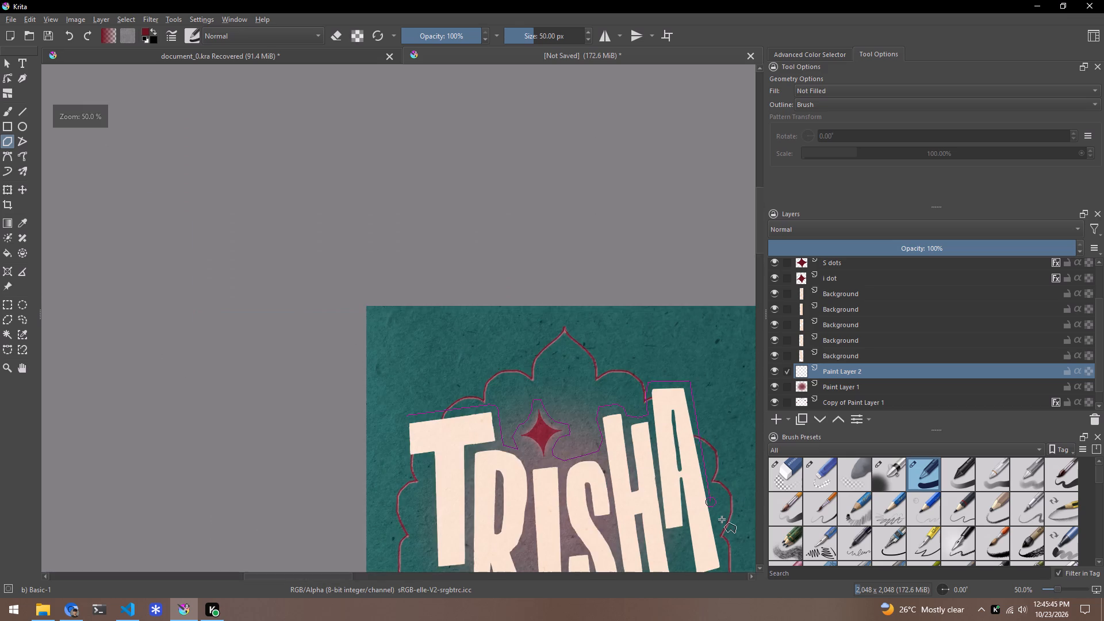
scroll(729, 528, "up", 3)
scroll(662, 463, "down", 5)
scroll(676, 511, "up", 4)
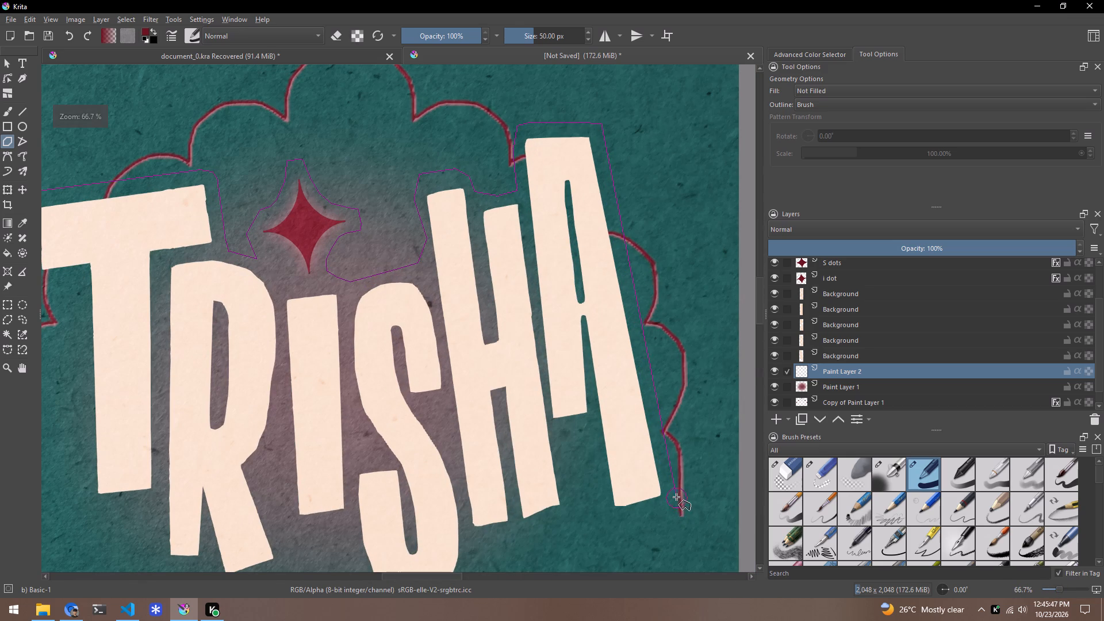
left_click(673, 492)
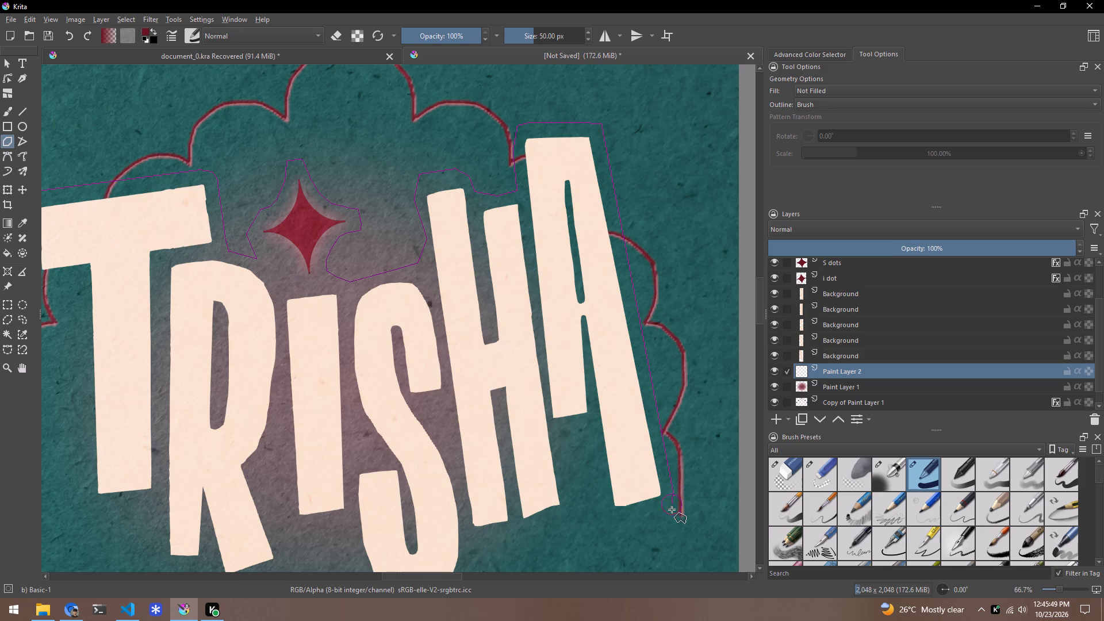
left_click(672, 506)
left_click(622, 522)
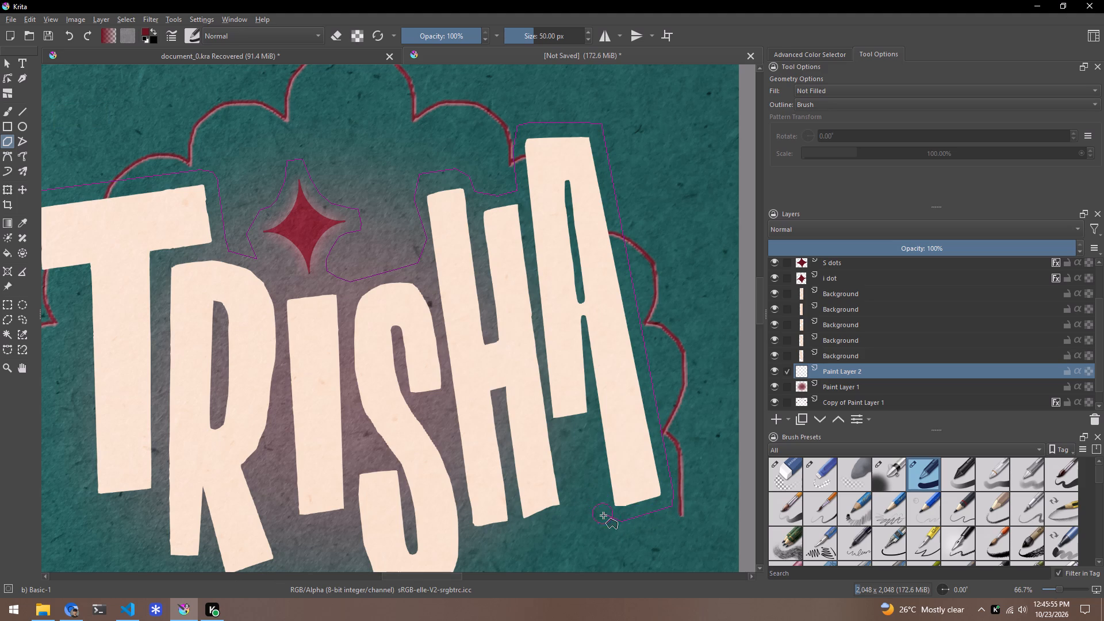
left_click(607, 519)
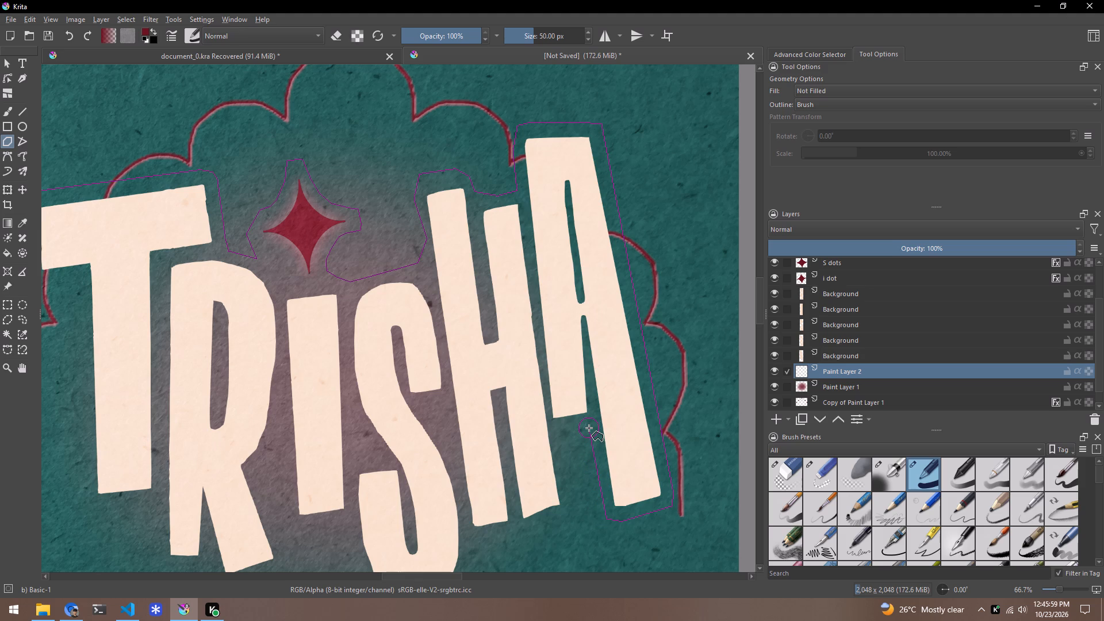
Carry the polygon outline under the A's short inner leg, down beside the H, and around the feet of both H stems.
left_click(589, 428)
left_click(563, 433)
left_click(573, 503)
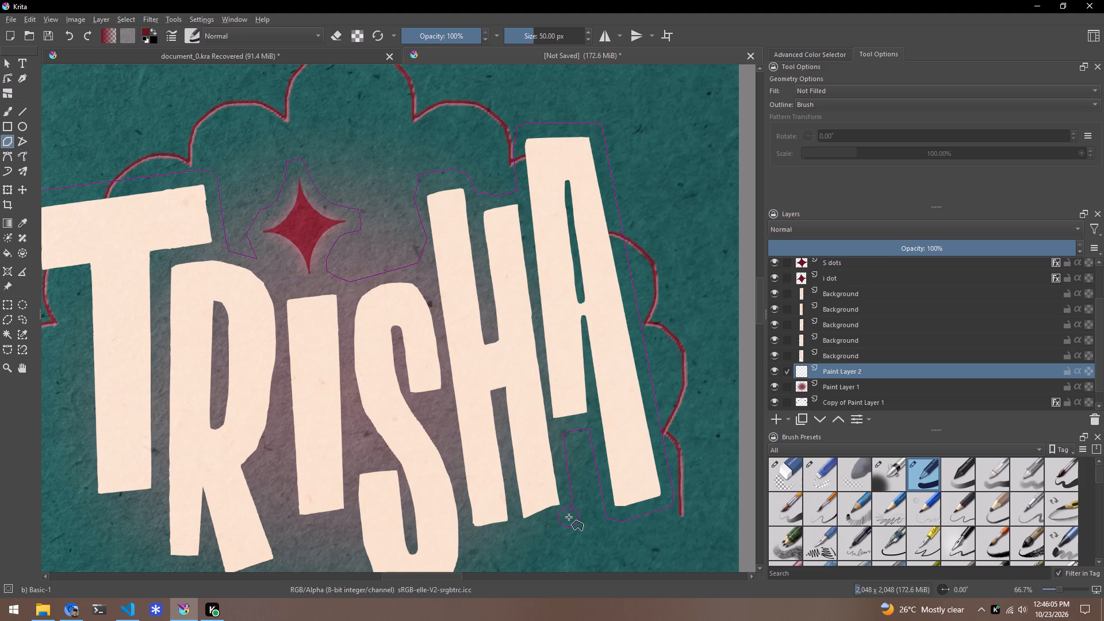
left_click(569, 517)
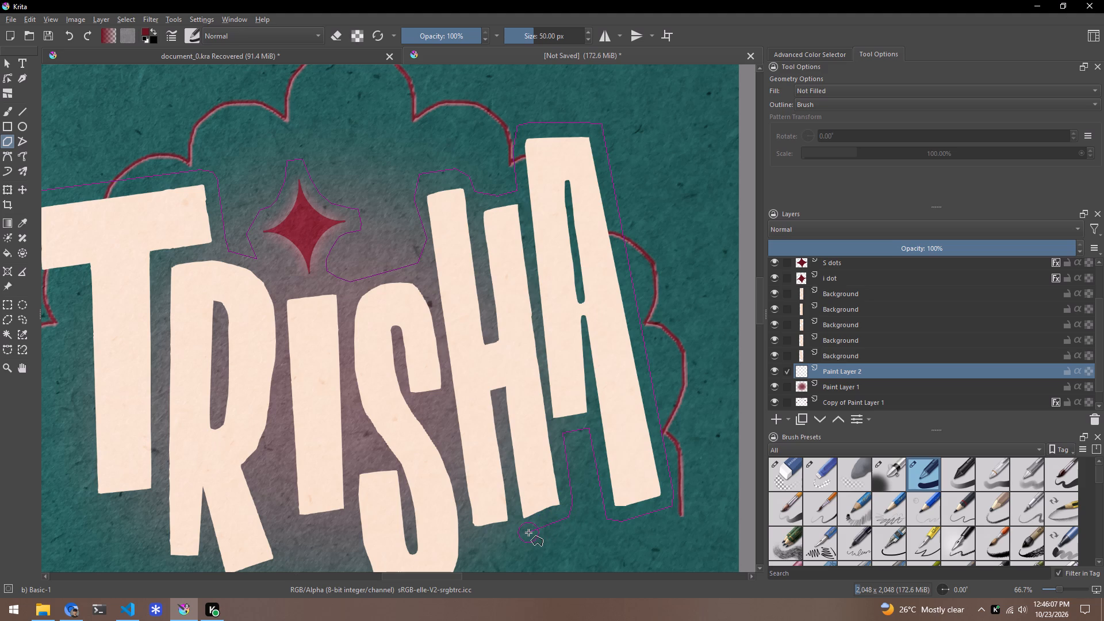
left_click(528, 532)
left_click(517, 526)
left_click(508, 538)
left_click(477, 545)
Continue the polygon from the H's foot around the S's bottom curve, passing just above the two small stars.
scroll(558, 500, "down", 3)
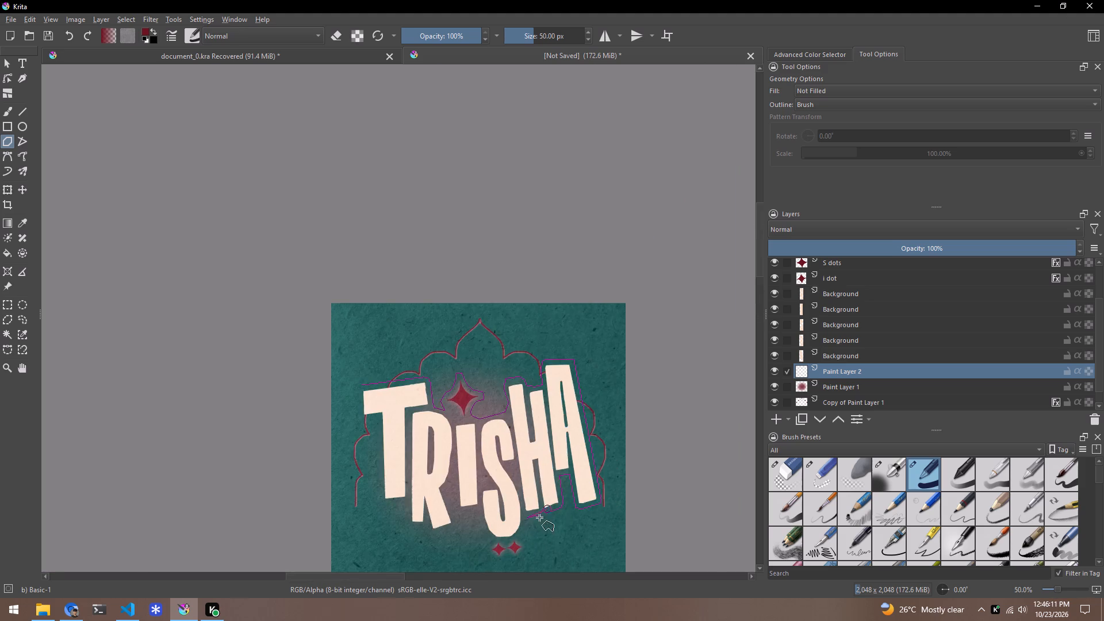
scroll(524, 536, "up", 3)
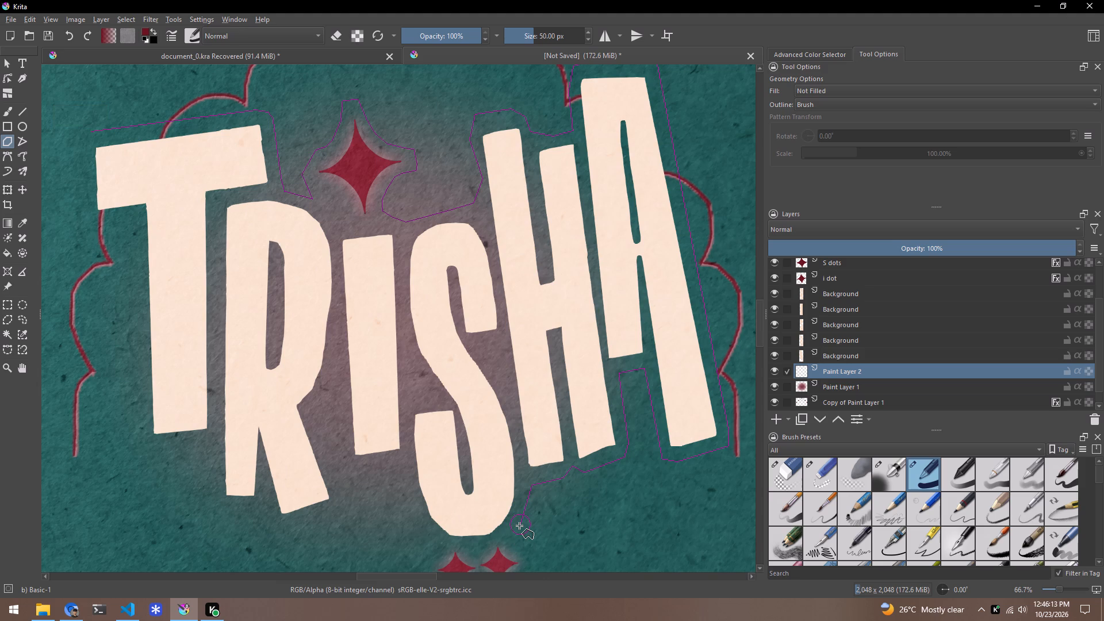
left_click(516, 530)
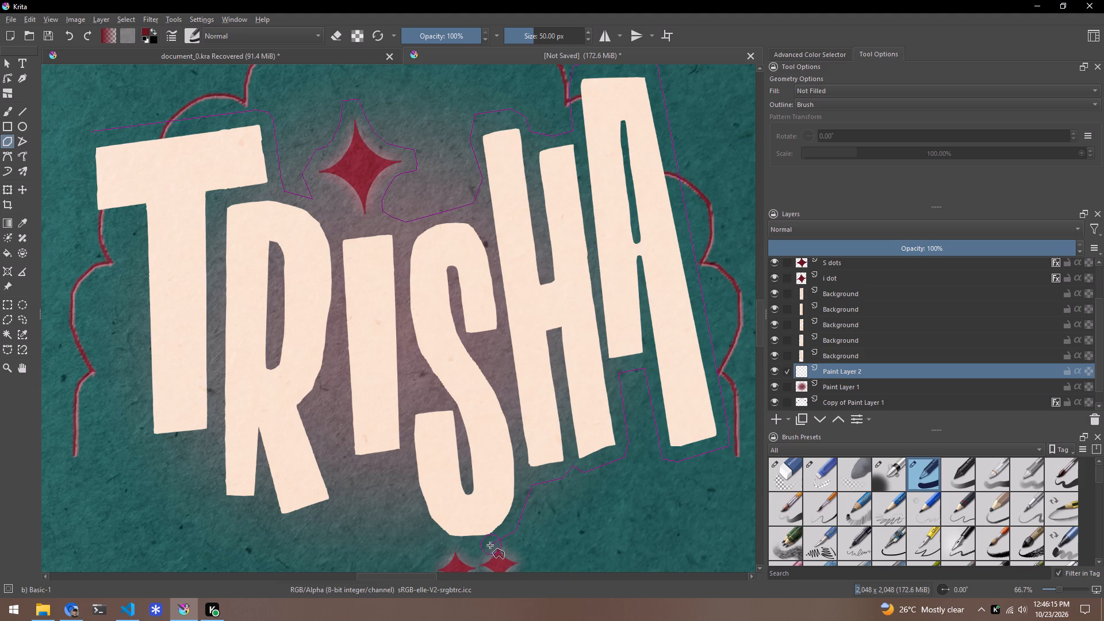
left_click(503, 547)
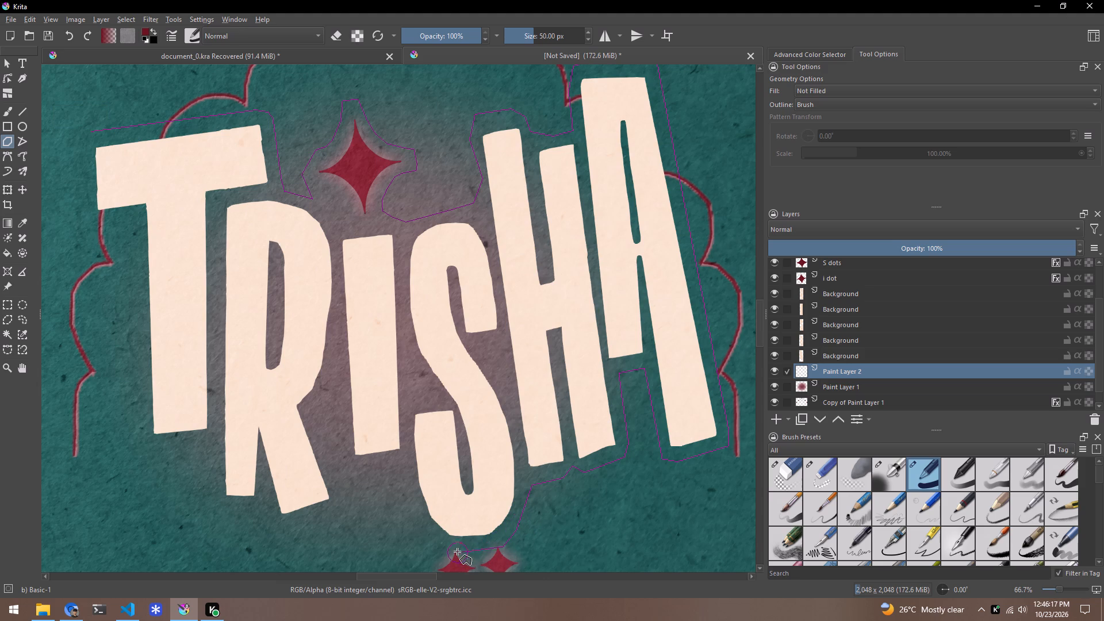
left_click(455, 553)
left_click(431, 539)
left_click(412, 513)
Run the polygon from the S's I-facing side under the foot of the I to the R's slanted leg.
left_click(405, 470)
left_click(398, 464)
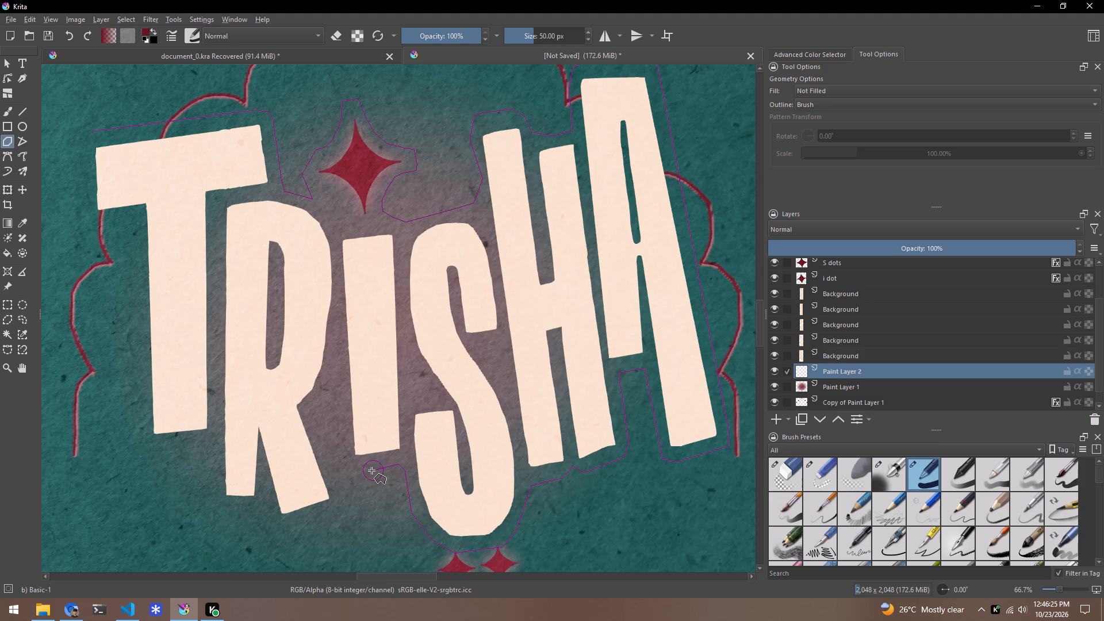
left_click(360, 471)
left_click(342, 457)
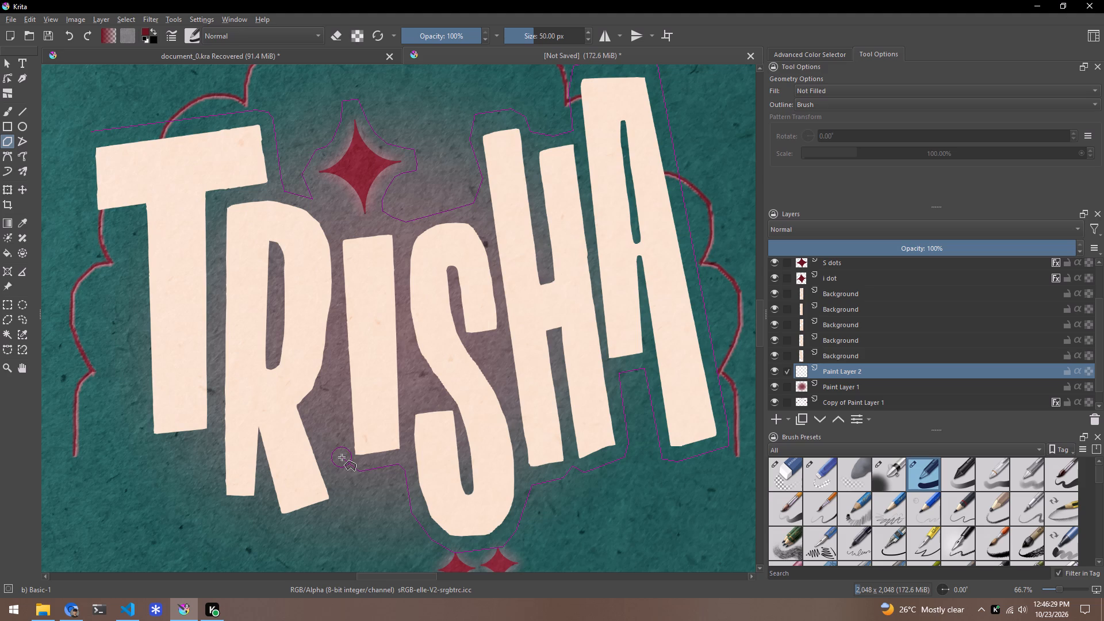
left_click(333, 464)
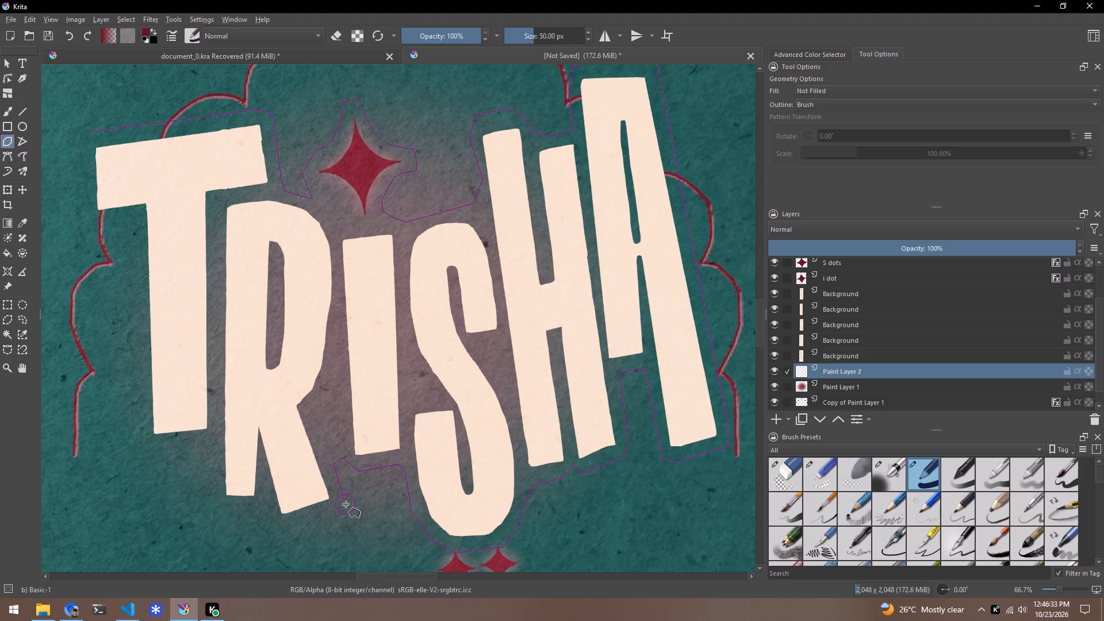
Extend the polygon around the bottoms of the R's slanted leg and straight stem, up to the stem's outer edge.
left_click(346, 506)
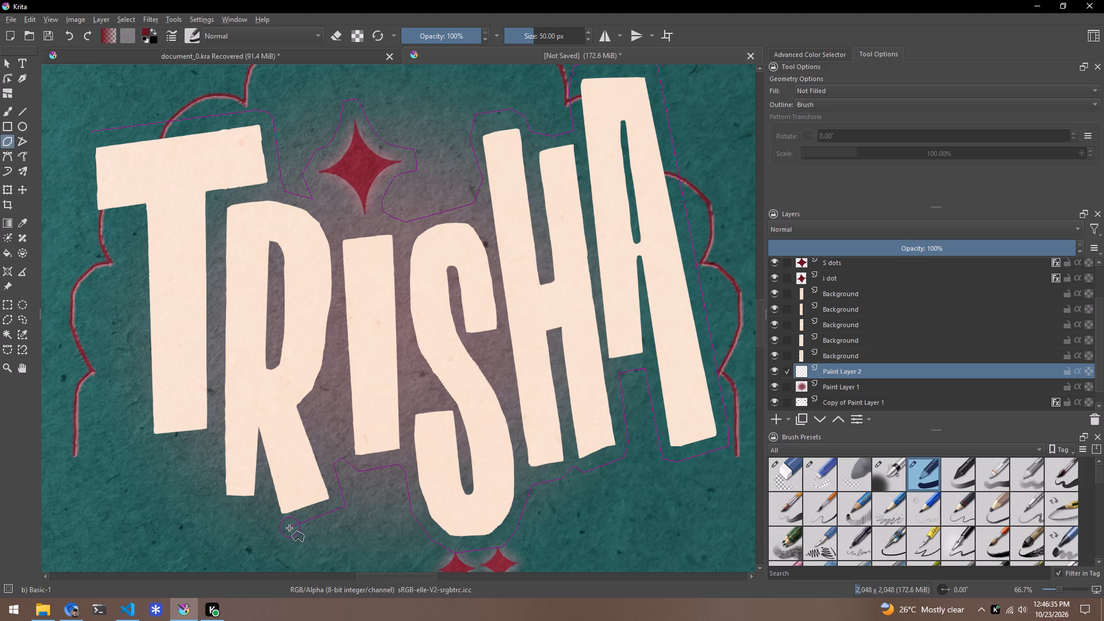
left_click(280, 530)
left_click(266, 505)
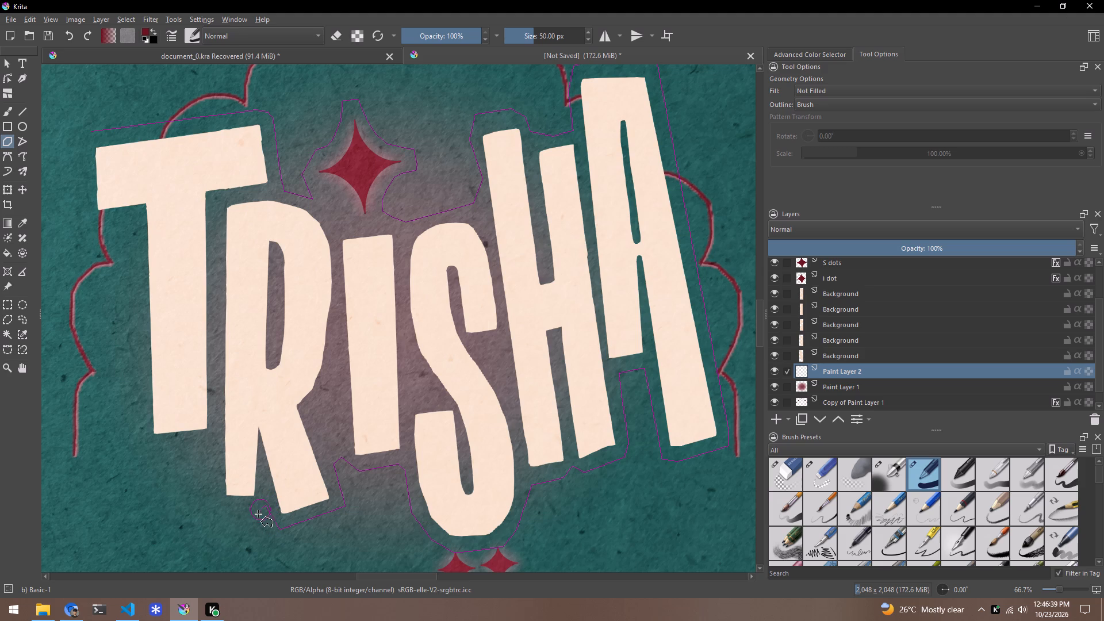
left_click(256, 514)
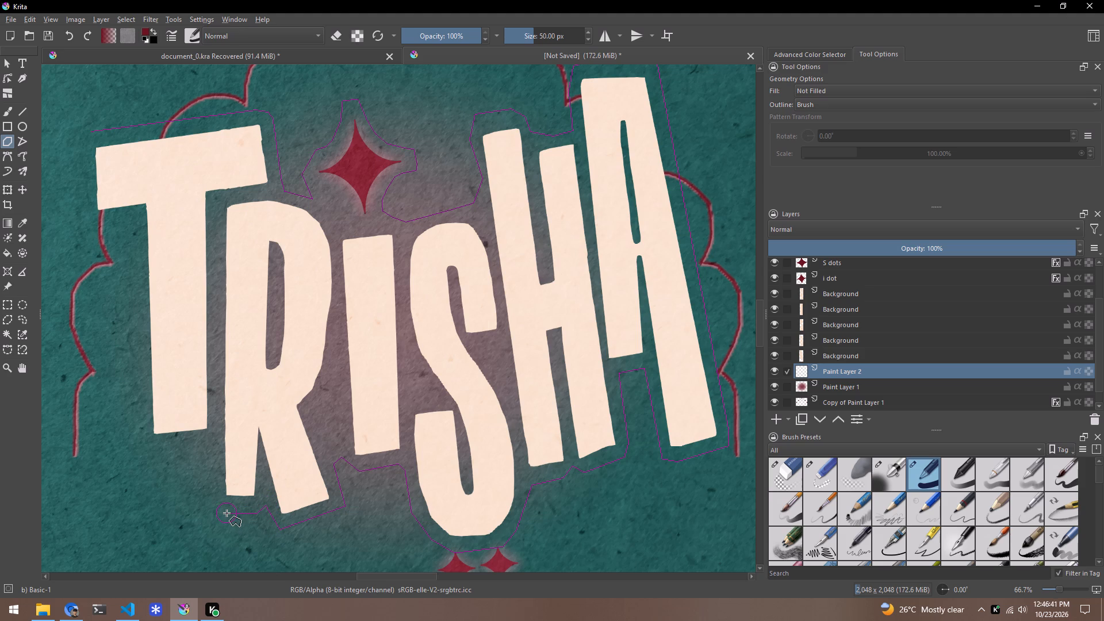
left_click(227, 513)
left_click(210, 494)
Trace the polygon around the T's foot, outer stem edge and crossbar end, closing it at the starting corner above the T.
left_click(209, 441)
left_click(148, 449)
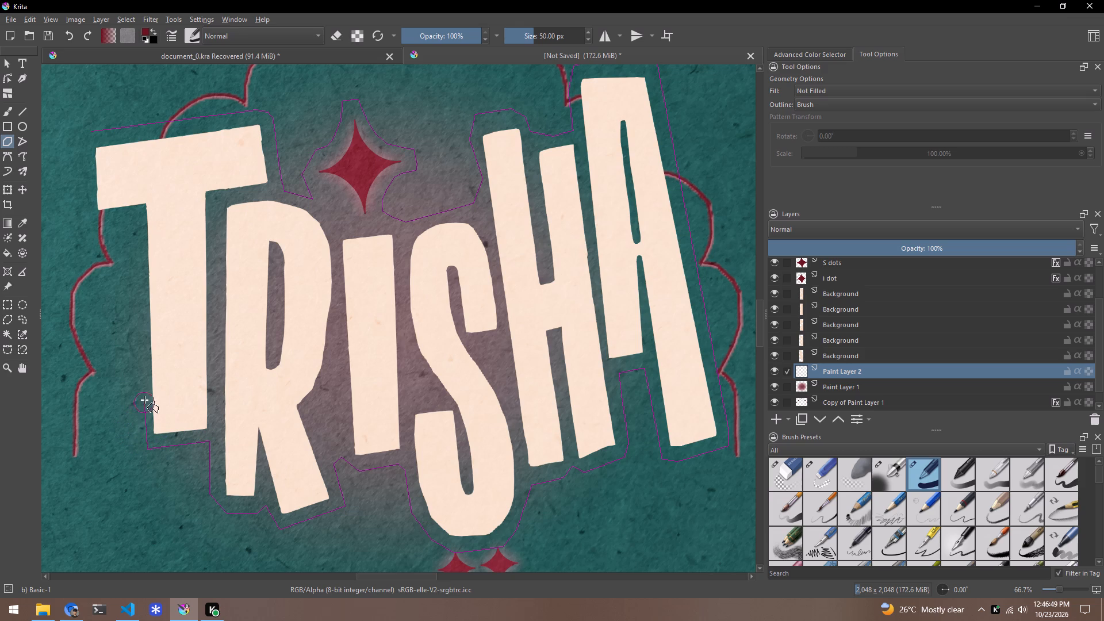
left_click(137, 435)
left_click(132, 222)
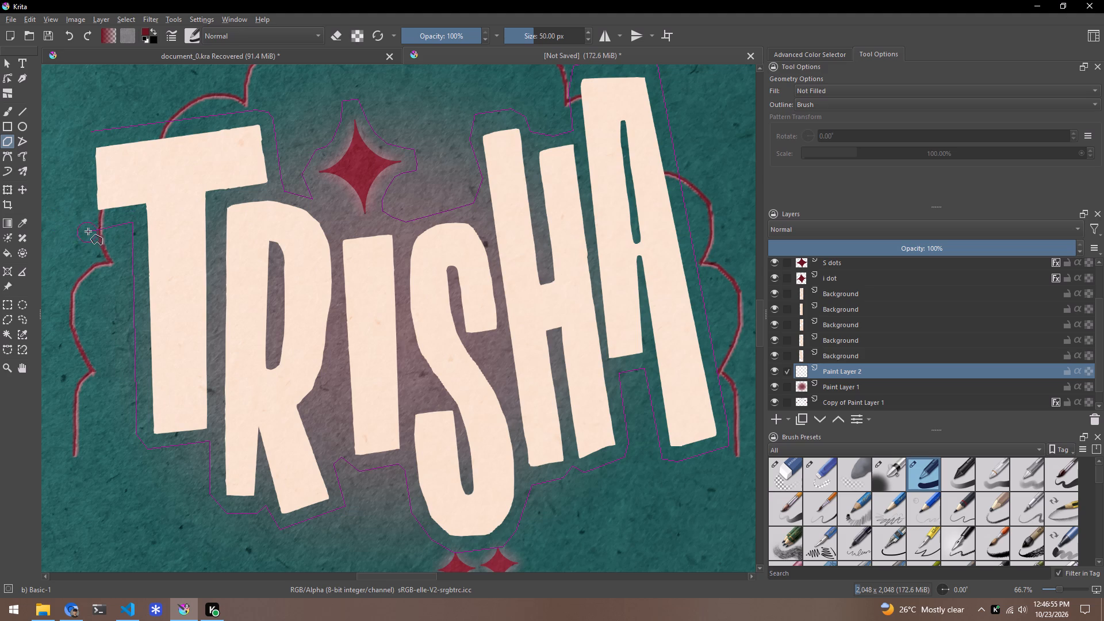
left_click(86, 228)
left_click(82, 135)
left_click(90, 132)
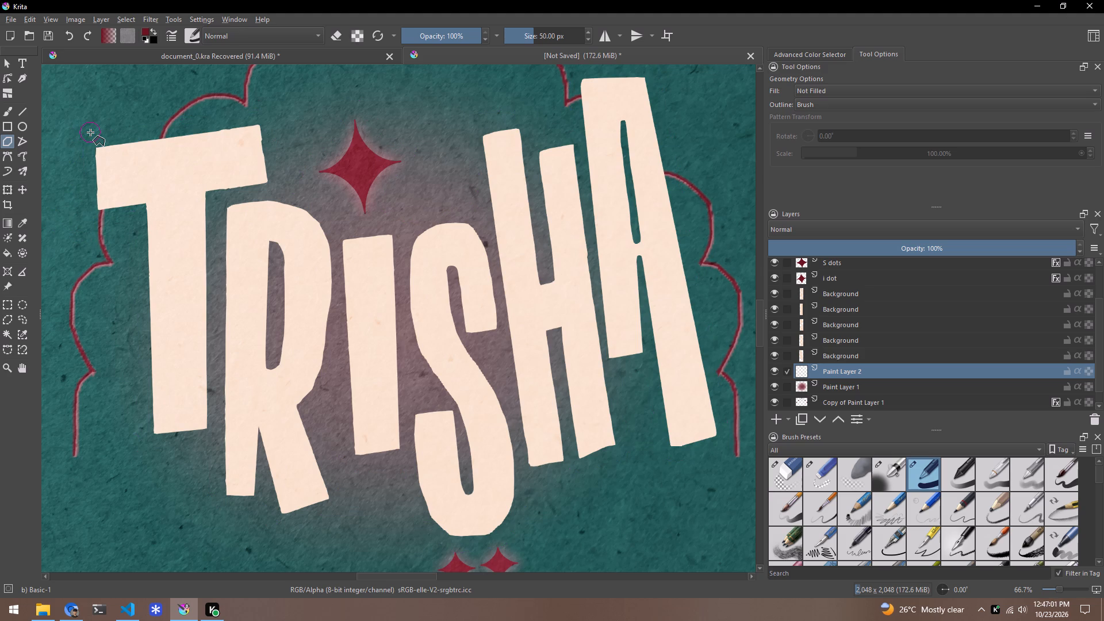
scroll(469, 271, "down", 3)
scroll(499, 222, "up", 2)
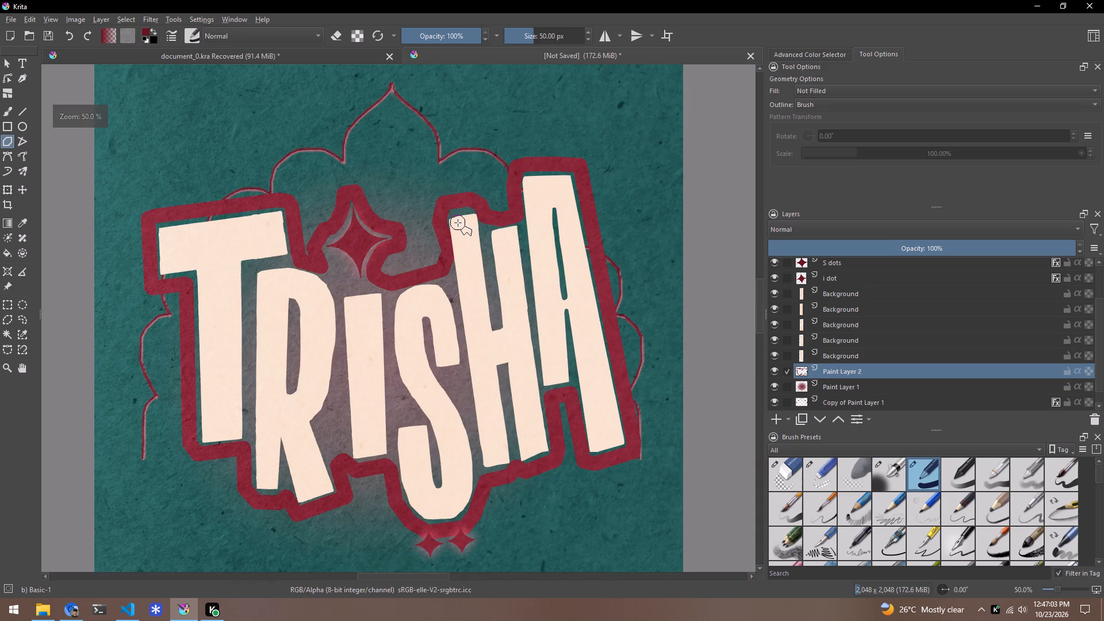
scroll(462, 254, "down", 1)
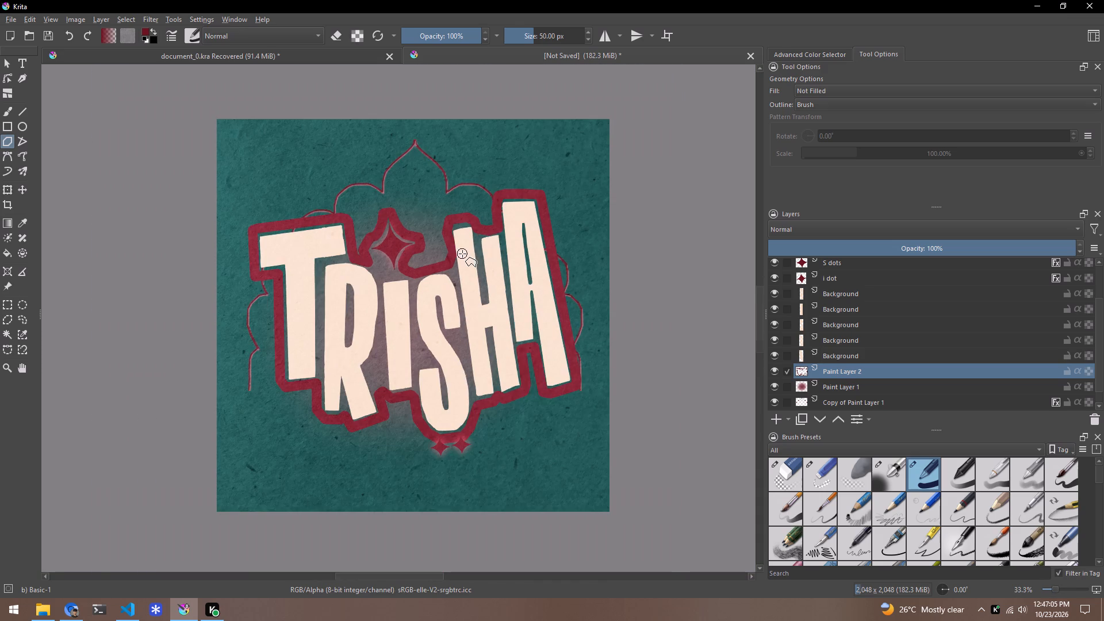
Hide the Copy of Paint Layer 1 layer containing the thin ornamental arch outline behind the lettering.
scroll(470, 218, "up", 3)
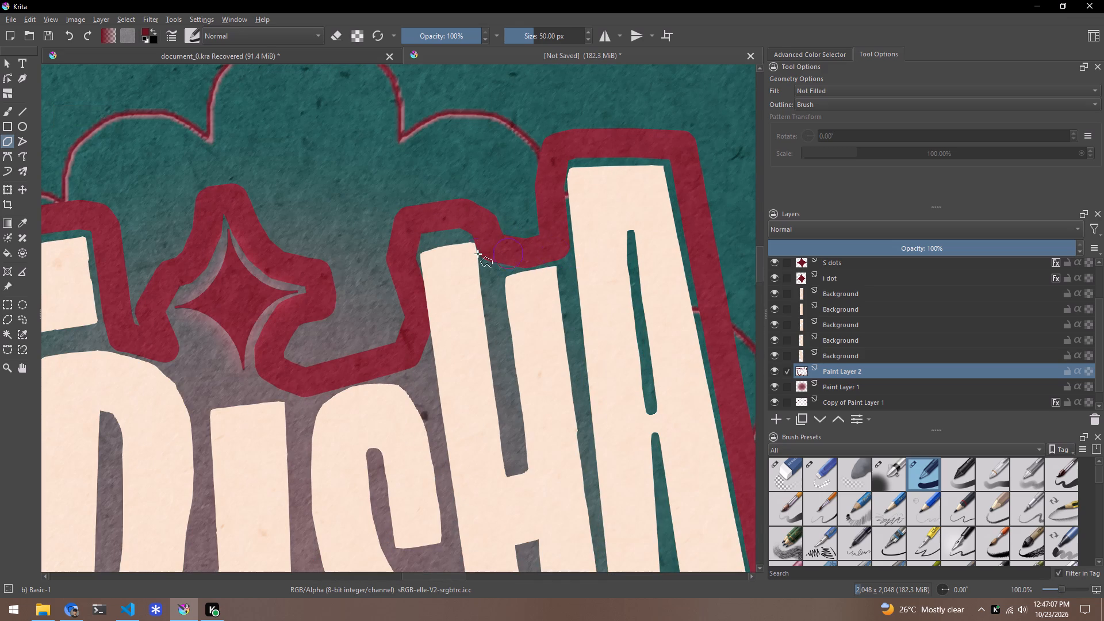
scroll(549, 262, "down", 2)
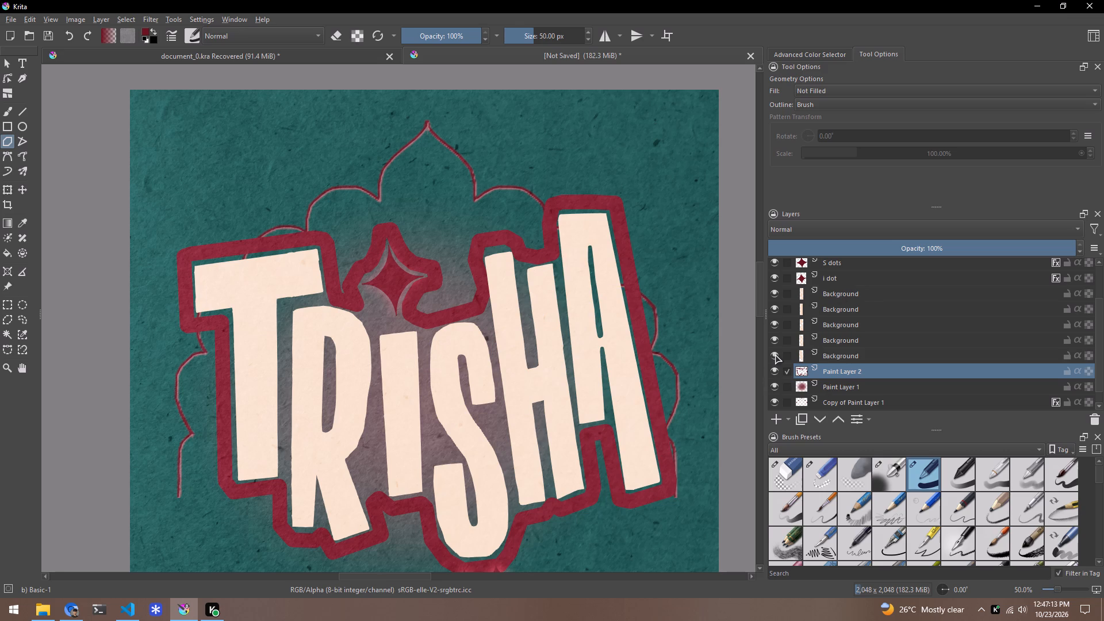
left_click(778, 401)
Capture a screenshot with the whole TRISHA lettering and its thick red outline in view at 50% zoom.
scroll(413, 270, "down", 1)
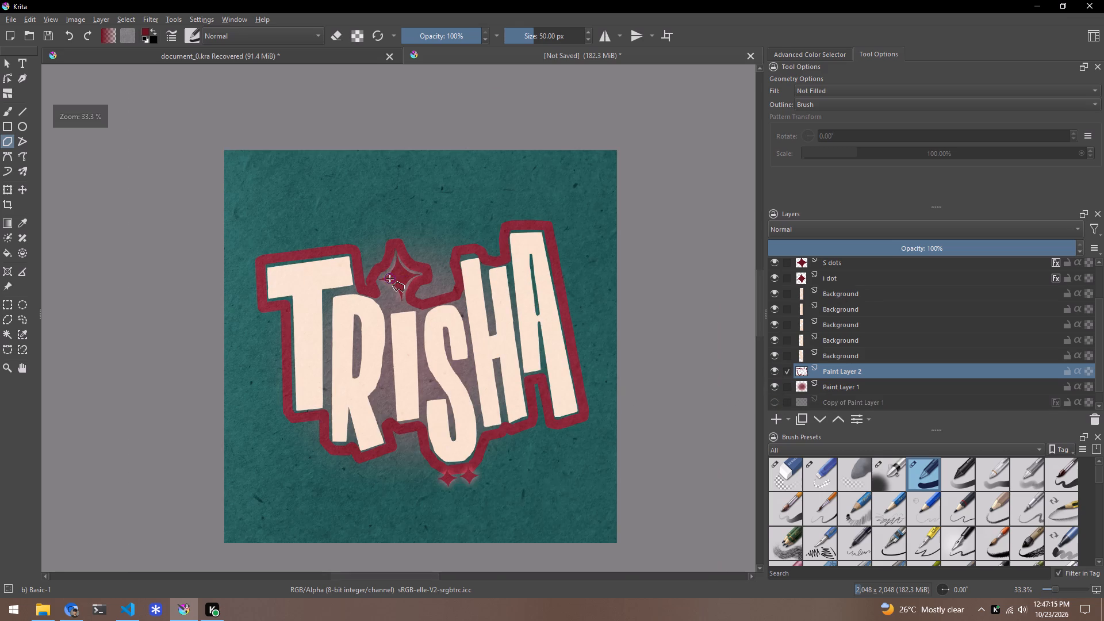
scroll(416, 302, "up", 1)
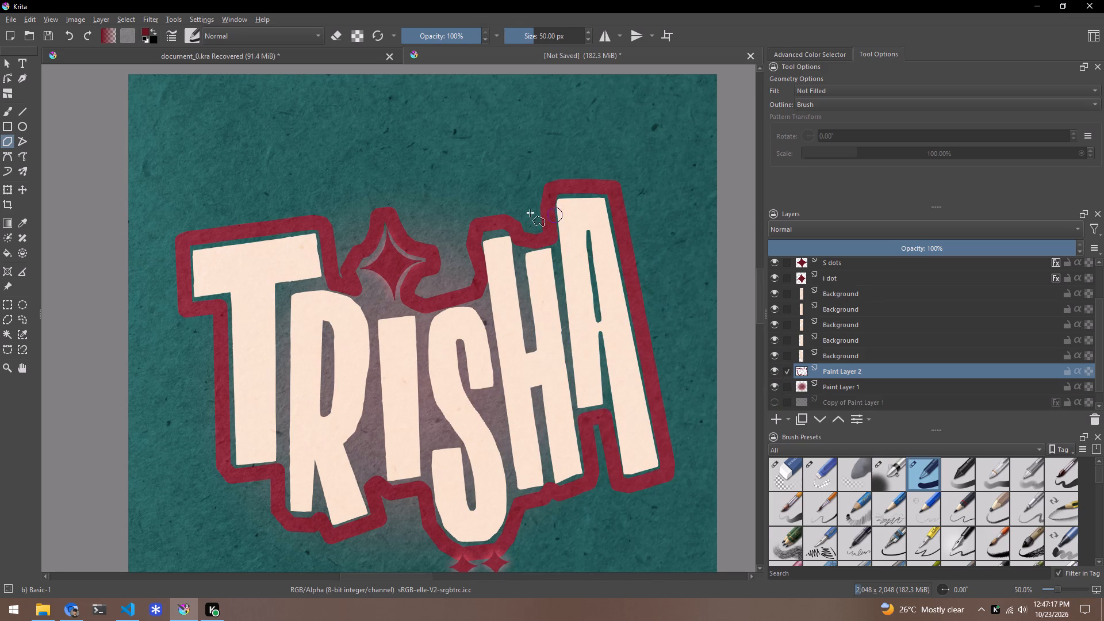
scroll(544, 240, "down", 1)
scroll(366, 274, "up", 1)
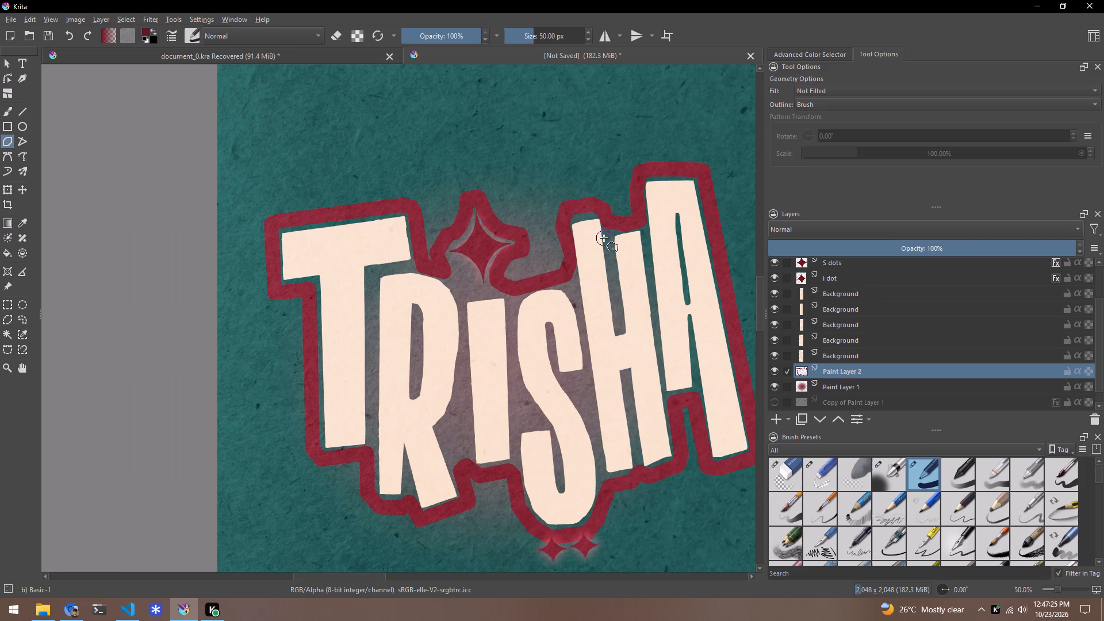
scroll(501, 254, "down", 2)
scroll(583, 244, "up", 2)
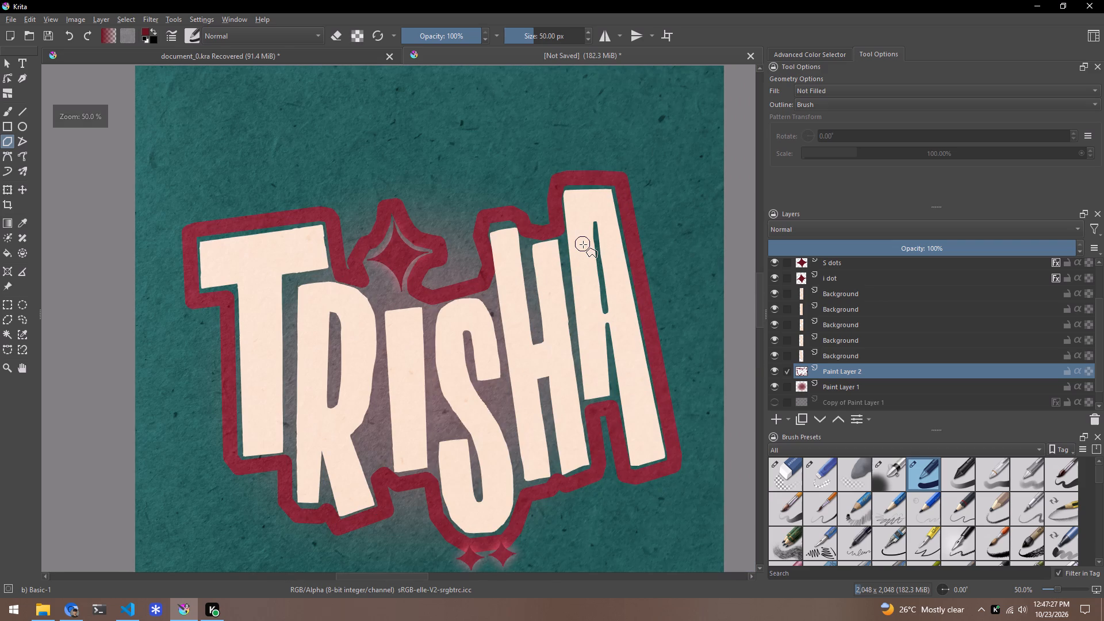
key("Print")
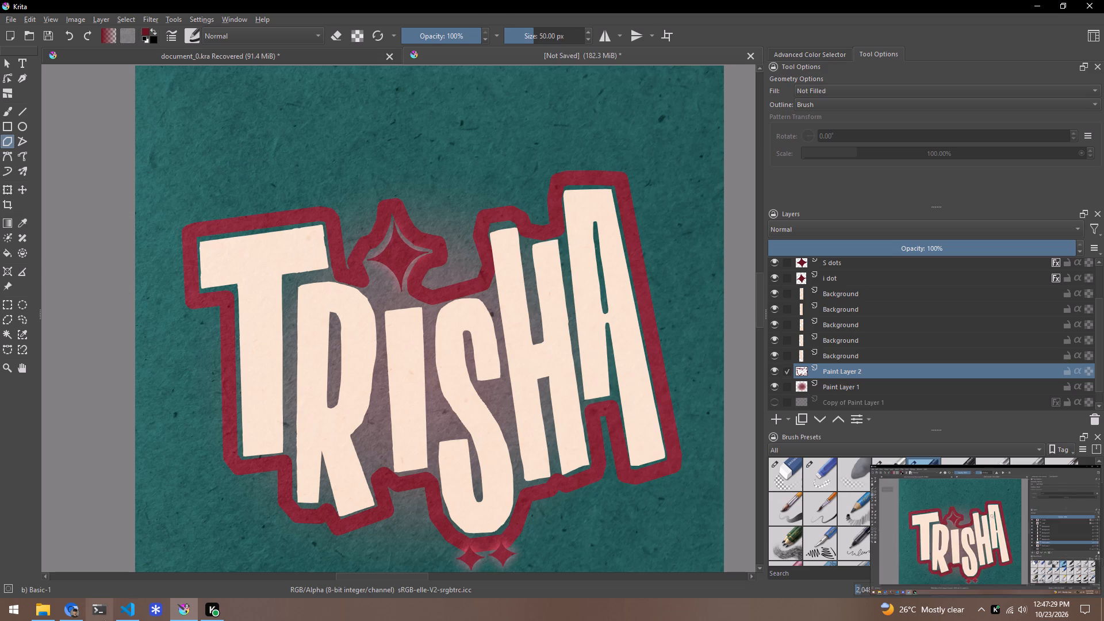